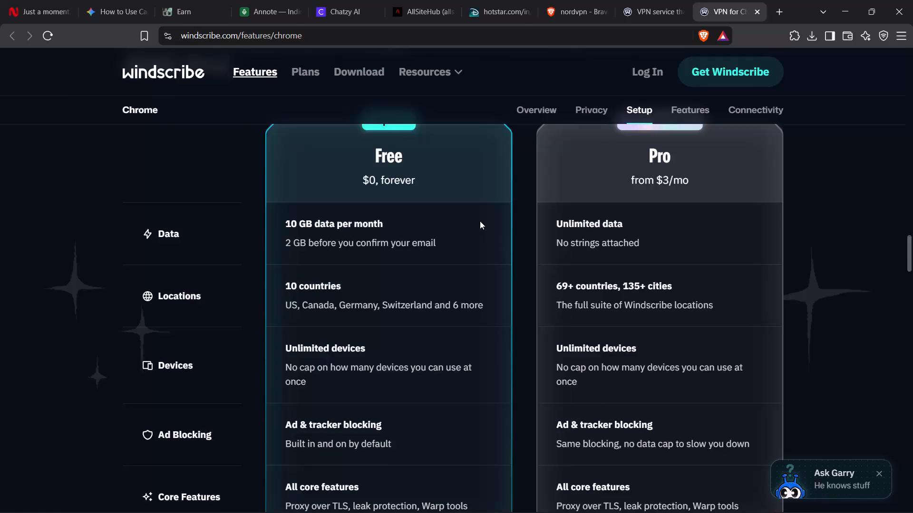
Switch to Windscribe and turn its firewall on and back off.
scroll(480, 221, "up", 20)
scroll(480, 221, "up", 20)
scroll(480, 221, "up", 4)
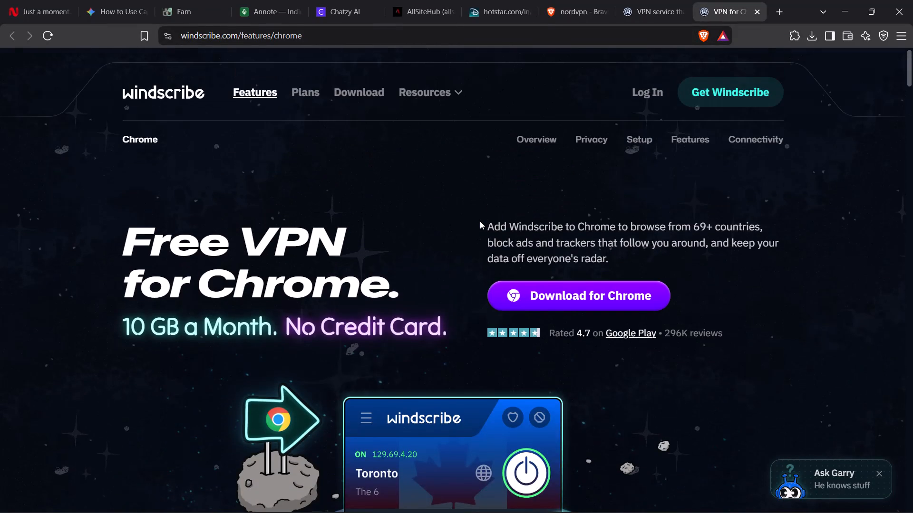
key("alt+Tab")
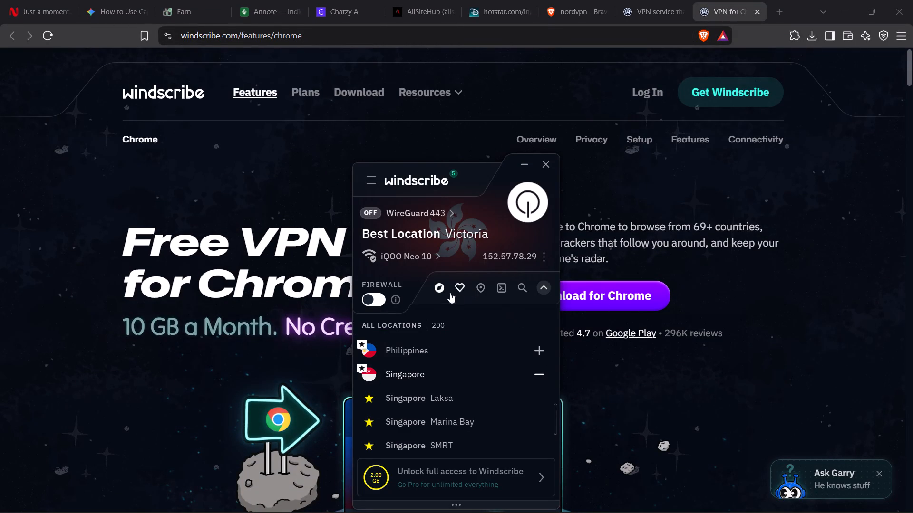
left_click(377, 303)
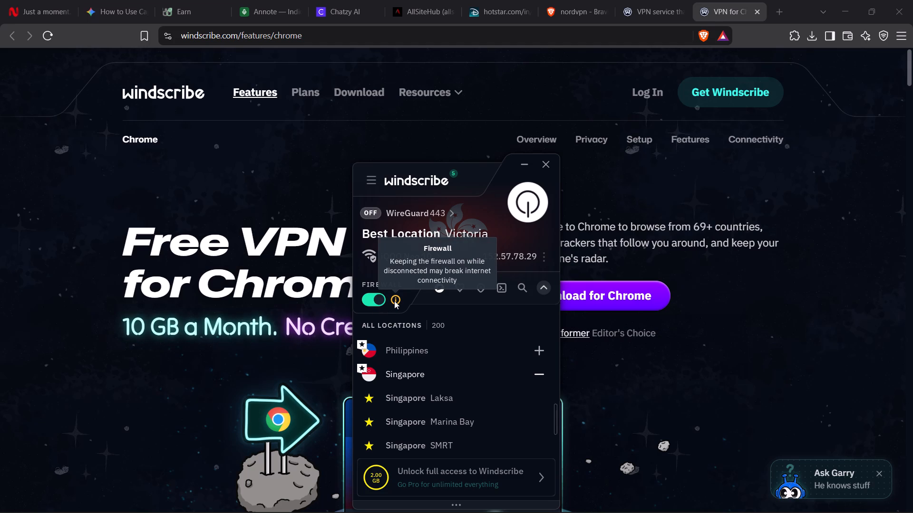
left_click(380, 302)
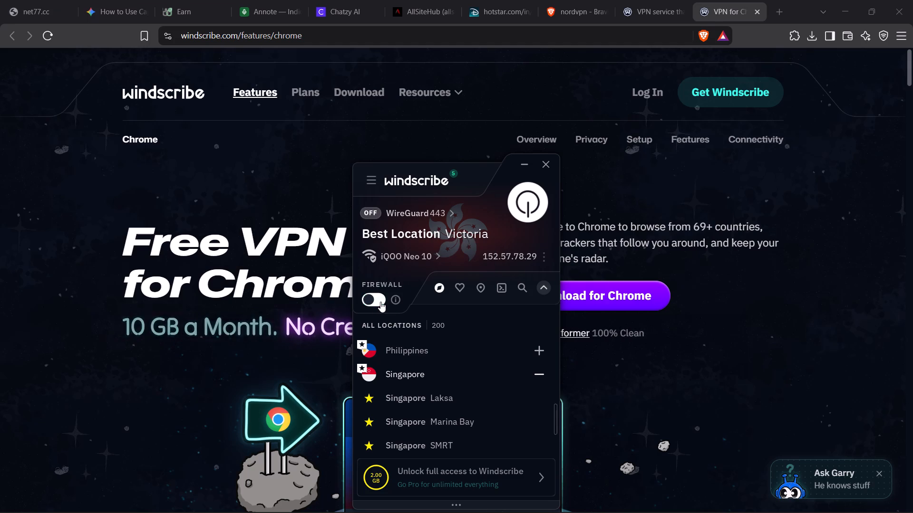
Check Windscribe's Static IPs list and the web page for adding one, closing that page and returning to Windscribe.
left_click(441, 289)
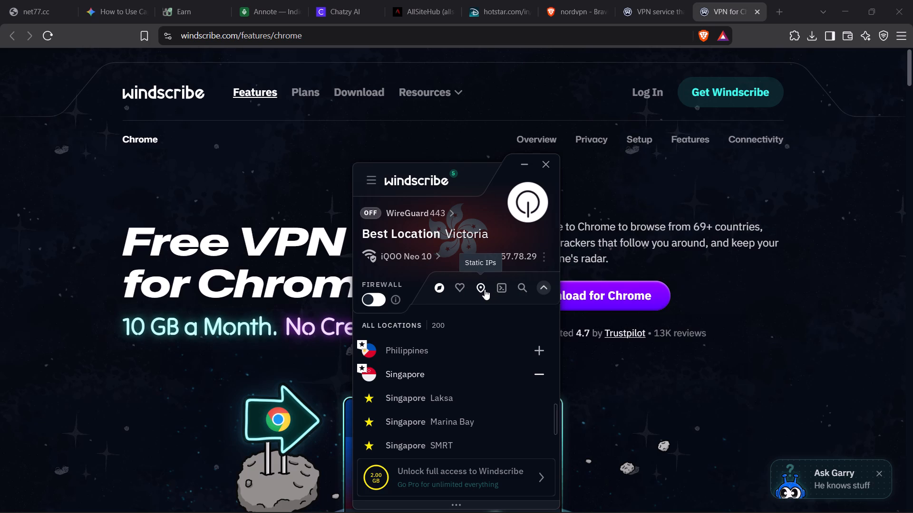
left_click(485, 289)
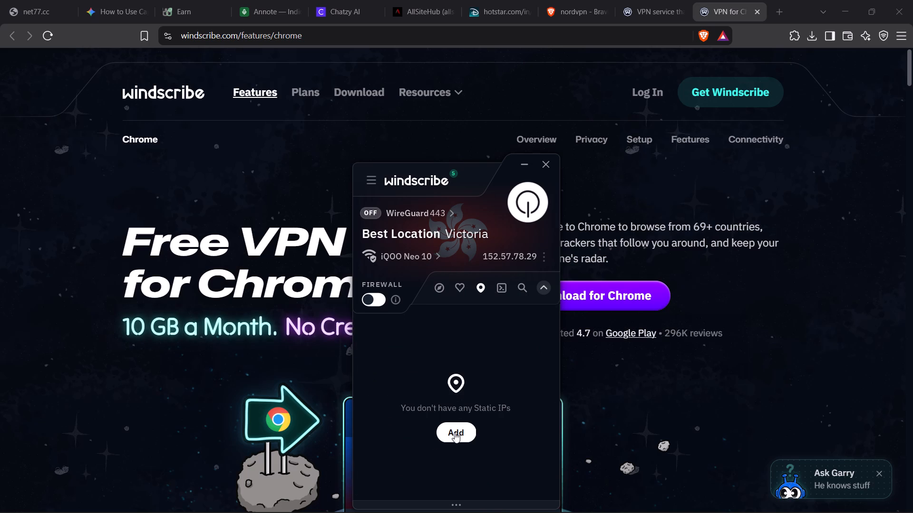
left_click(455, 432)
left_click(761, 12)
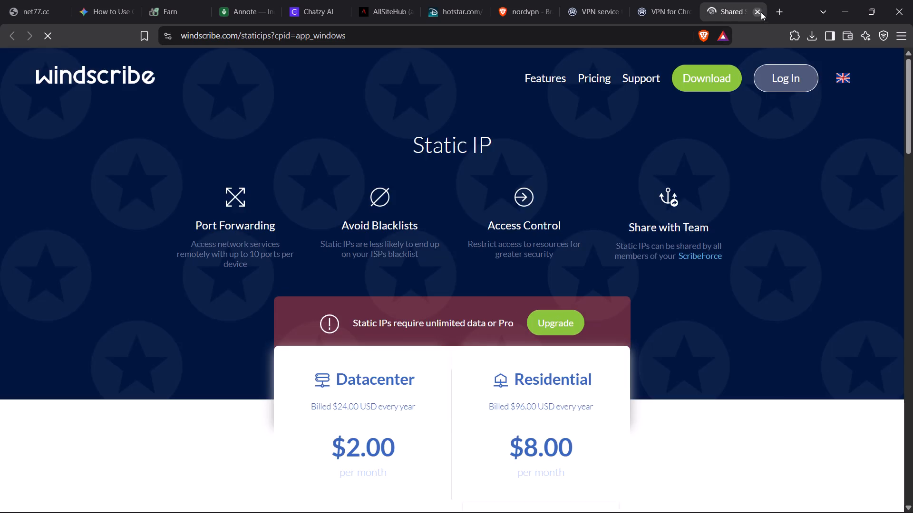
key("alt+Tab")
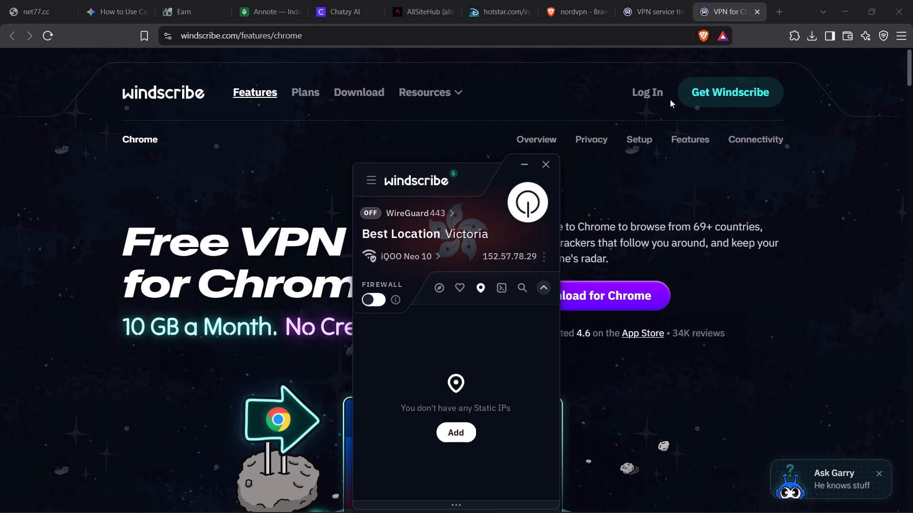
Turn off Launch on Startup in Windscribe's General preferences.
left_click(373, 179)
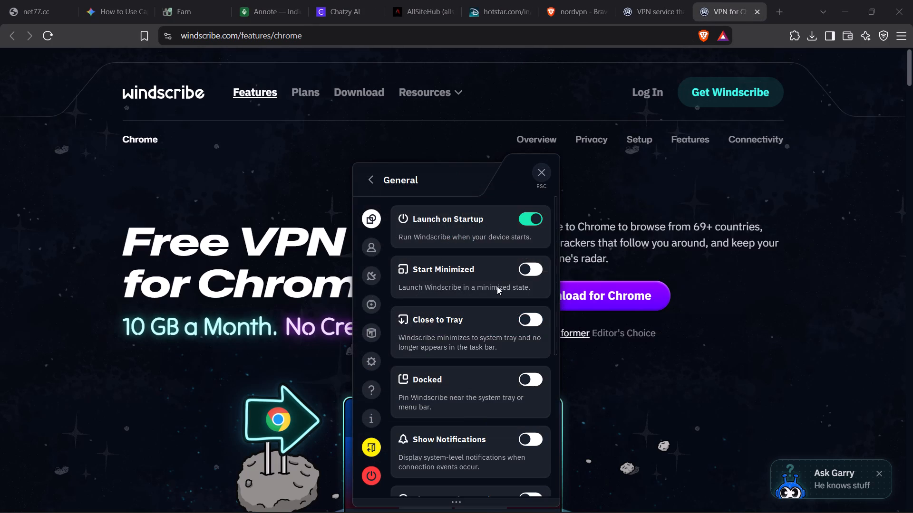
scroll(498, 286, "down", 2)
scroll(498, 286, "up", 3)
left_click(524, 224)
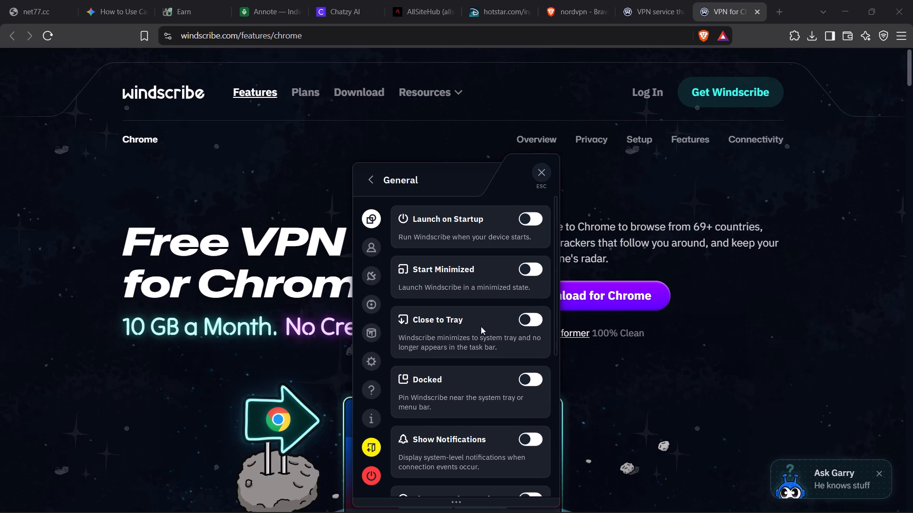
Review the remaining General settings and the other Windscribe preference pages, including Account, Connection, R.O.B.E.R.T., Advanced Options and About, and close the preferences.
scroll(481, 326, "down", 2)
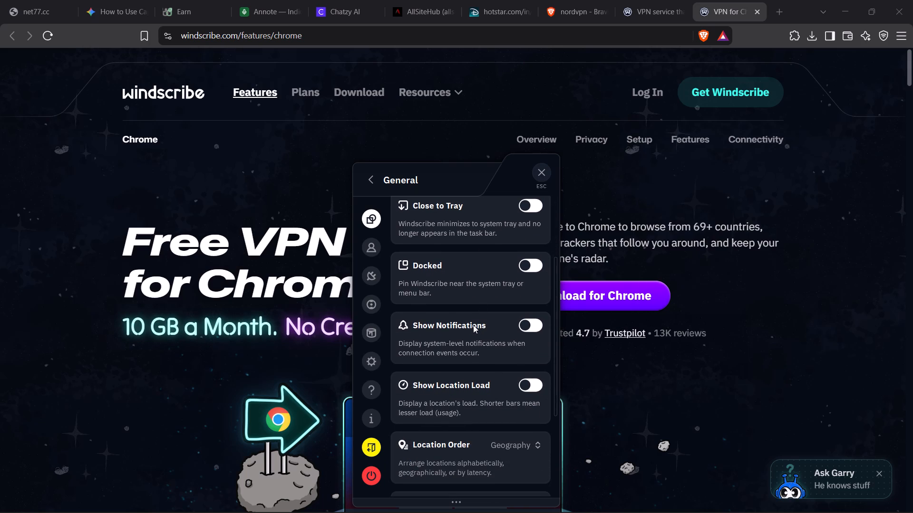
scroll(473, 325, "down", 3)
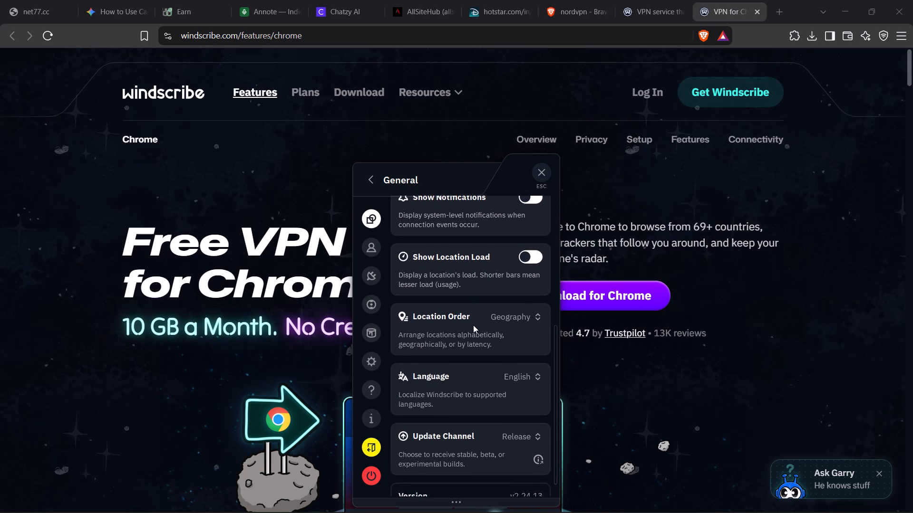
left_click(522, 297)
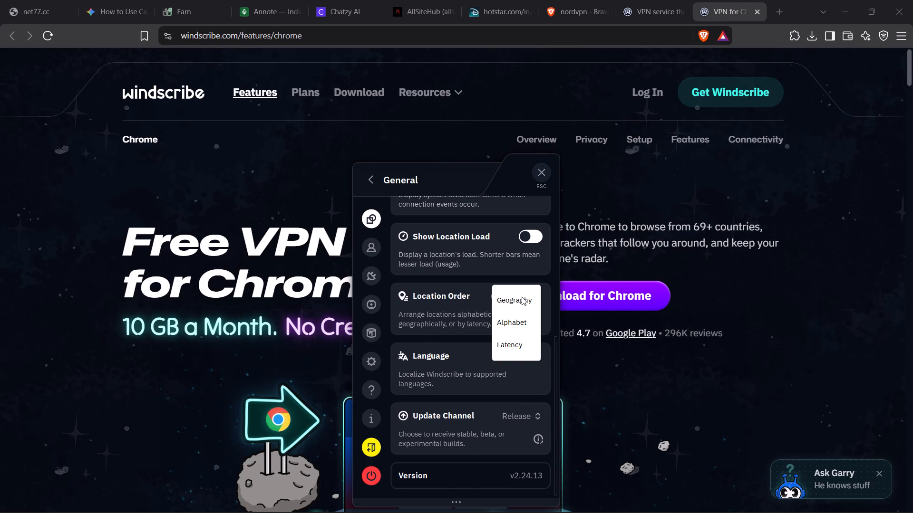
left_click(456, 344)
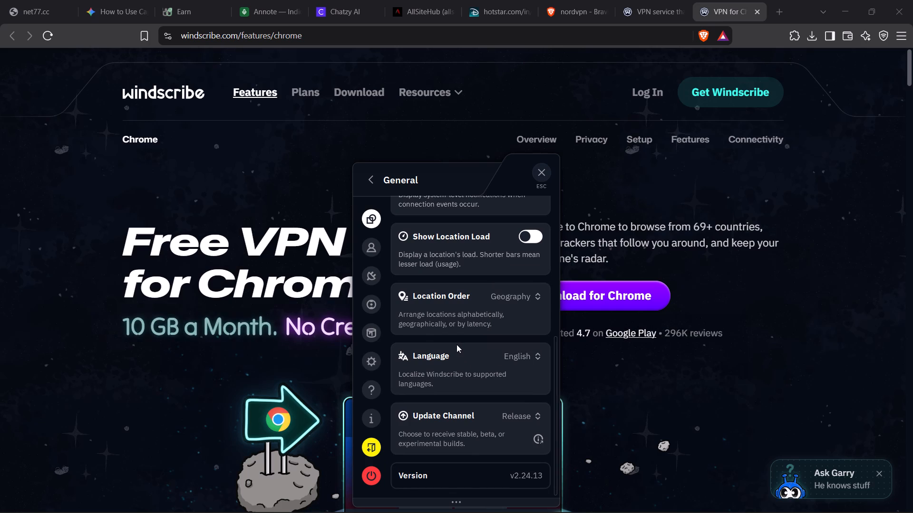
left_click(373, 244)
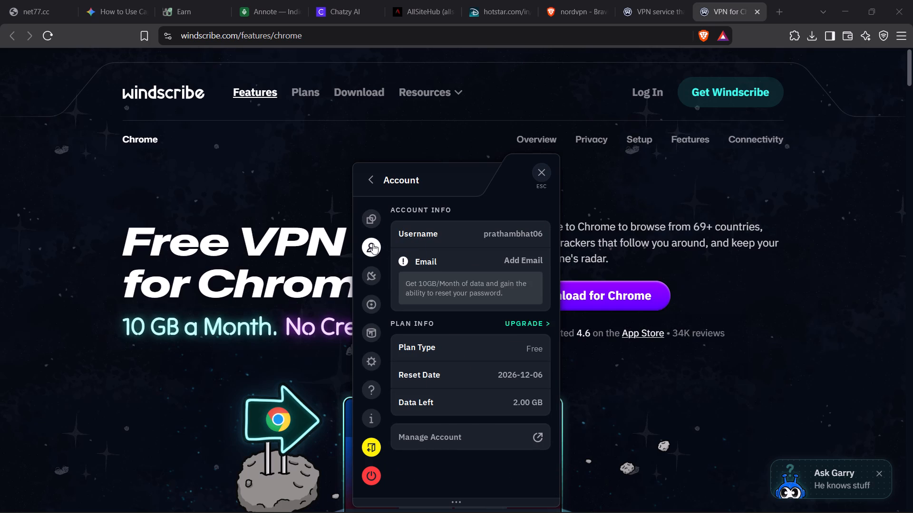
left_click(372, 271)
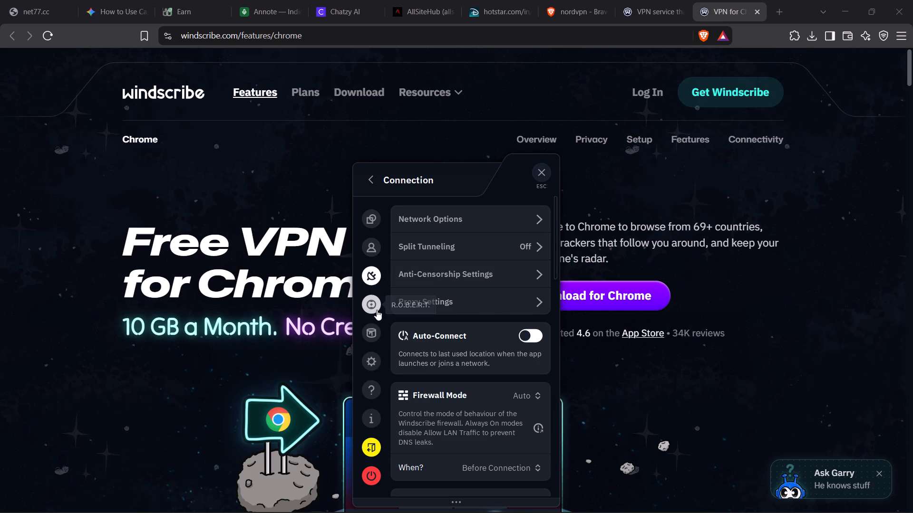
left_click(375, 310)
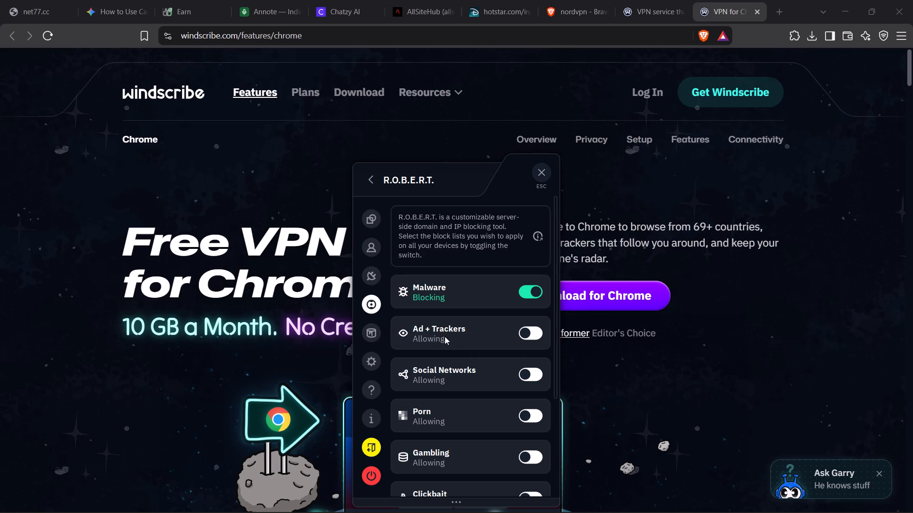
scroll(429, 360, "down", 5)
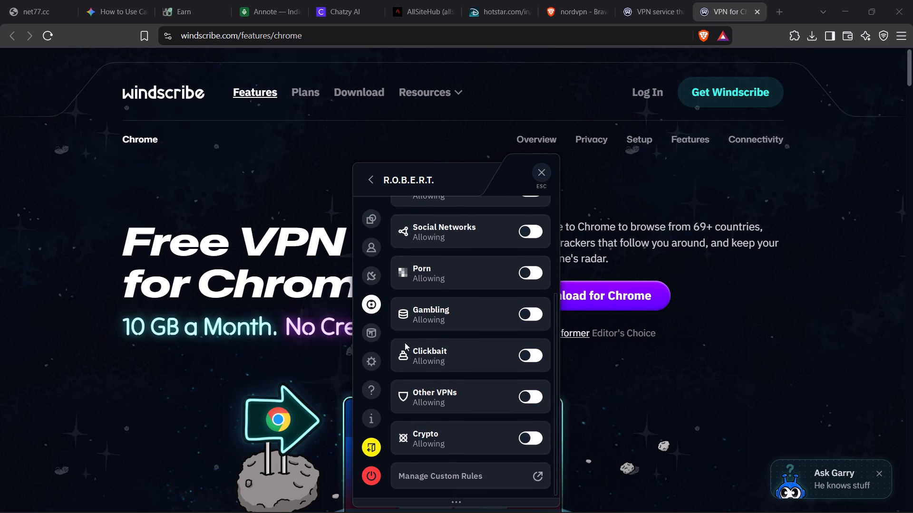
left_click(367, 336)
left_click(371, 357)
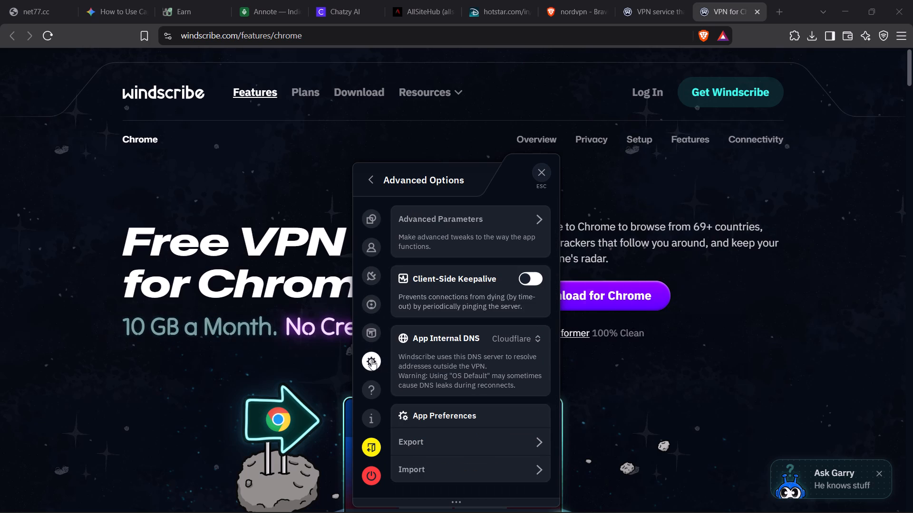
left_click(365, 382)
left_click(366, 410)
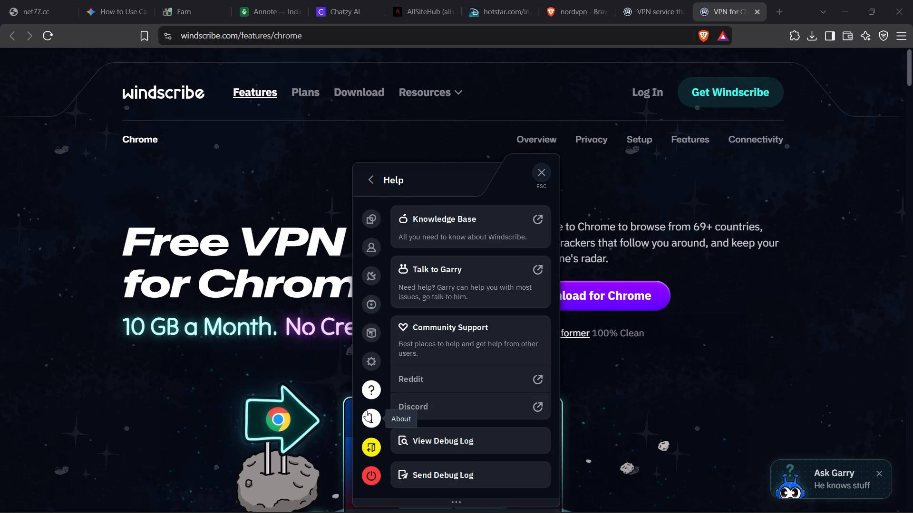
left_click(546, 170)
Minimize the browser, Windscribe and File Explorer windows, switch to CapCut and try to reload the transitions library.
left_click(835, 4)
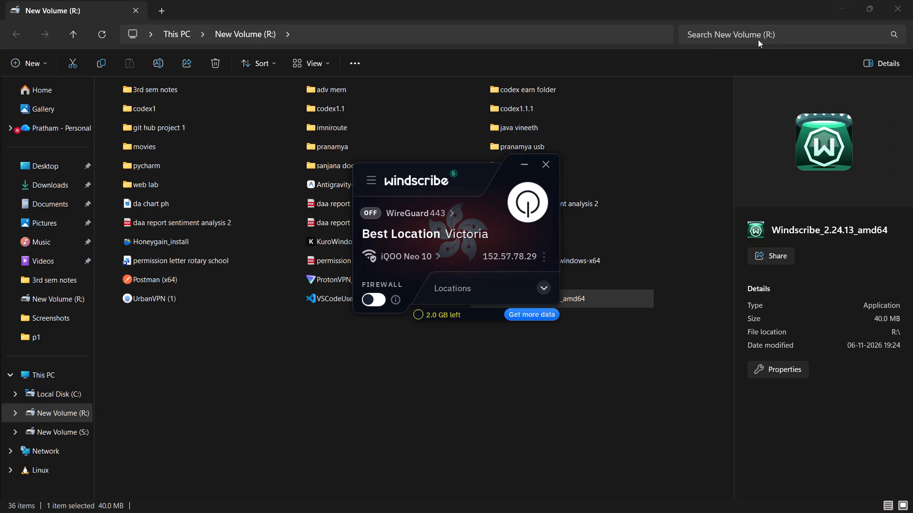
left_click(524, 160)
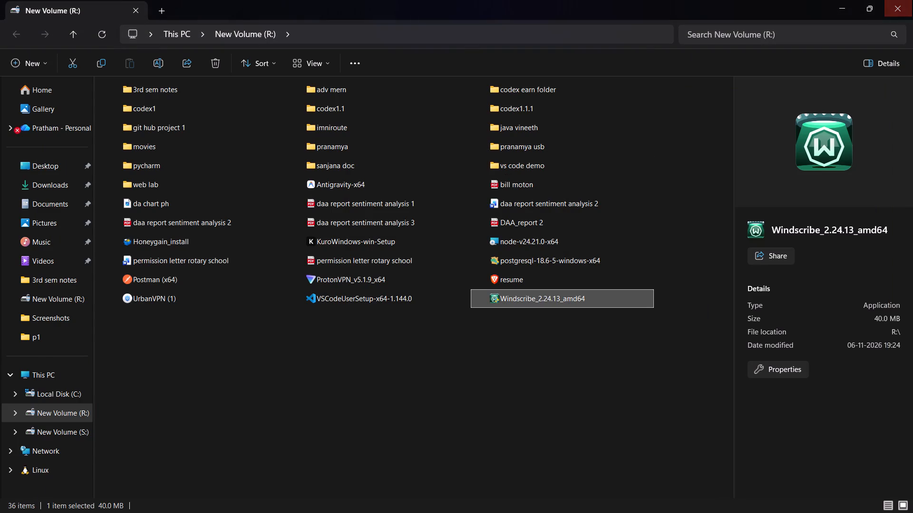
left_click(845, 9)
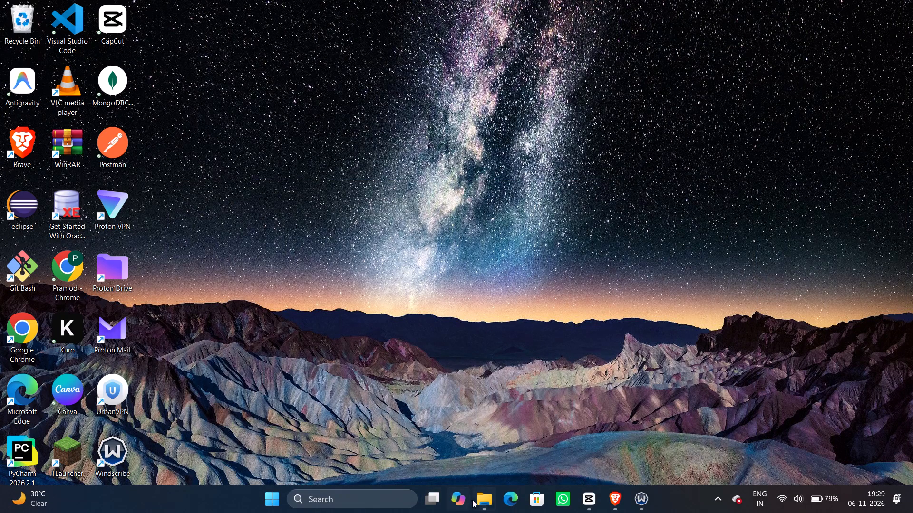
left_click(583, 503)
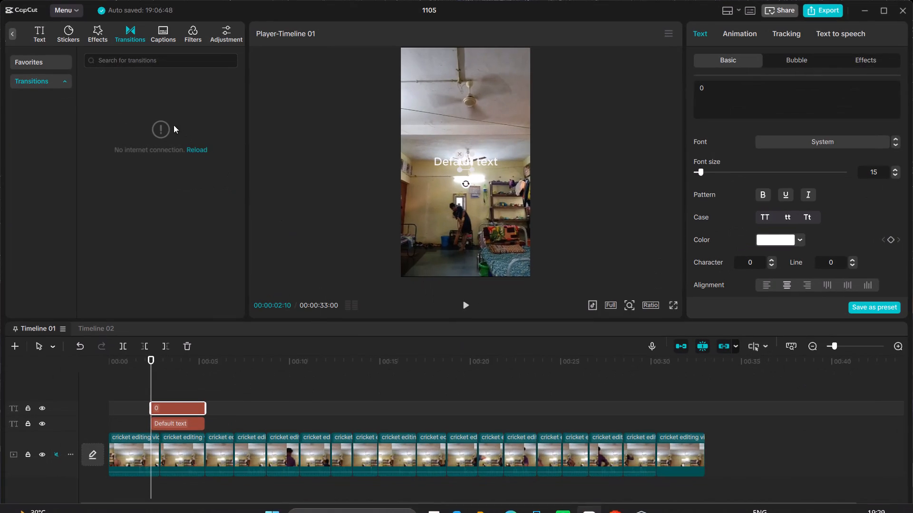
left_click(192, 145)
left_click(193, 145)
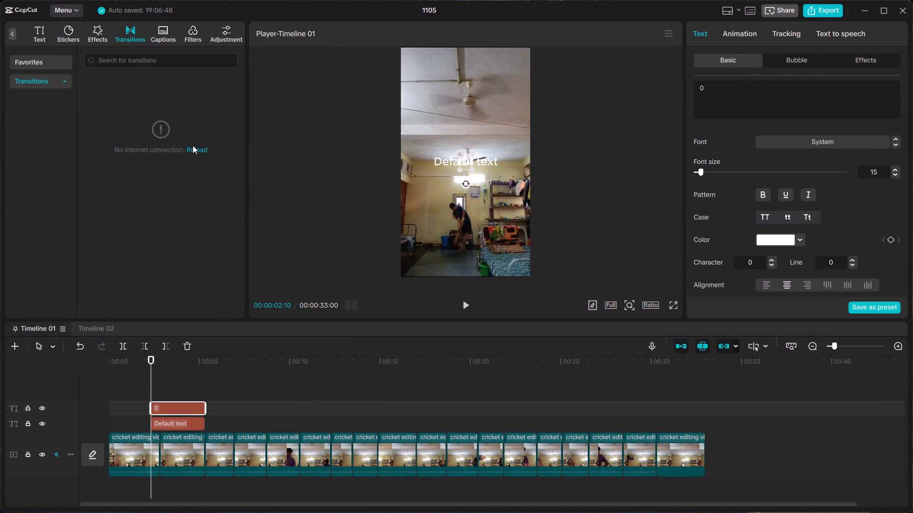
left_click(193, 148)
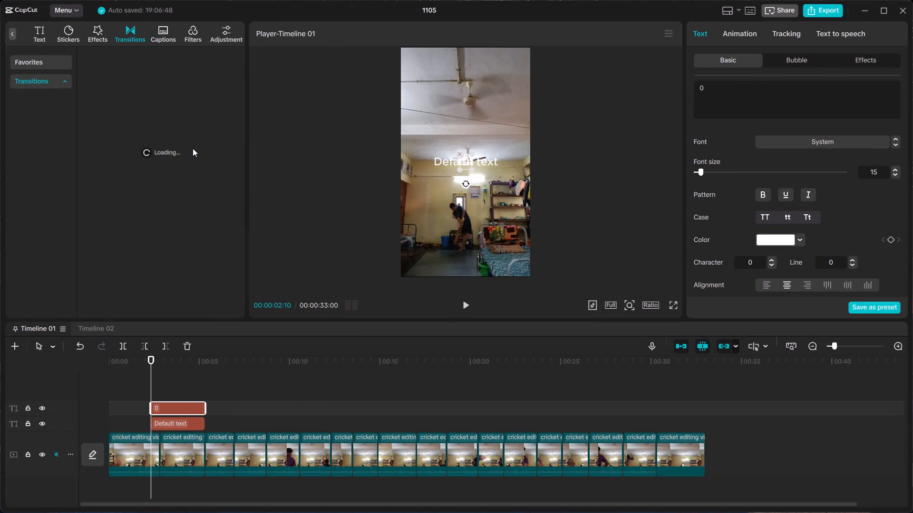
left_click(191, 152)
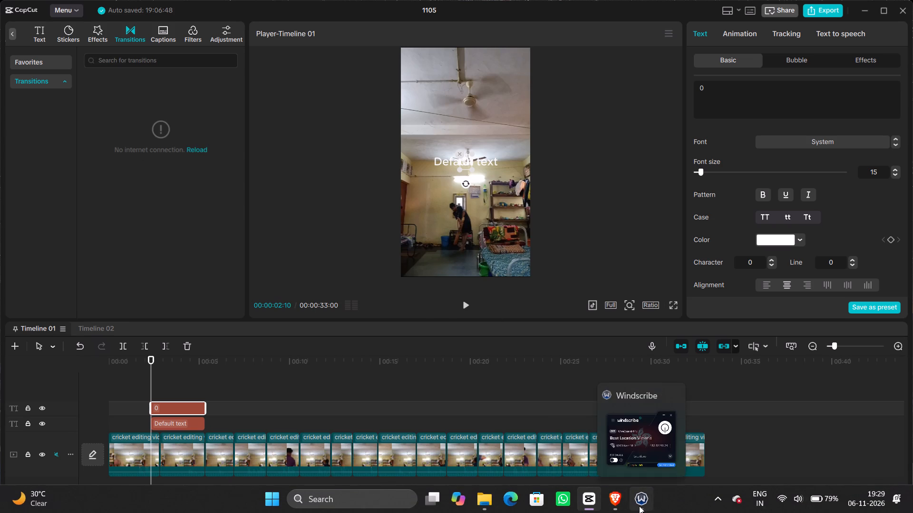
Switch to Windscribe and look over the available connection protocols, keeping the current one.
left_click(639, 506)
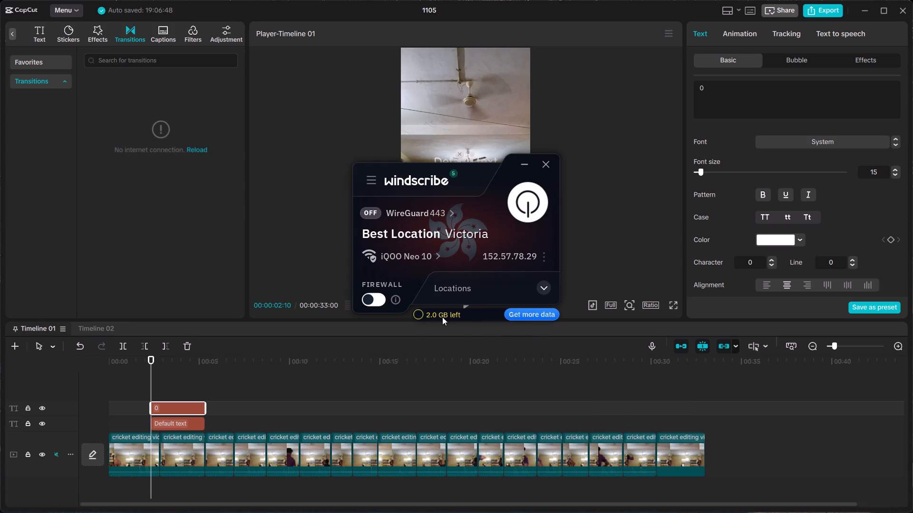
left_click(422, 215)
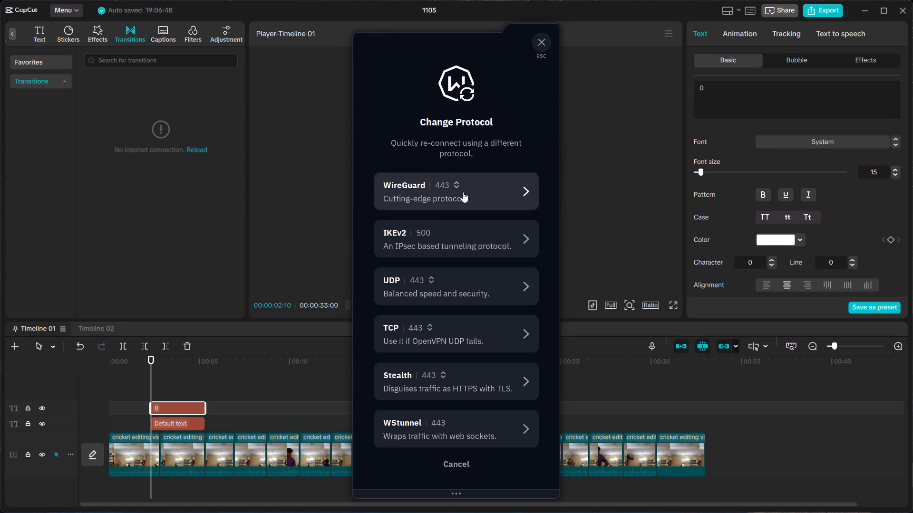
scroll(476, 240, "down", 4)
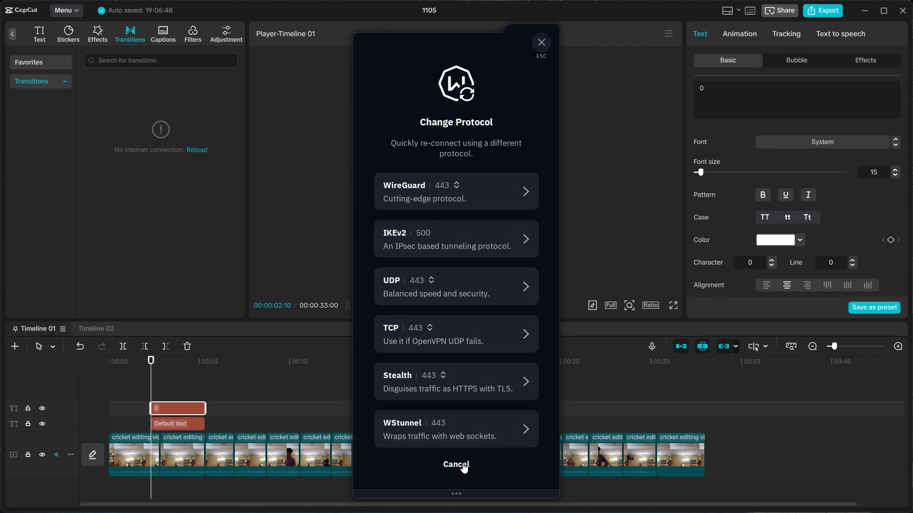
left_click(458, 466)
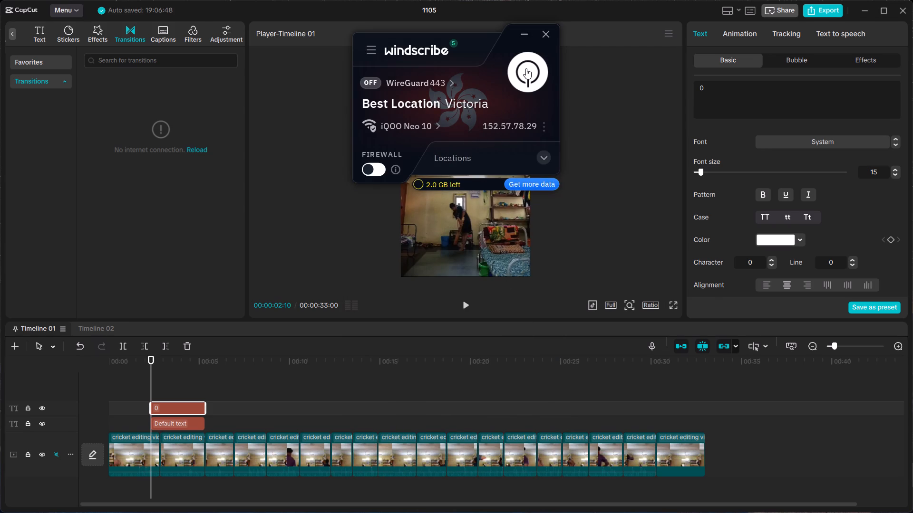
Connect the VPN to Best Location Victoria using WireGuard.
left_click(526, 68)
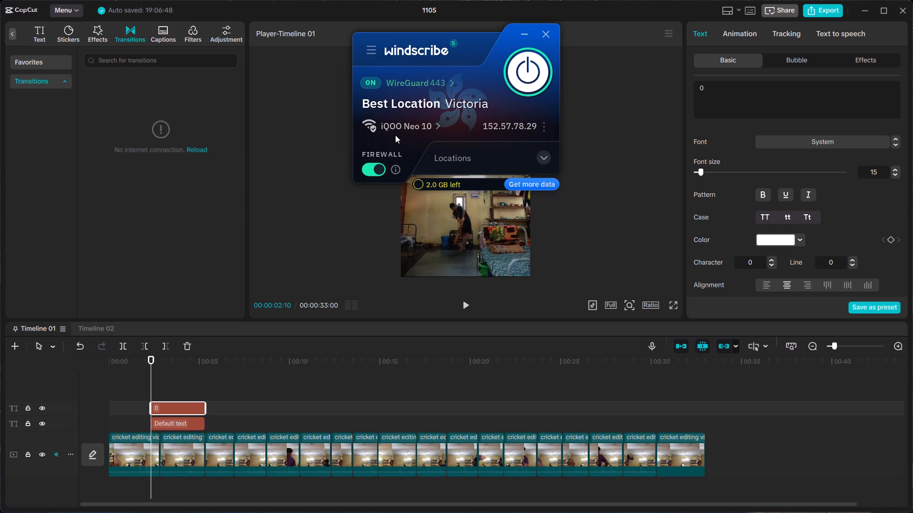
Return to CapCut and reload the transitions library over the VPN connection.
left_click(197, 145)
left_click(196, 151)
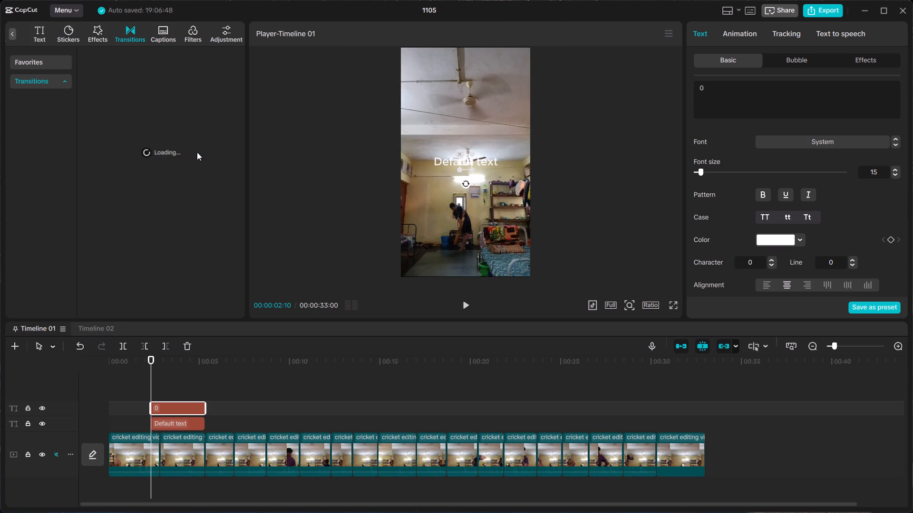
left_click(199, 147)
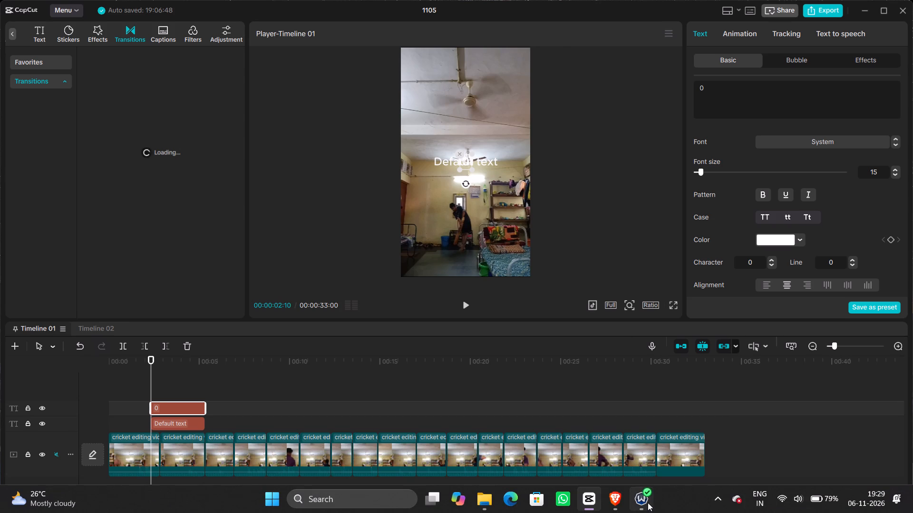
Switch to Windscribe and examine the network options for the current Wi-Fi network, keeping the settings.
left_click(648, 503)
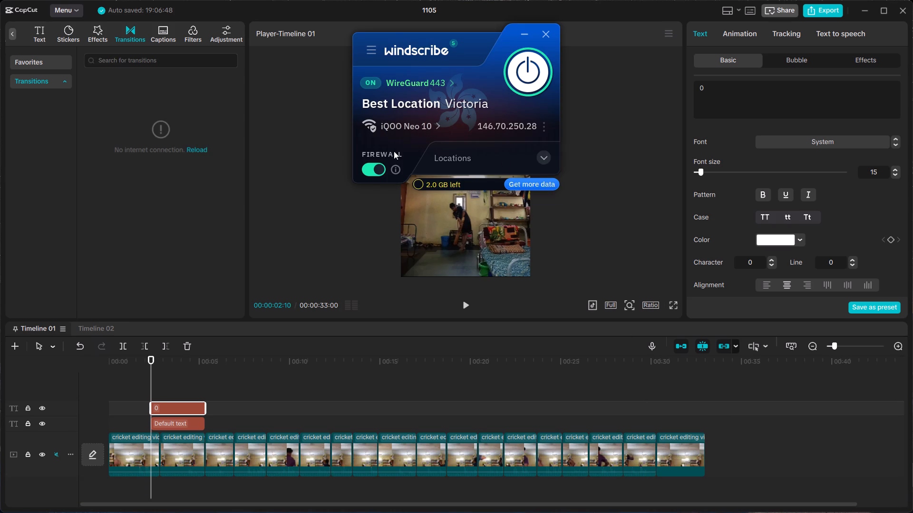
left_click(410, 122)
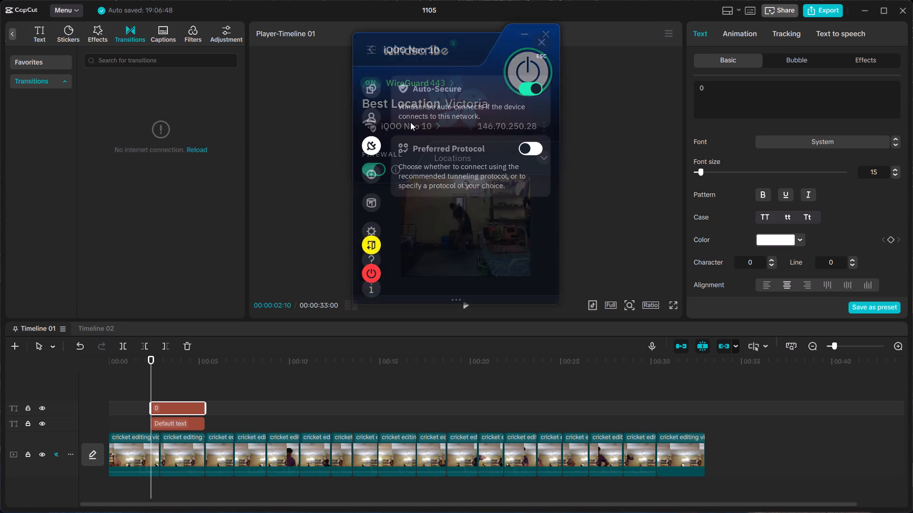
left_click(373, 52)
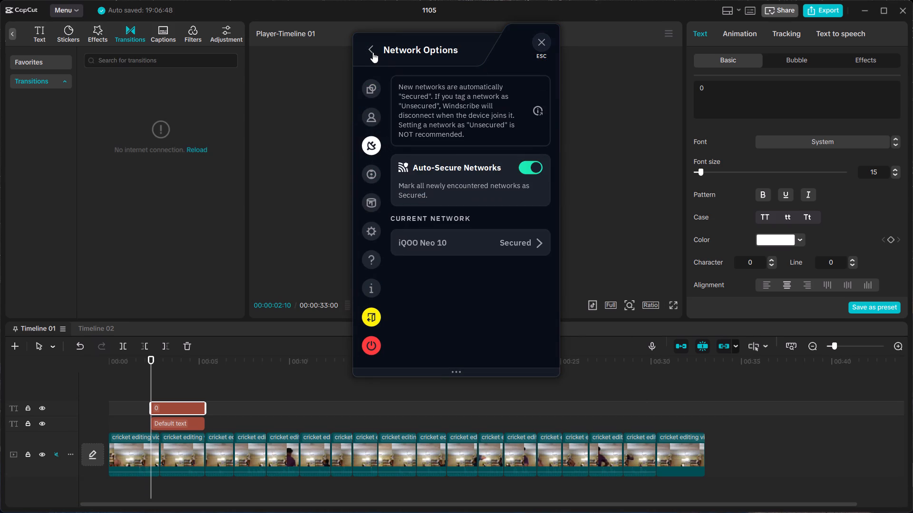
left_click(542, 45)
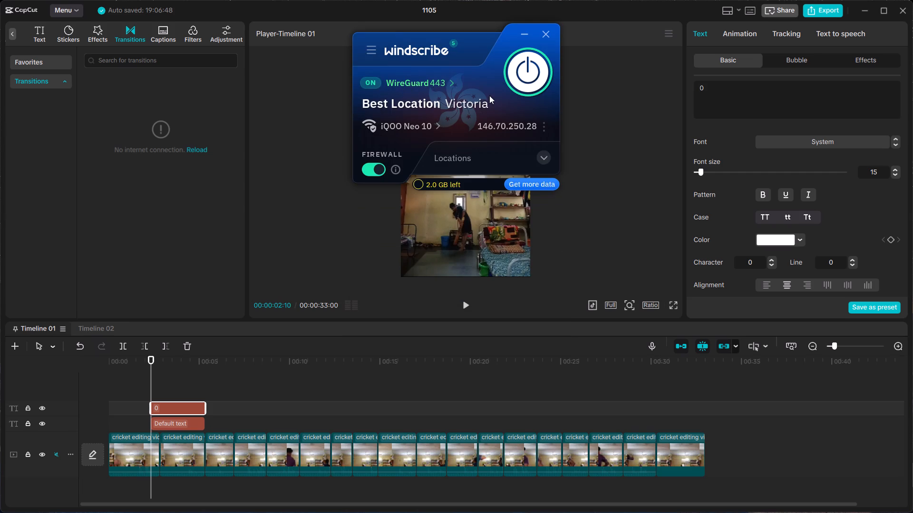
left_click(548, 126)
Return to CapCut and try to reload the online transitions and video effects libraries.
left_click(204, 152)
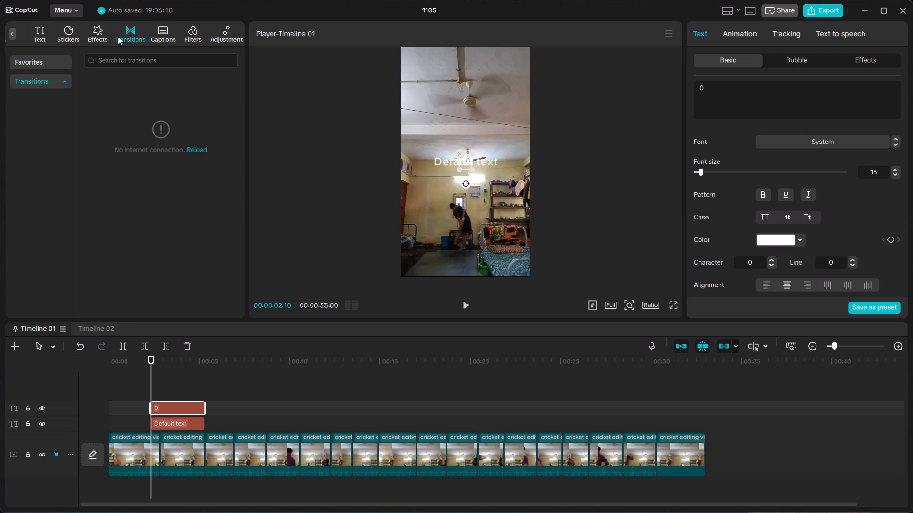
left_click(105, 35)
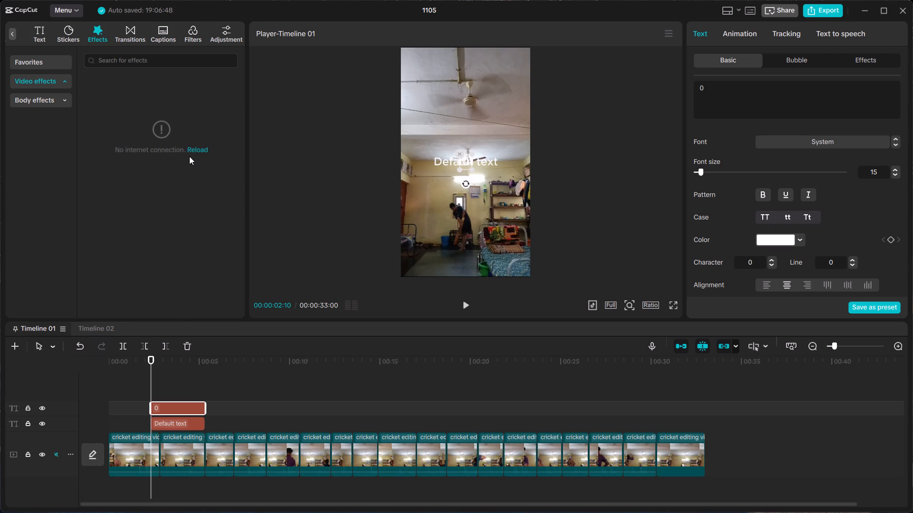
left_click(191, 149)
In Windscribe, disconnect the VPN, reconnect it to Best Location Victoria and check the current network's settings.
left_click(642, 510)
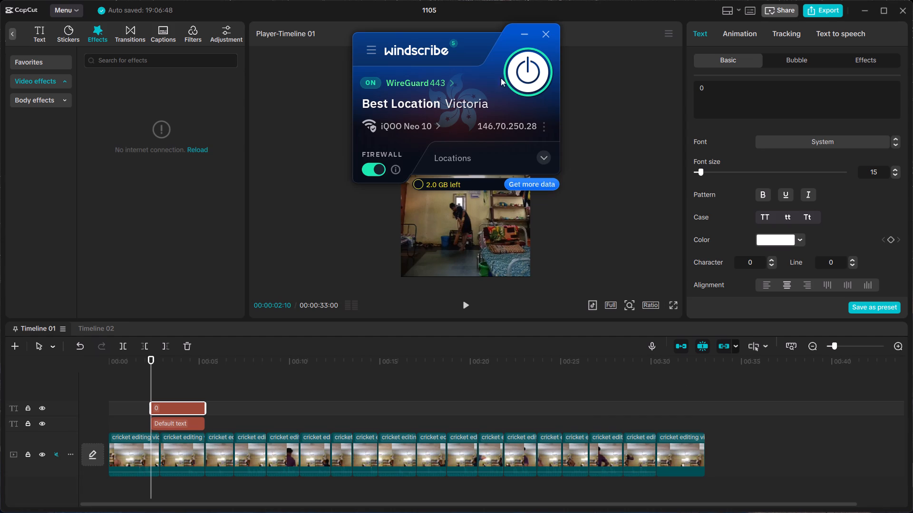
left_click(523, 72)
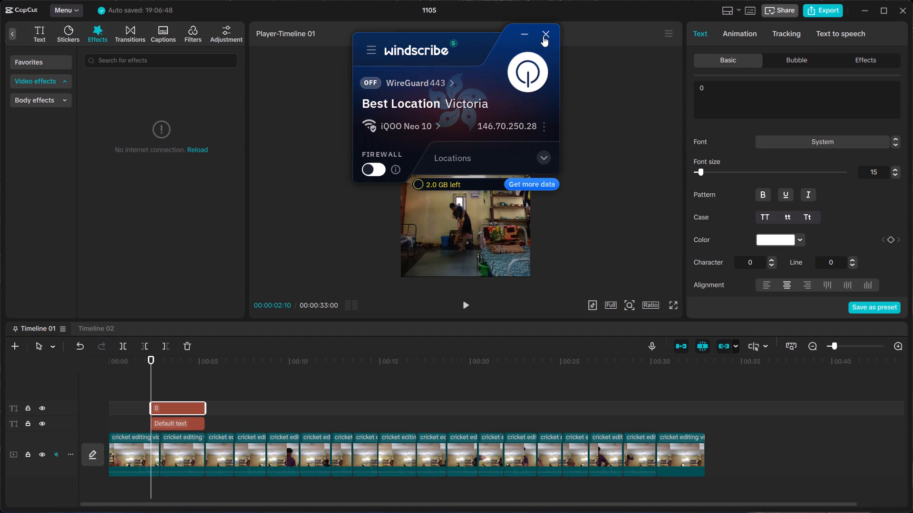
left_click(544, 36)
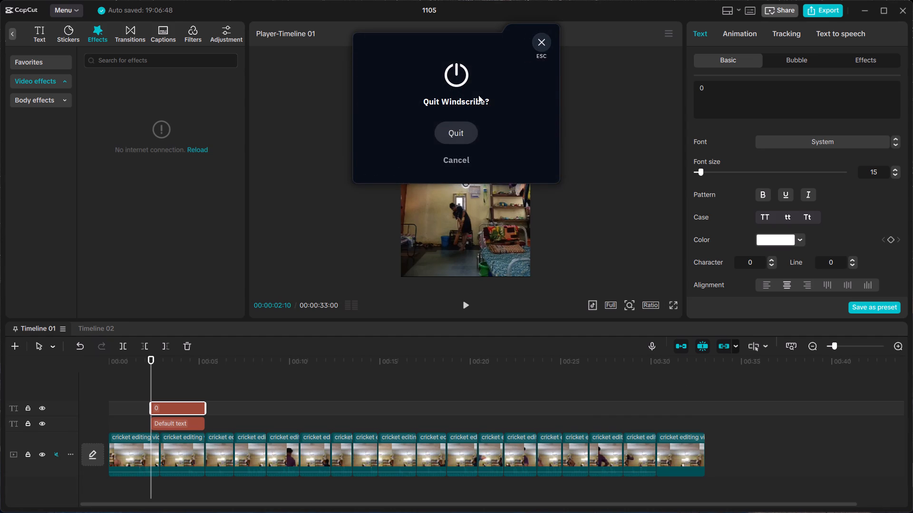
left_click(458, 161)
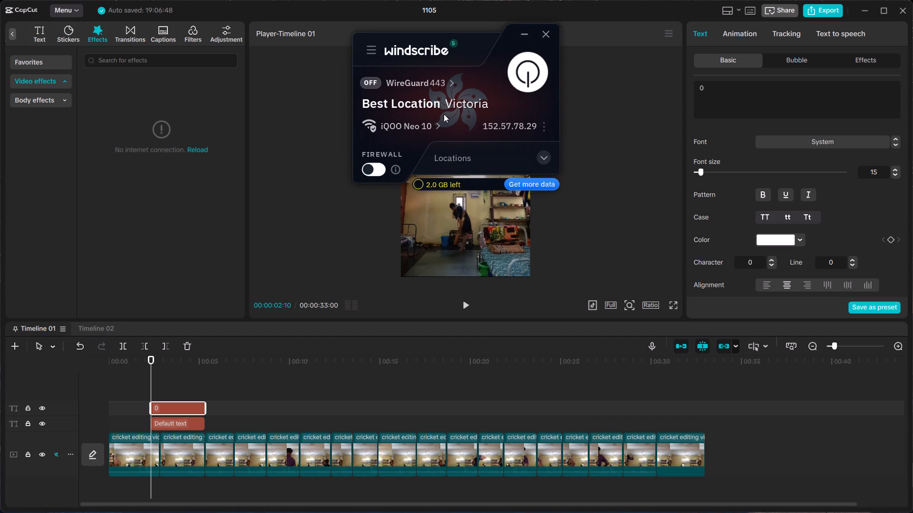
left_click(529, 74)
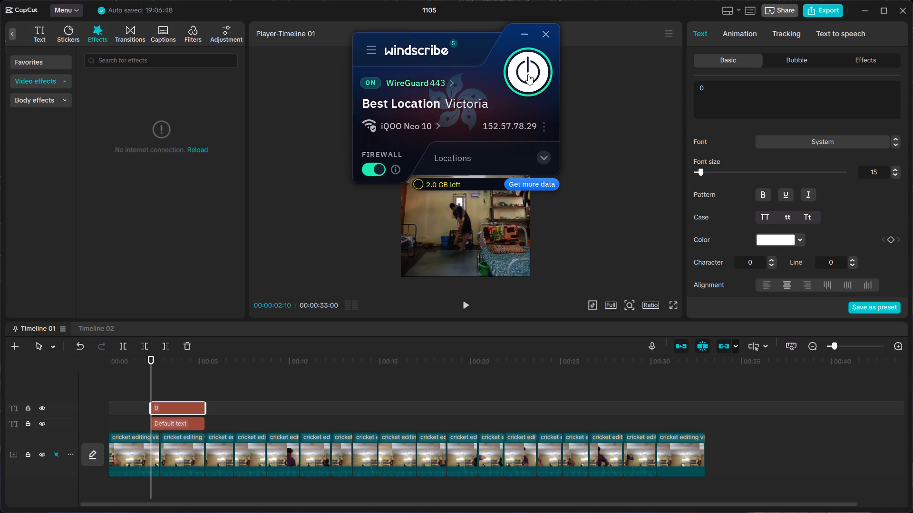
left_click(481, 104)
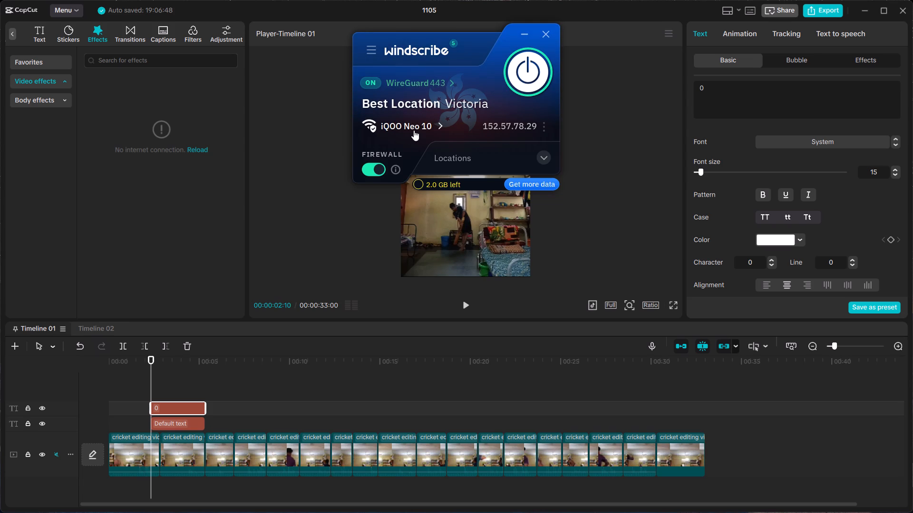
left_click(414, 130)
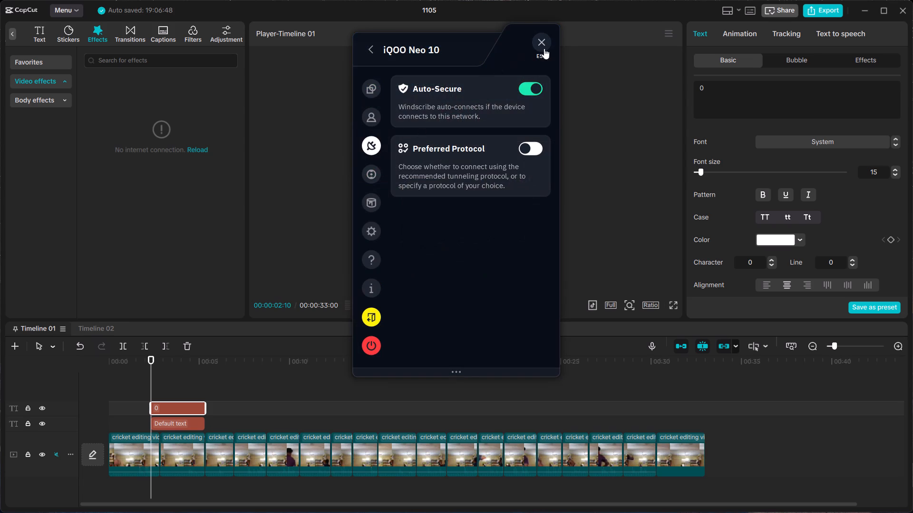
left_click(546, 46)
Disconnect the Windscribe VPN and quit Windscribe.
left_click(515, 77)
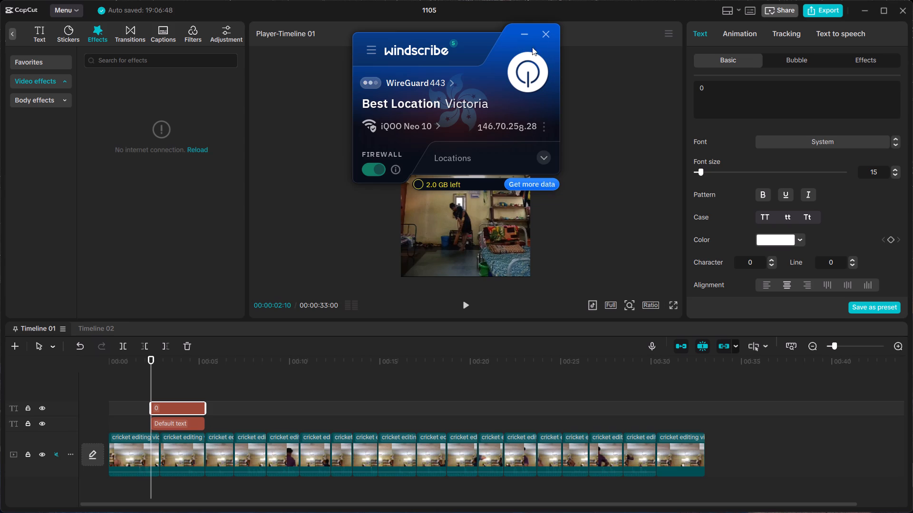
left_click(548, 26)
left_click(547, 31)
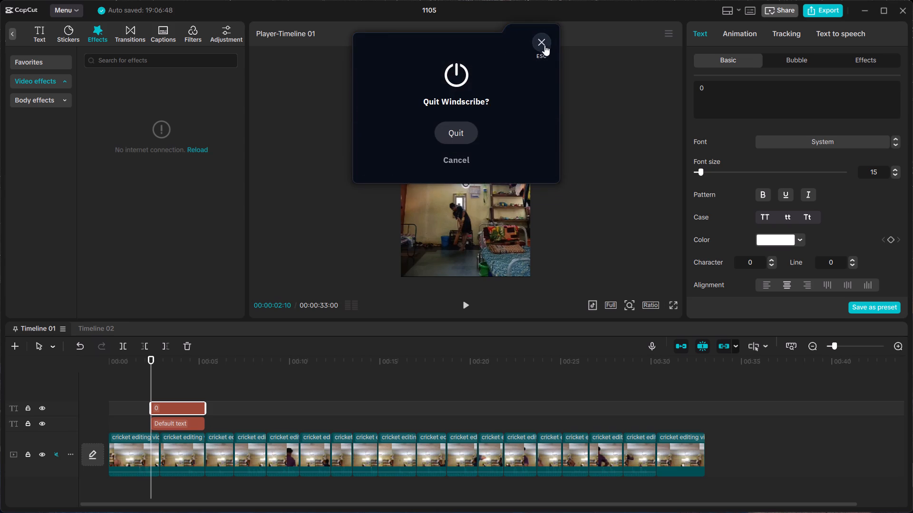
left_click(456, 129)
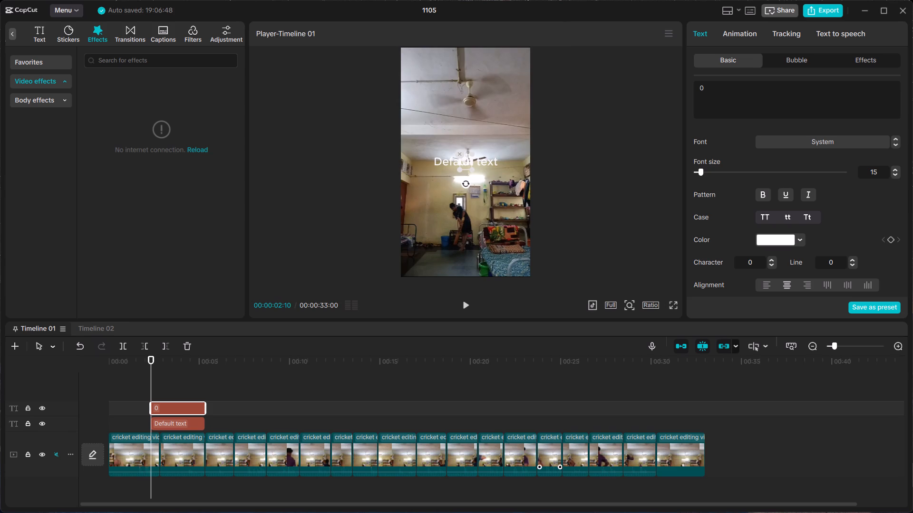
Open the Proton VPN quick controls and connect to the fastest free server.
left_click(699, 495)
left_click(698, 443)
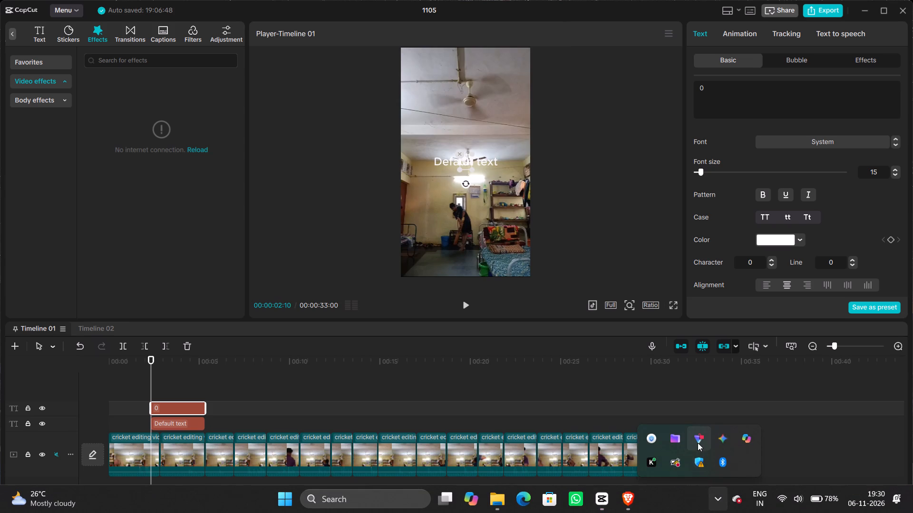
left_click(703, 306)
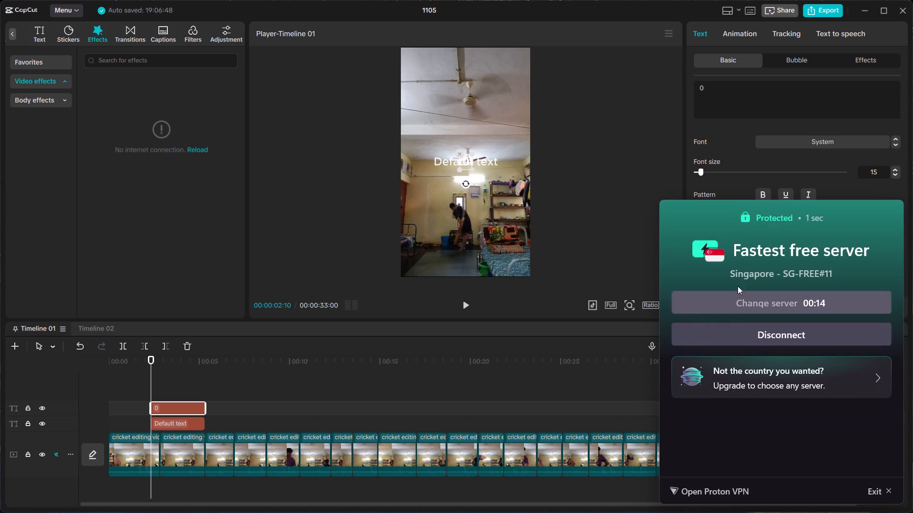
Return to CapCut and try to reload the video effects library over the Proton VPN connection.
left_click(619, 220)
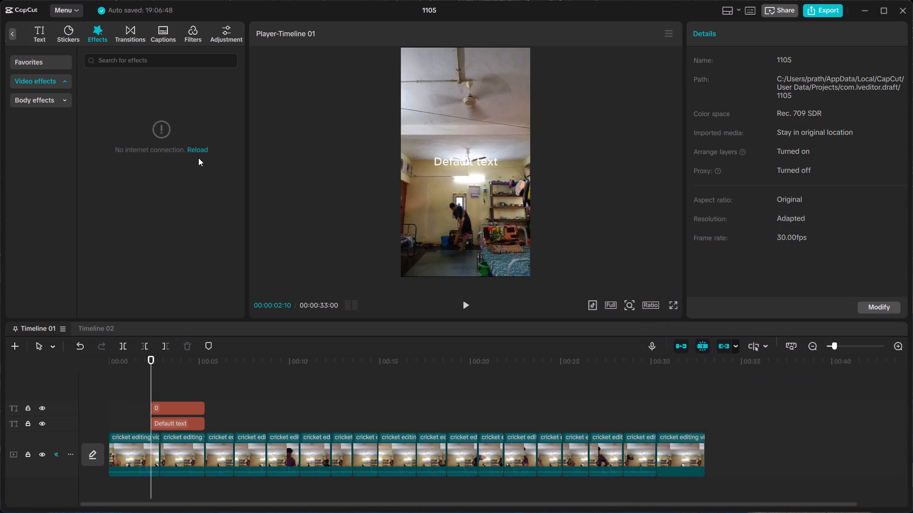
left_click(194, 148)
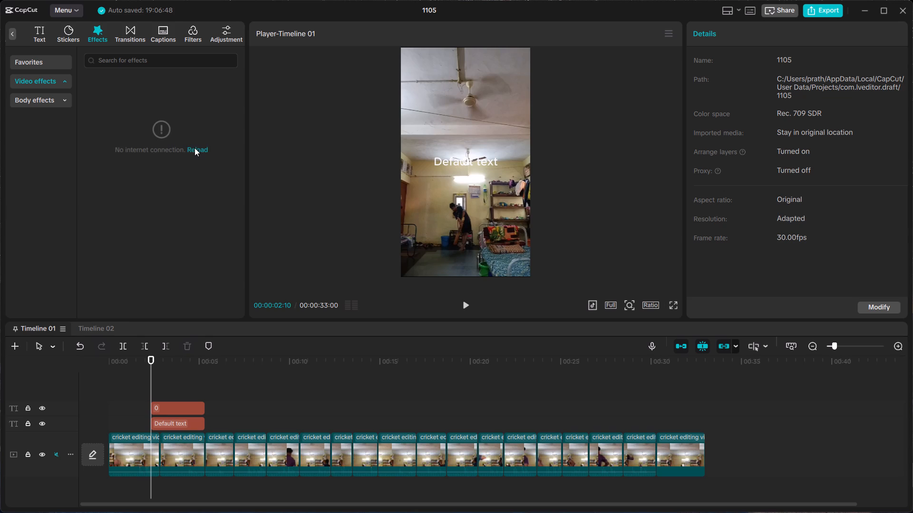
left_click(194, 148)
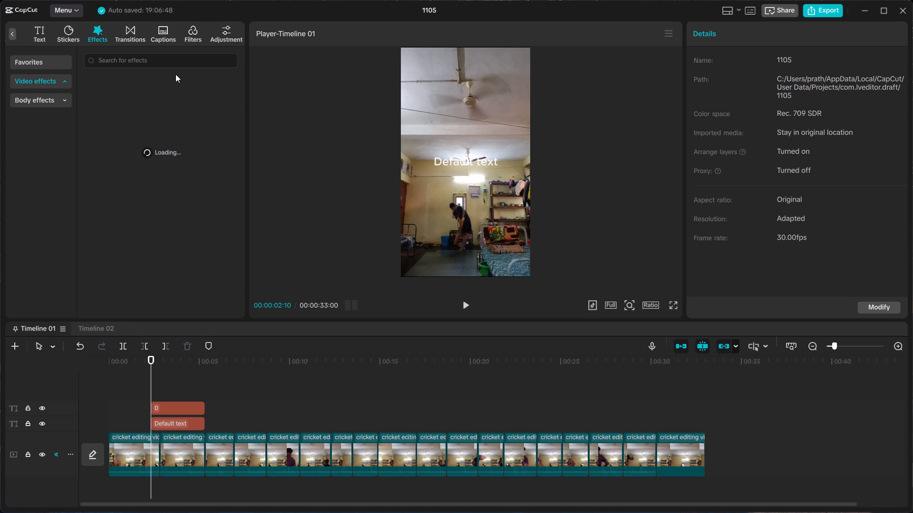
Close project 1105 and minimize the CapCut home window.
left_click(898, 16)
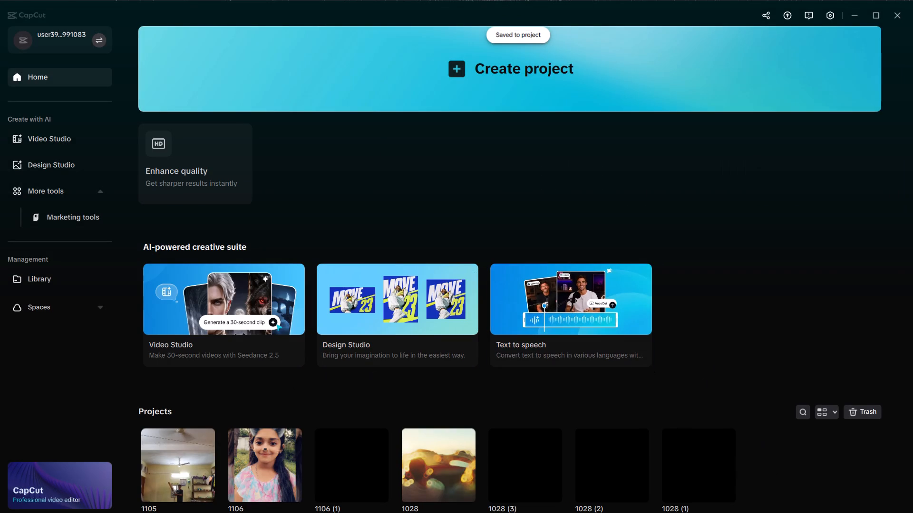
left_click(857, 13)
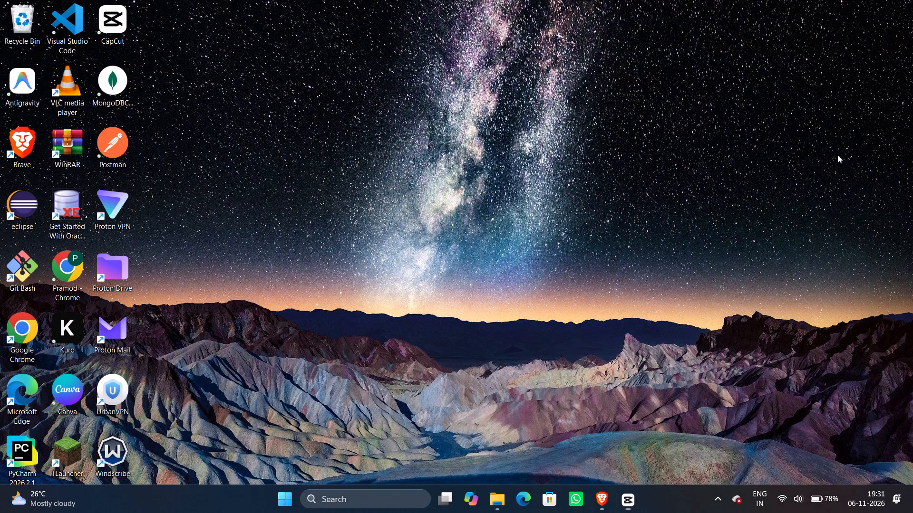
Open the full Proton VPN window to check the connection, and minimize it.
left_click(722, 503)
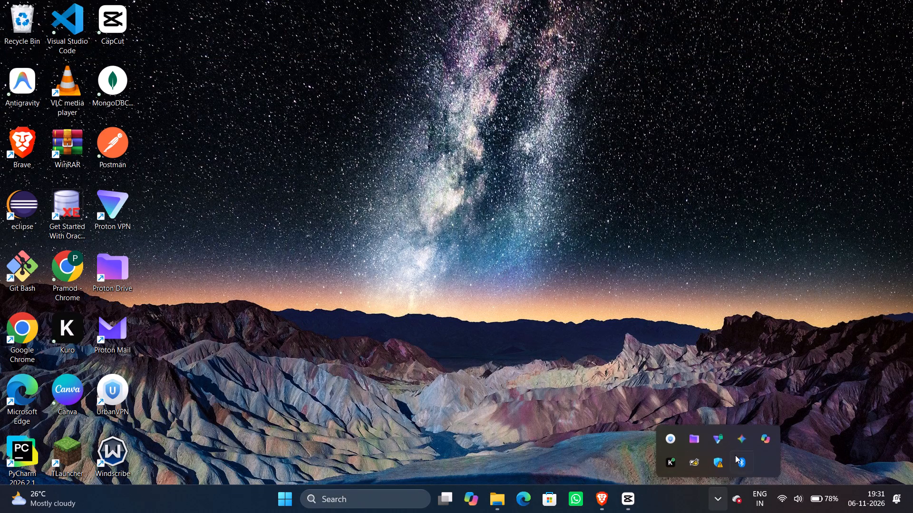
left_click(718, 438)
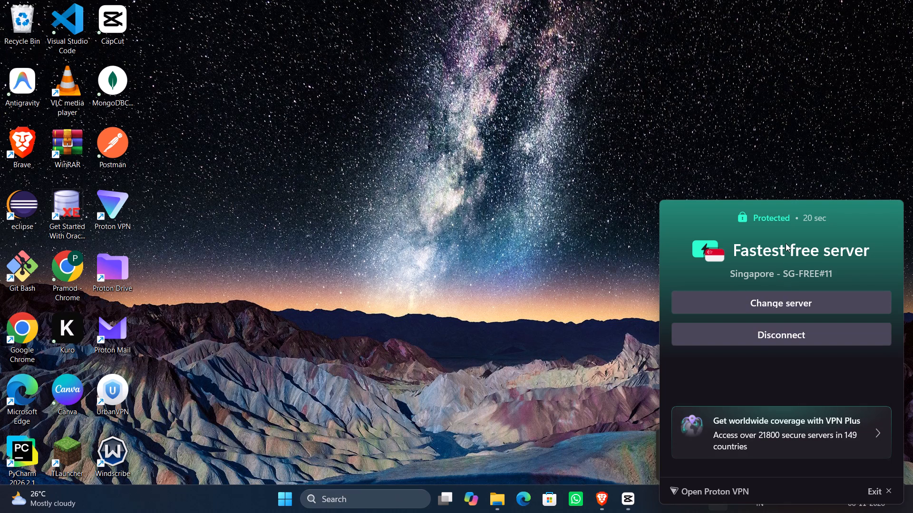
left_click(723, 488)
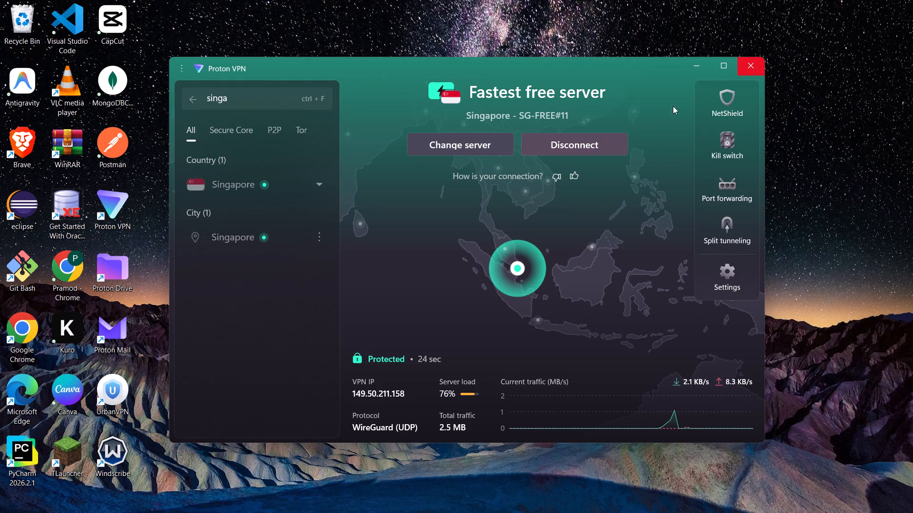
left_click(699, 69)
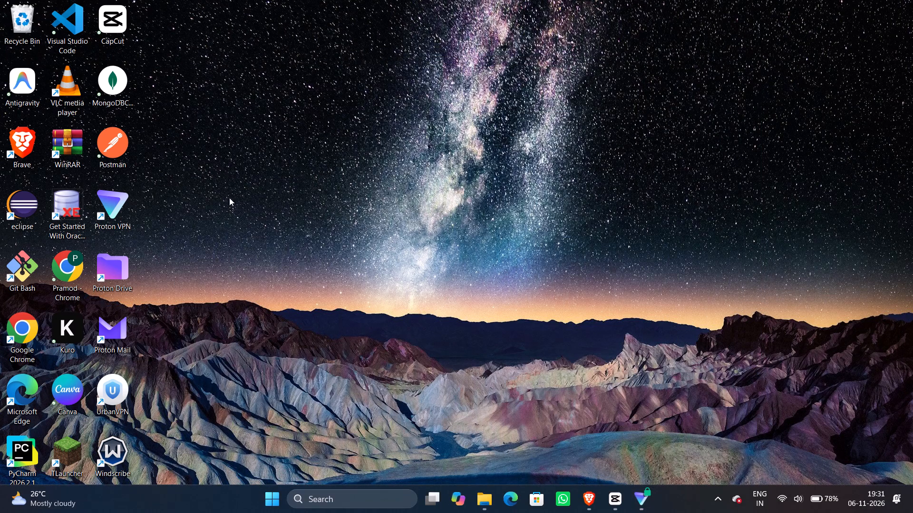
Switch to CapCut and reopen project 1105.
left_click(611, 503)
left_click(202, 453)
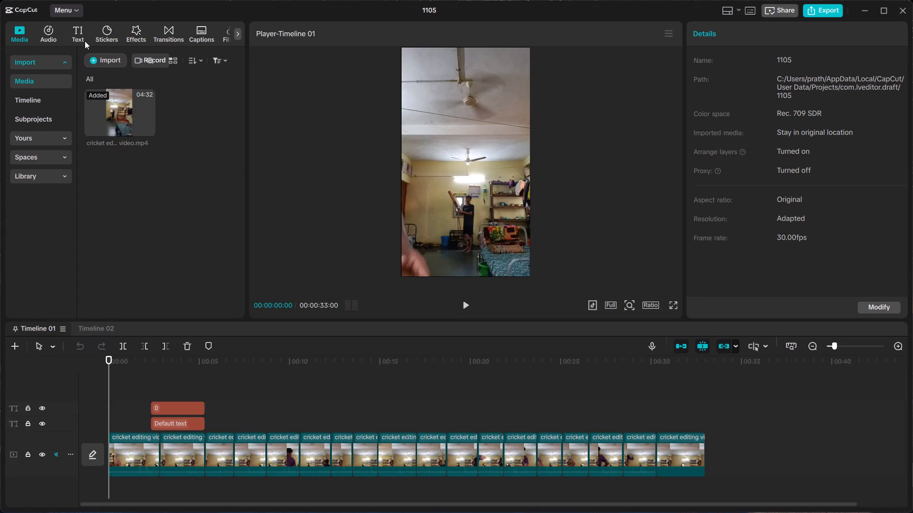
Preview the Default text preset and add it at the start of Timeline 01.
left_click(83, 39)
left_click(100, 76)
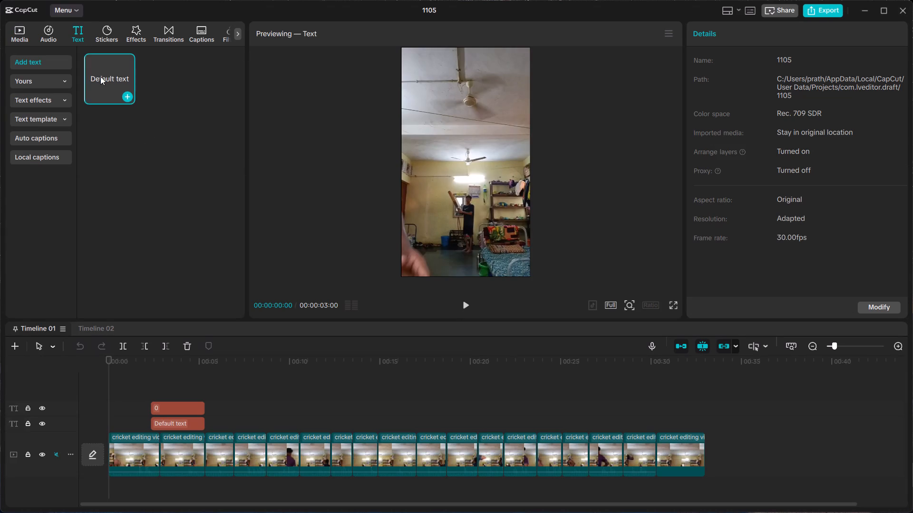
left_click(477, 156)
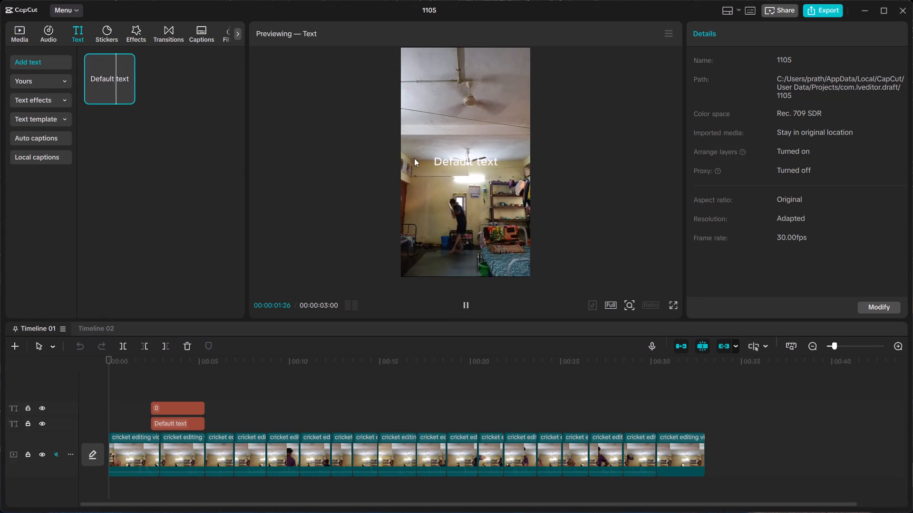
left_click(473, 156)
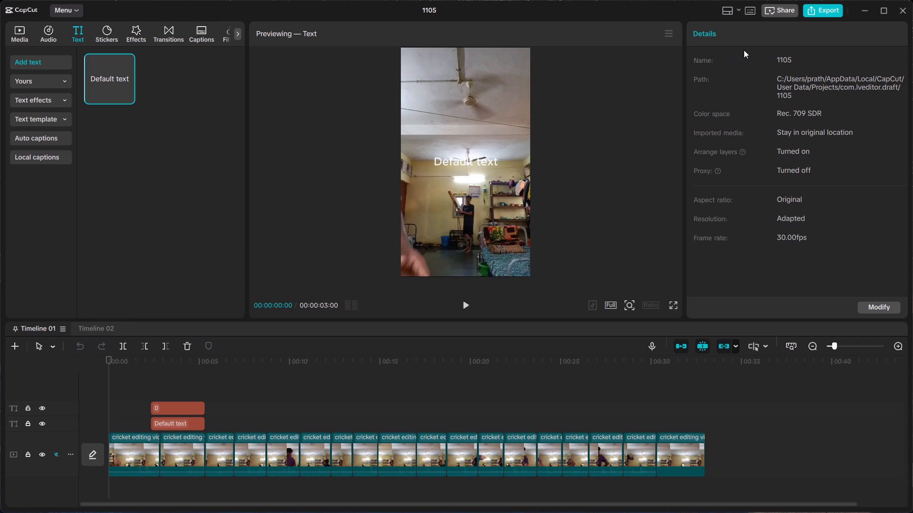
left_click(126, 93)
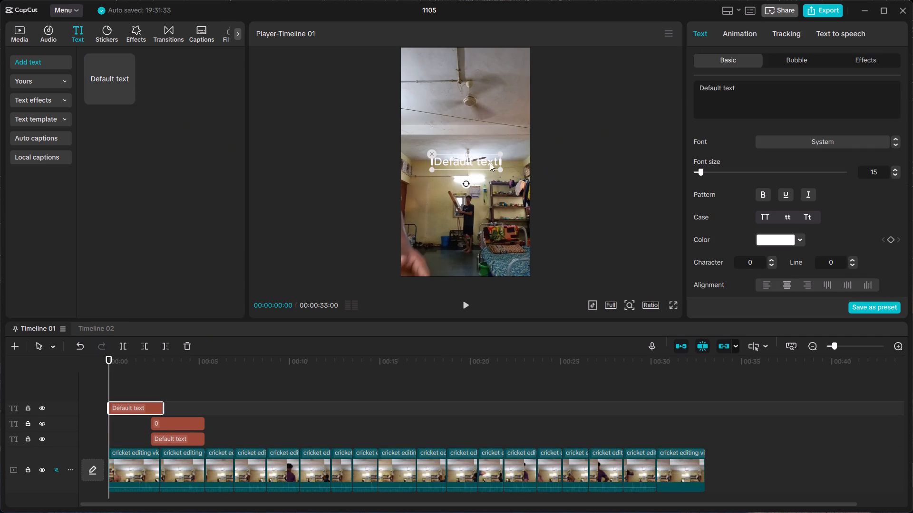
Replace the content of the new Default text clip at the start of Timeline 01 with 0.
left_click(483, 161)
left_click(764, 95)
key("BackSpace")
key("BackSpace")
key("BackSpace")
key("BackSpace")
key("BackSpace")
key("BackSpace")
key("BackSpace")
key("BackSpace")
key("BackSpace")
key("BackSpace")
key("BackSpace")
key("BackSpace")
key("BackSpace")
key("BackSpace")
key("BackSpace")
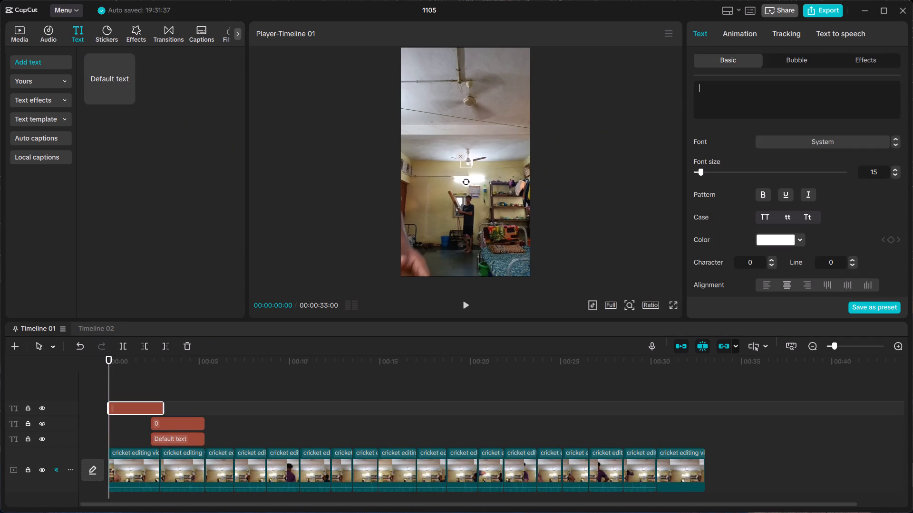
key("0")
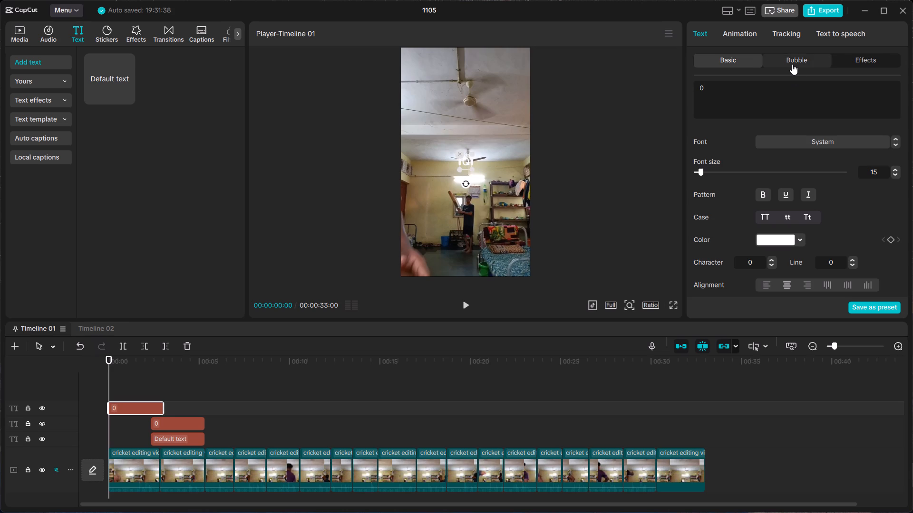
Try to load the Bubble and Effects style libraries for the 0 text, retrying each one.
left_click(792, 64)
left_click(833, 181)
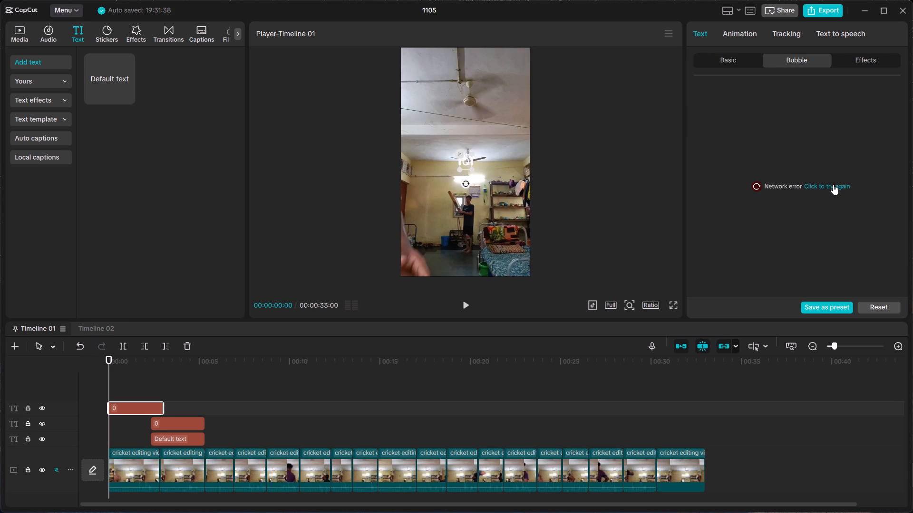
left_click(833, 184)
triple_click(833, 184)
triple_click(833, 184)
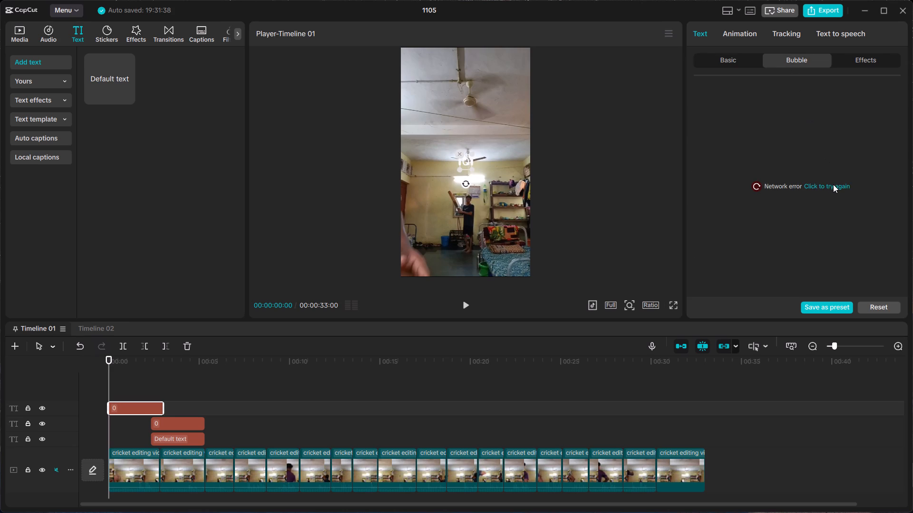
left_click(833, 184)
triple_click(833, 184)
left_click(833, 184)
left_click(848, 61)
double_click(830, 194)
triple_click(830, 186)
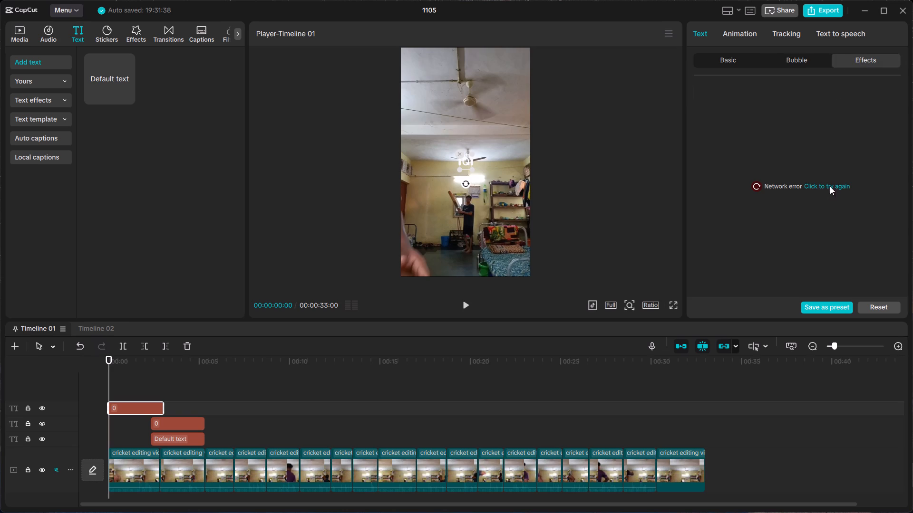
double_click(830, 185)
Close project 1105 and exit CapCut completely.
left_click(906, 19)
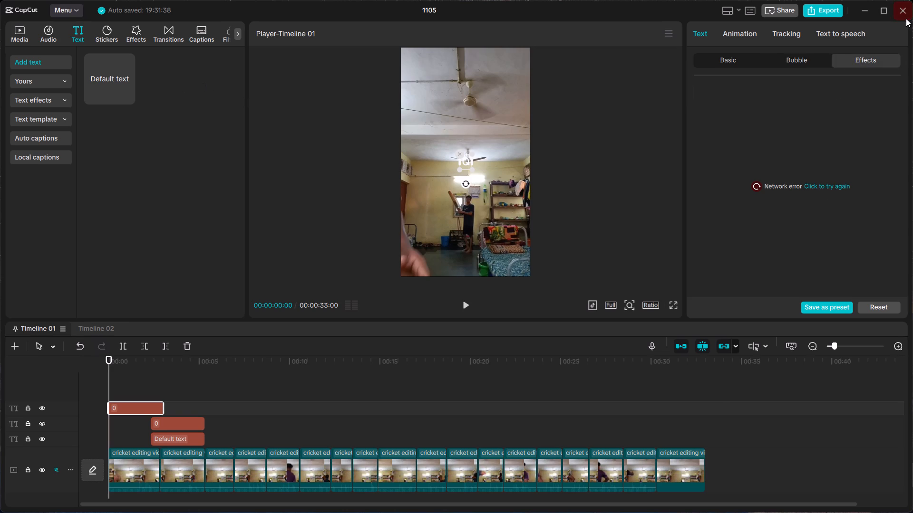
left_click(893, 16)
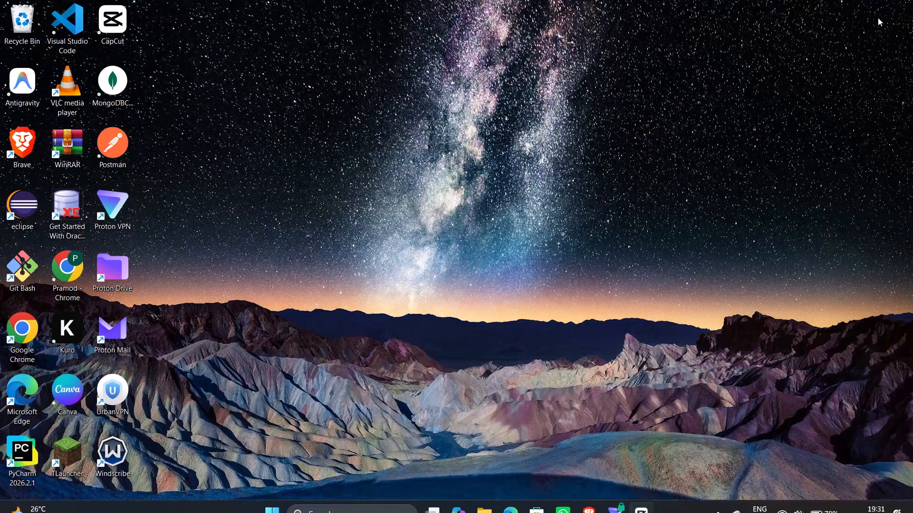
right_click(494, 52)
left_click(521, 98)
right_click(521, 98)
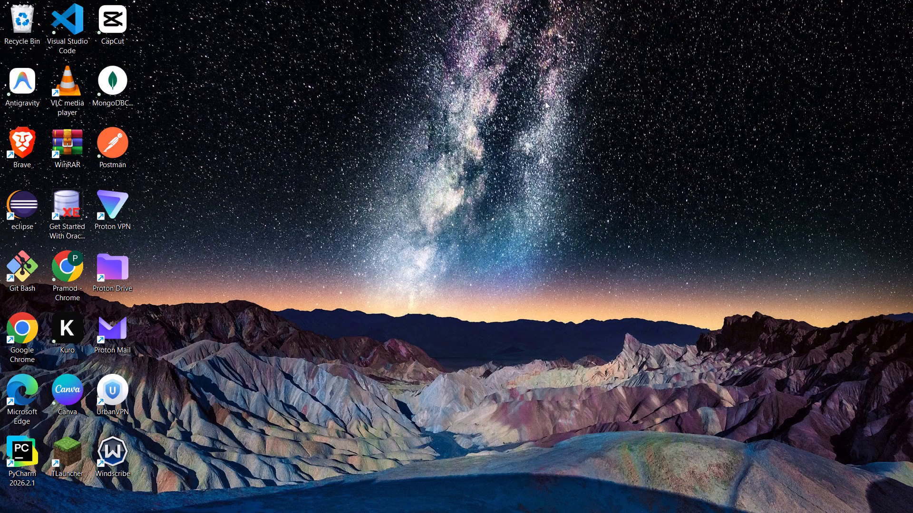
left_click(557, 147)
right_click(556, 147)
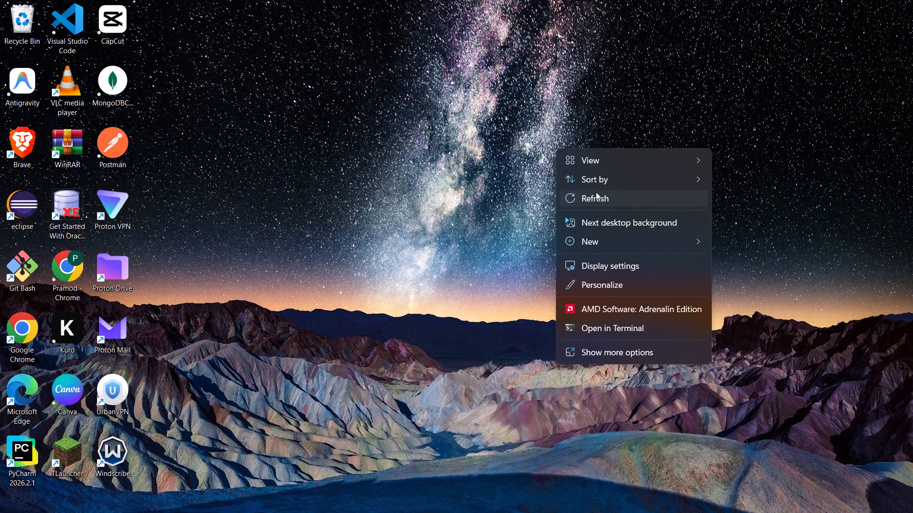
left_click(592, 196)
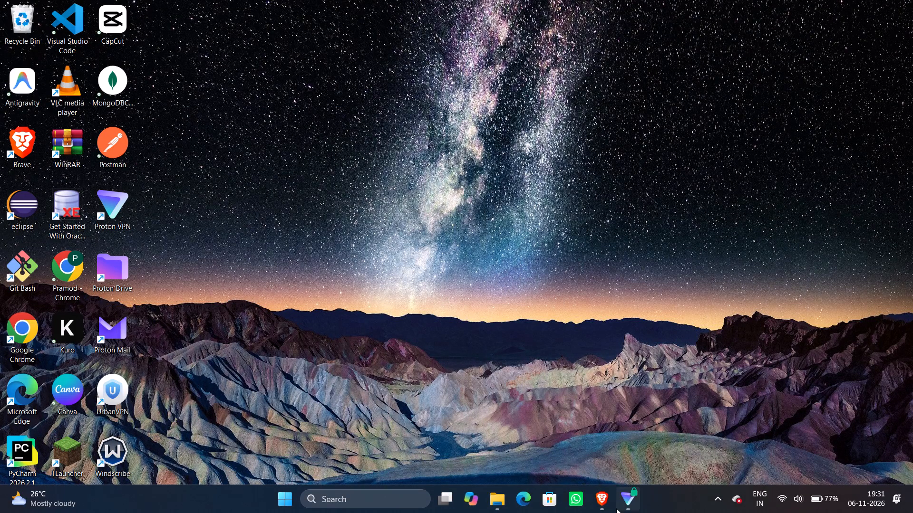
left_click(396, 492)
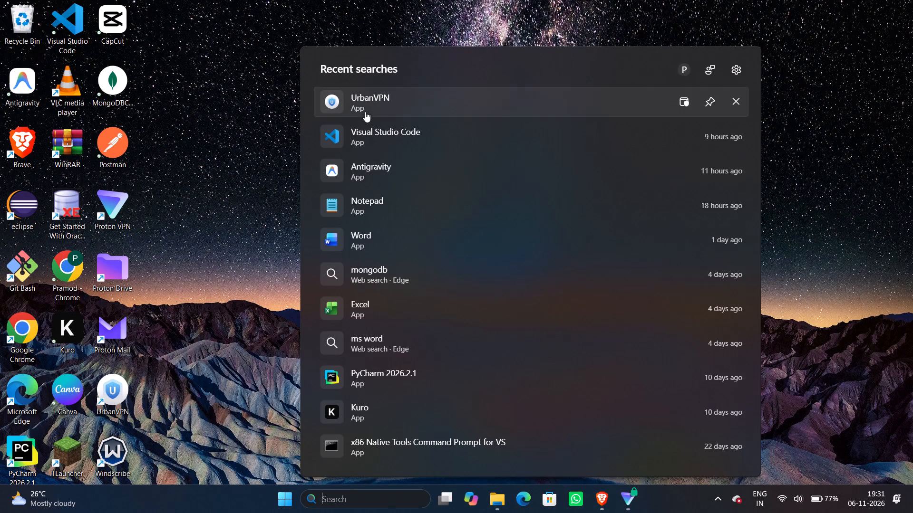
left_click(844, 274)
Relaunch CapCut, accept the environment test, and start installing the 9.8.0 Beta test version 5 update.
double_click(117, 17)
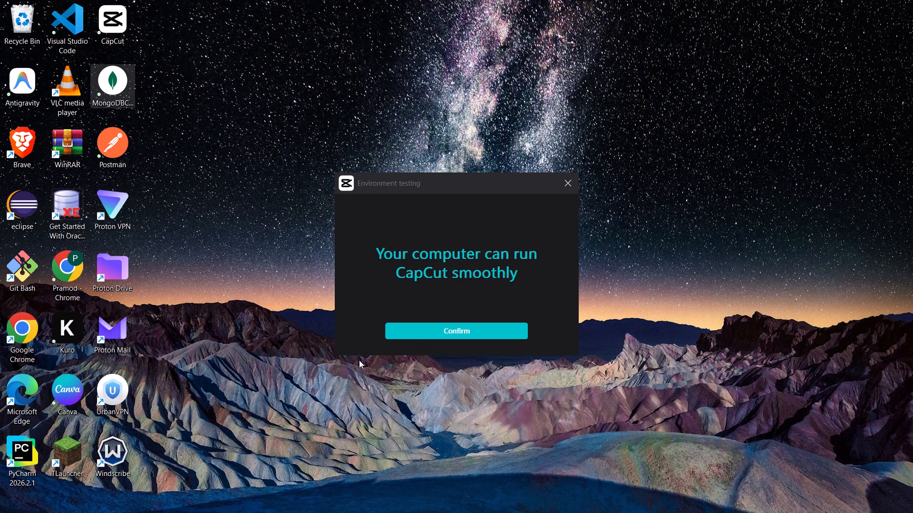
left_click(416, 334)
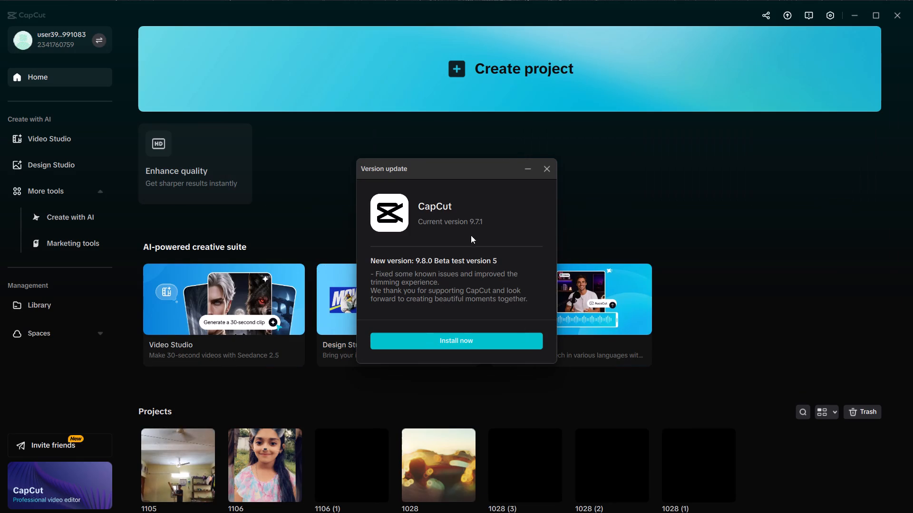
left_click(468, 345)
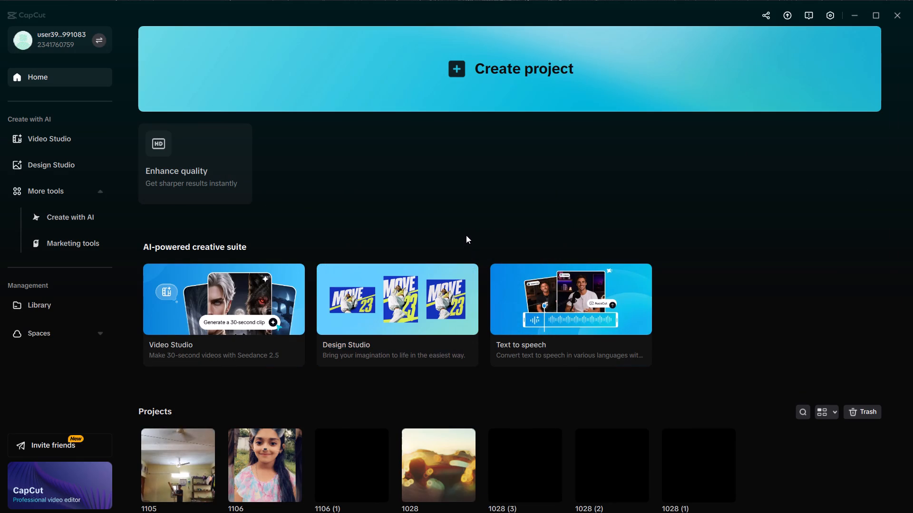
Minimize the CapCut home window, check the connection in Proton VPN, and minimize Proton VPN.
scroll(466, 235, "down", 4)
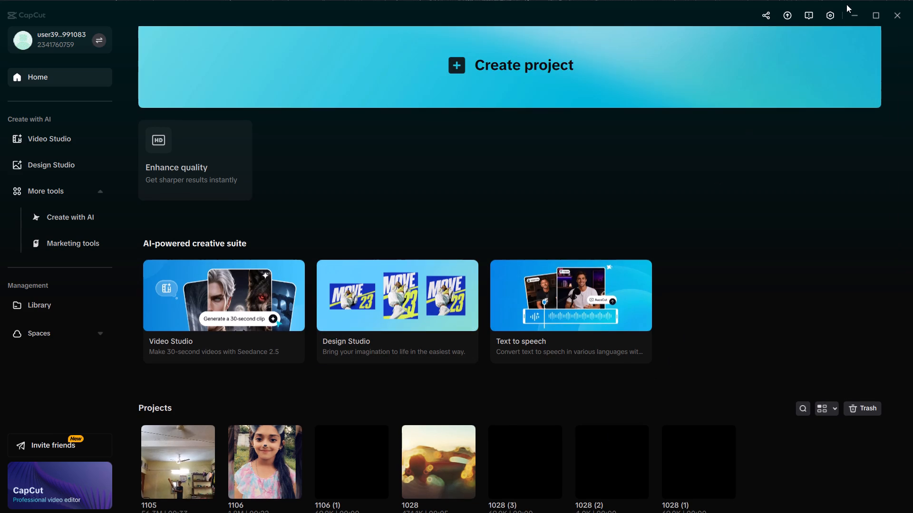
left_click(855, 12)
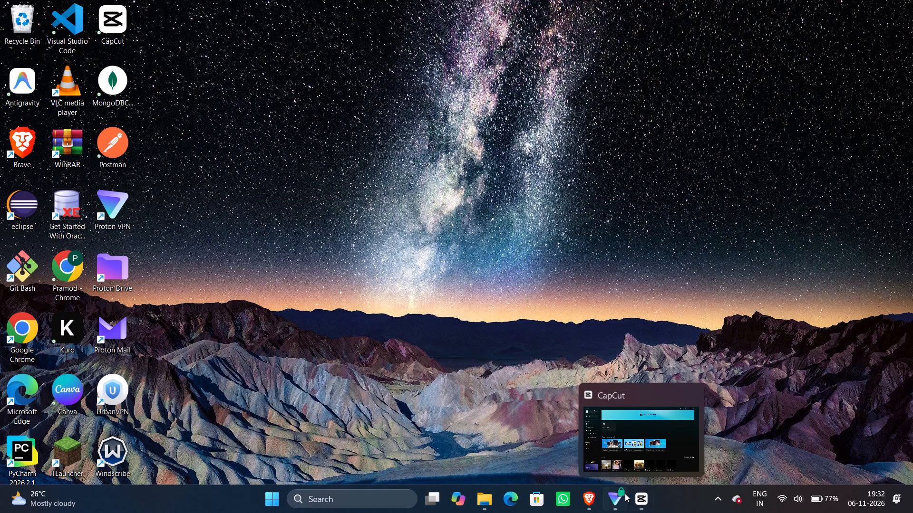
left_click(620, 458)
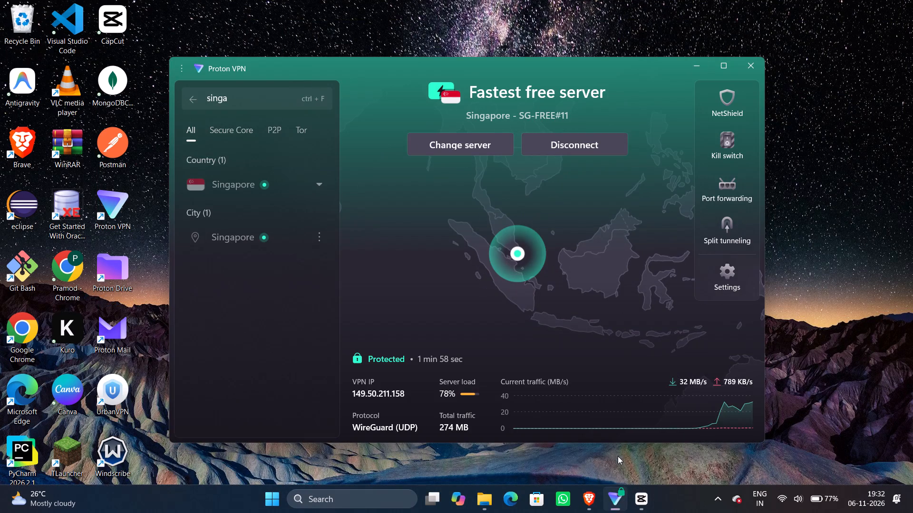
left_click(698, 67)
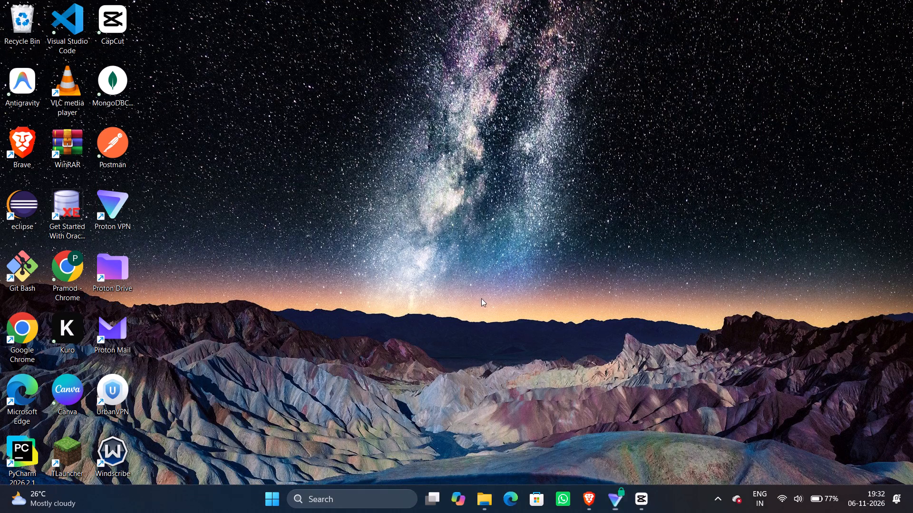
Switch back to CapCut and reopen project 1105.
left_click(629, 510)
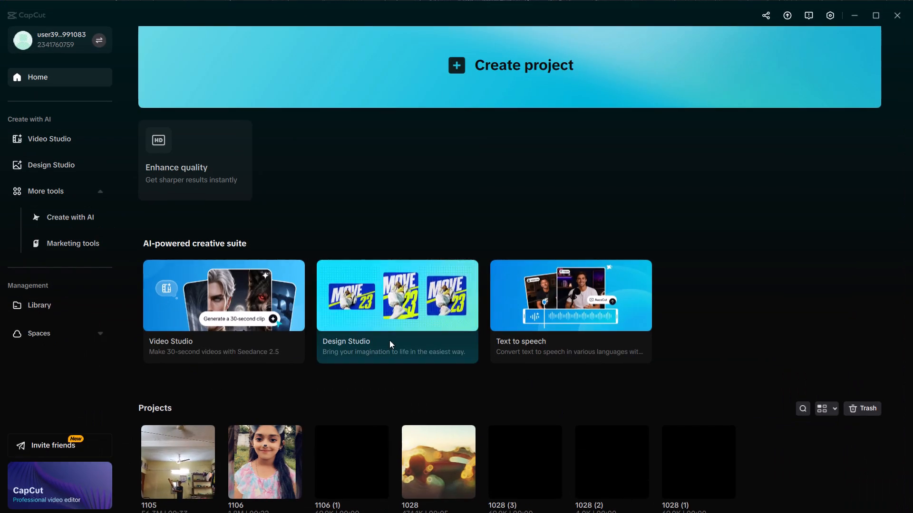
scroll(247, 352, "down", 3)
left_click(191, 454)
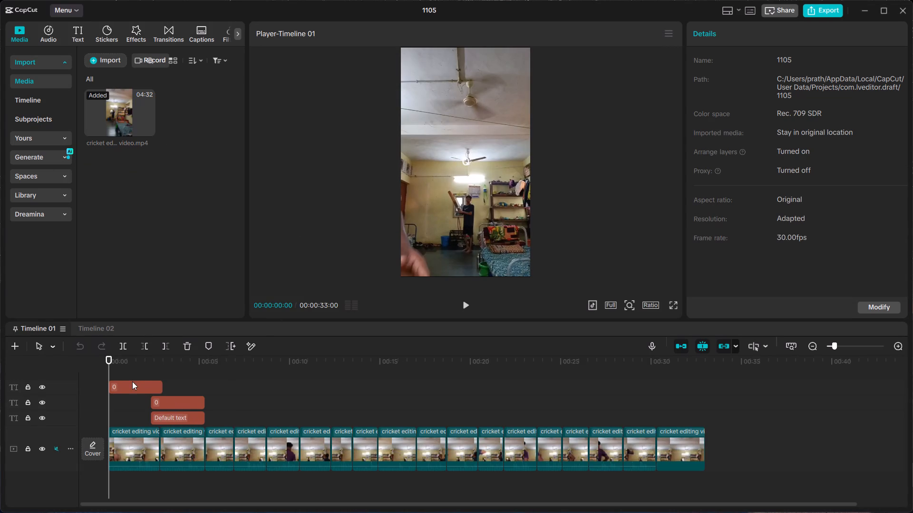
Check whether the online Effects and Stickers libraries load, and return to the Text library.
left_click(127, 27)
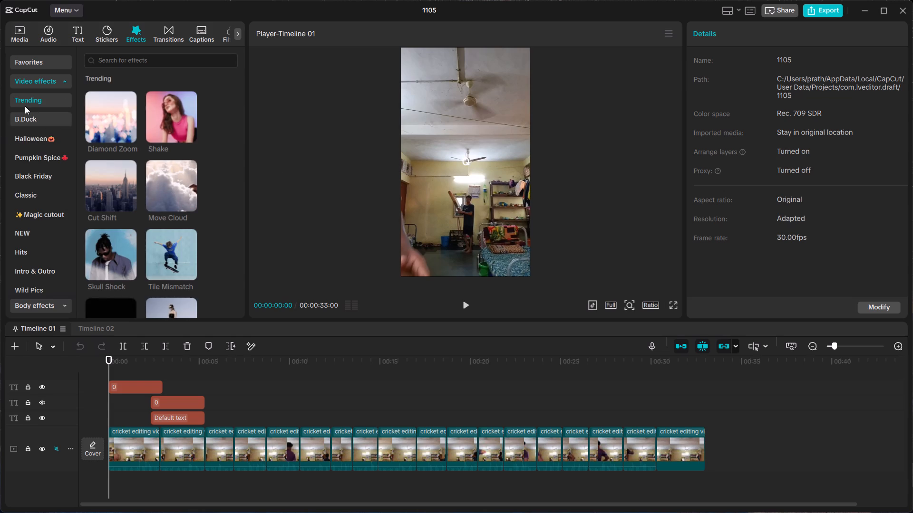
left_click(103, 33)
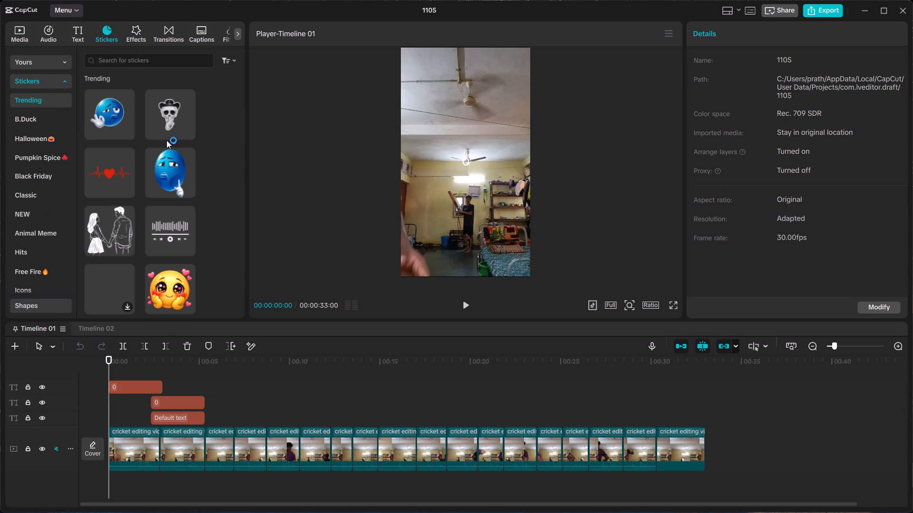
left_click(77, 32)
Delete the Default text clip and the later 0 text clip, keeping the 0 clip at the timeline start.
left_click(190, 418)
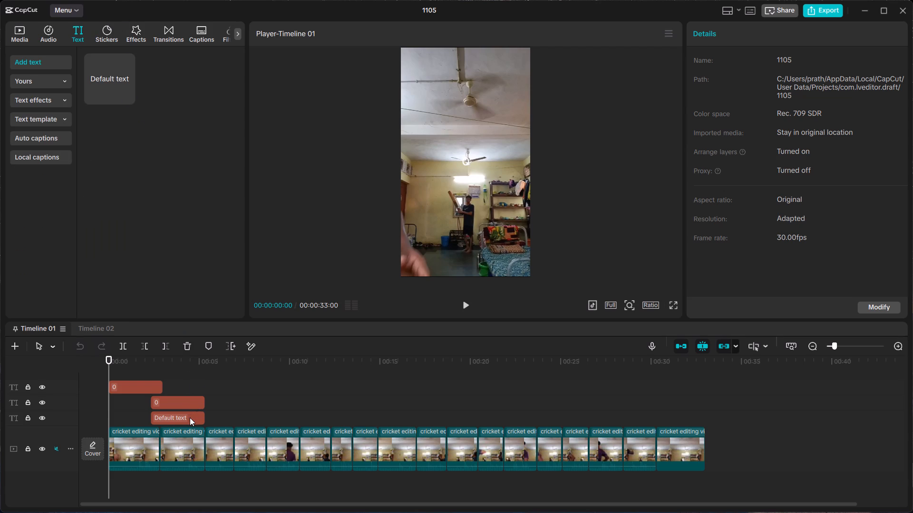
key("Delete")
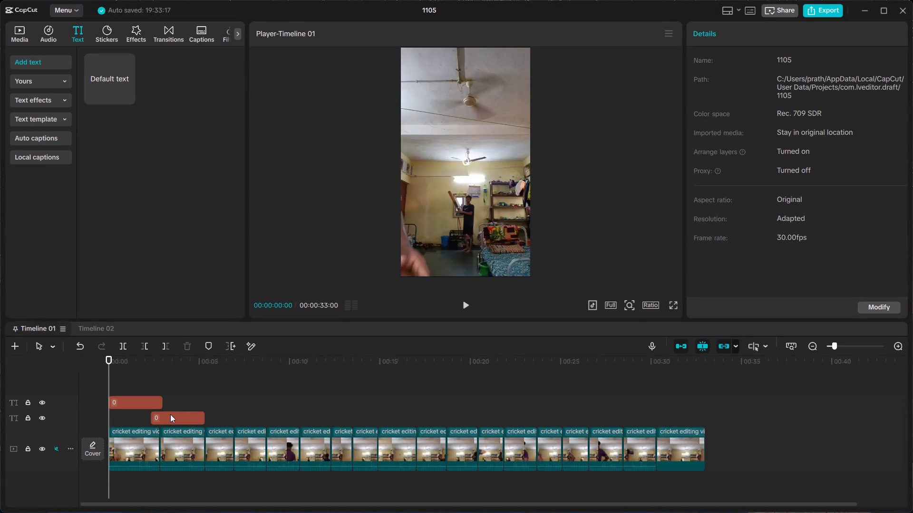
left_click(148, 408)
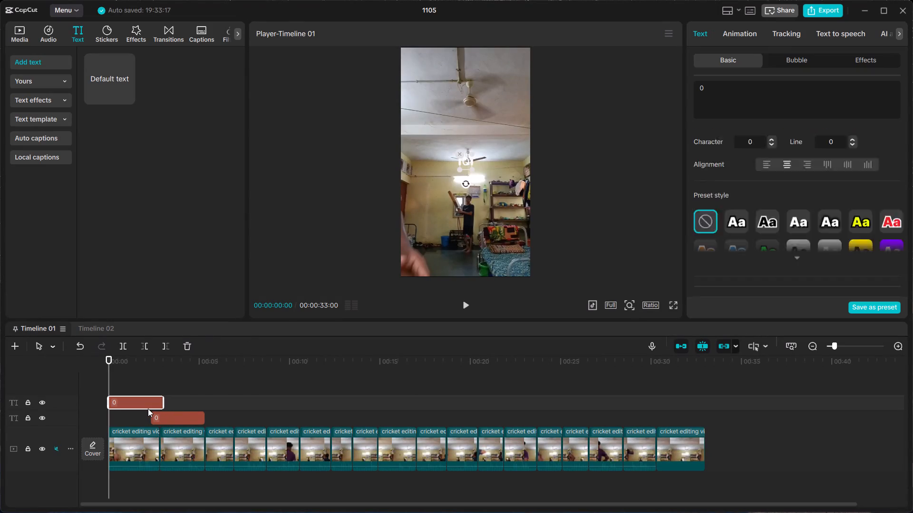
left_click(177, 414)
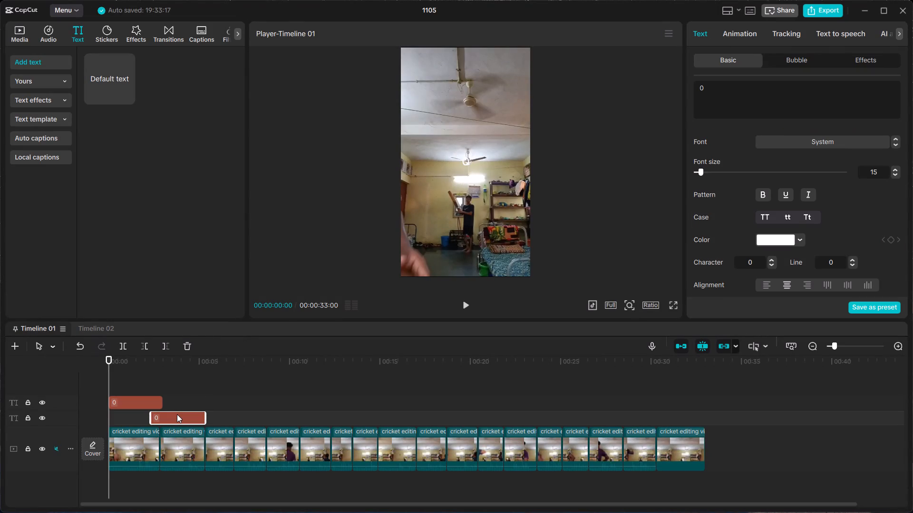
key("Delete")
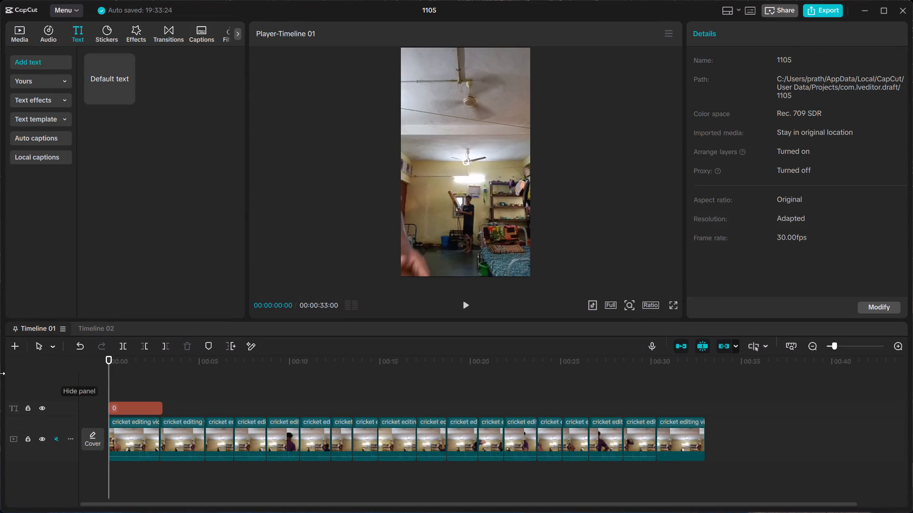
Browse the Bubble and Effects style libraries for the 0 text clip at the timeline start.
left_click(136, 406)
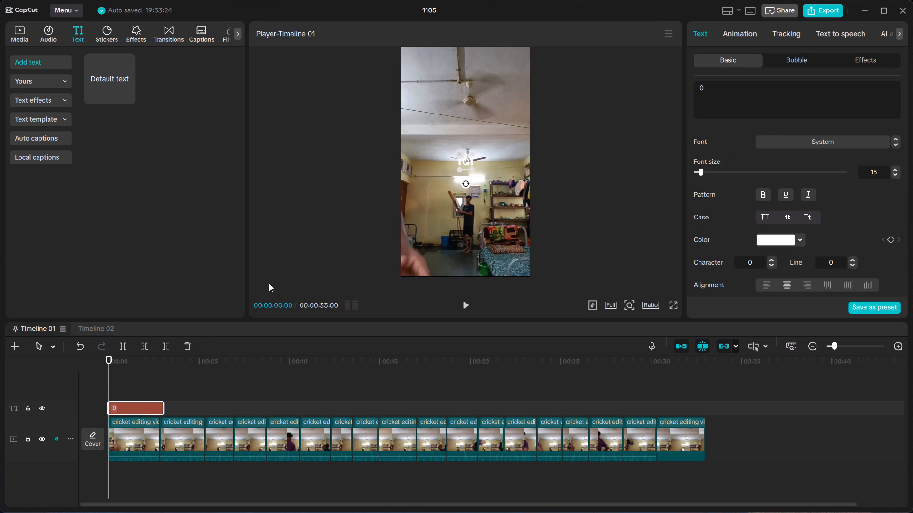
left_click(800, 60)
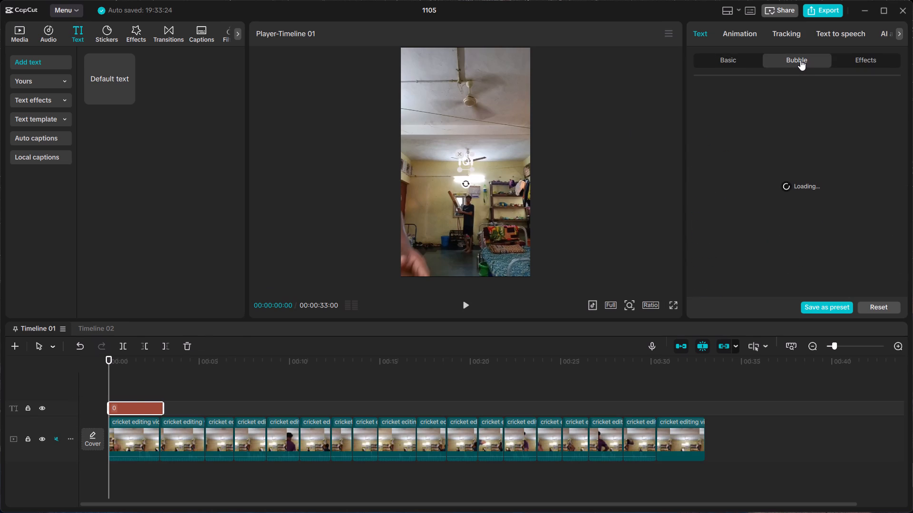
left_click(887, 57)
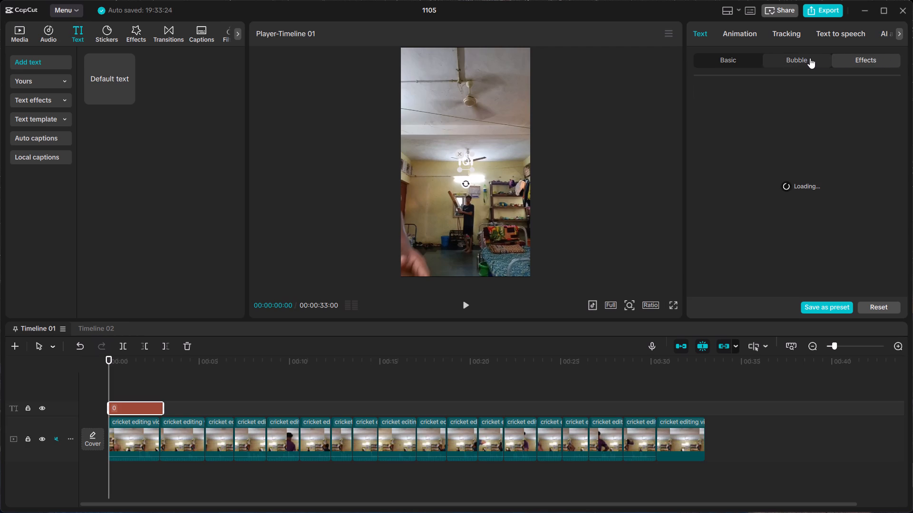
left_click(810, 58)
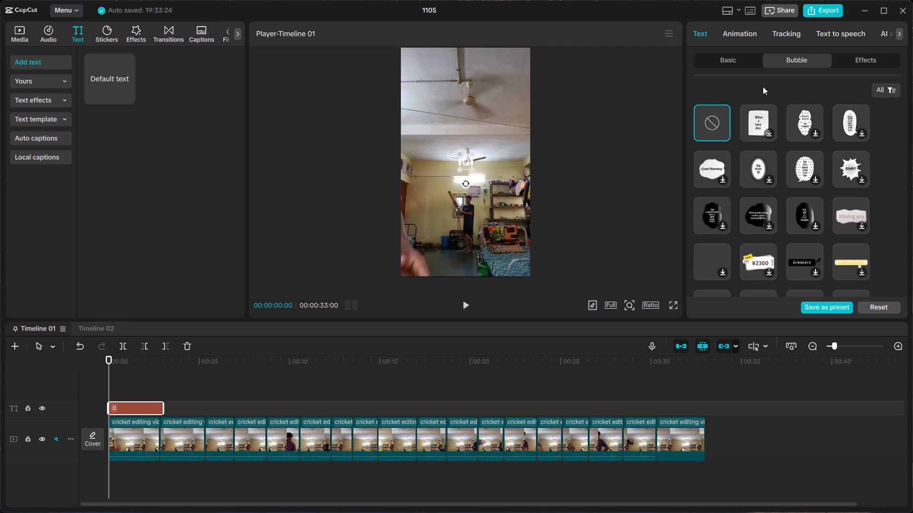
scroll(783, 193, "down", 4)
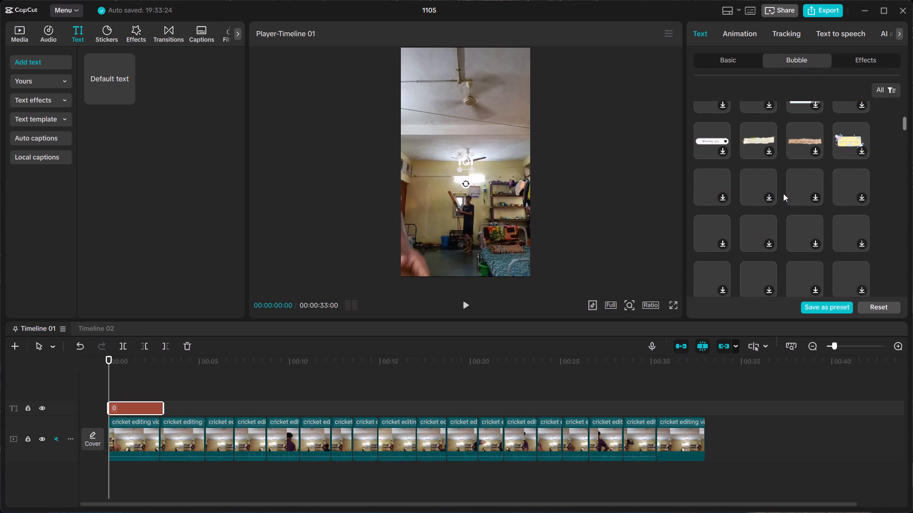
scroll(784, 193, "up", 10)
left_click(847, 66)
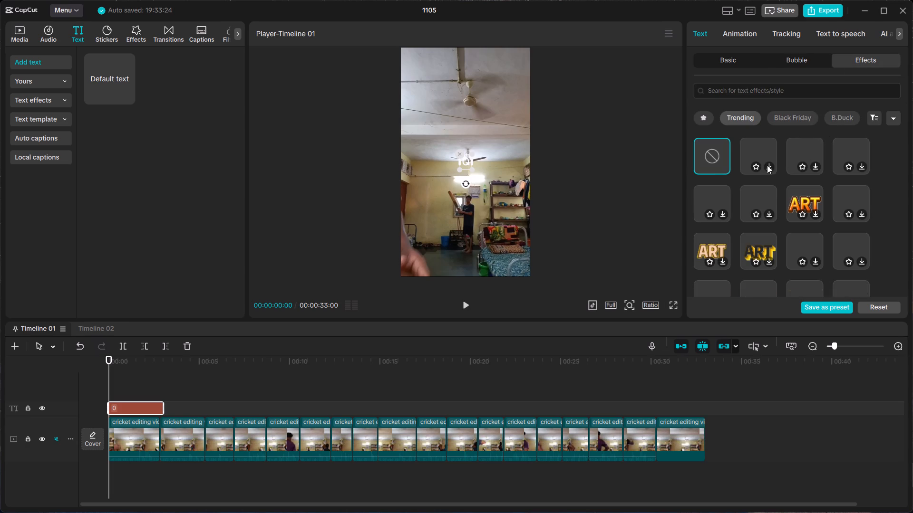
scroll(756, 196, "down", 4)
scroll(756, 196, "up", 10)
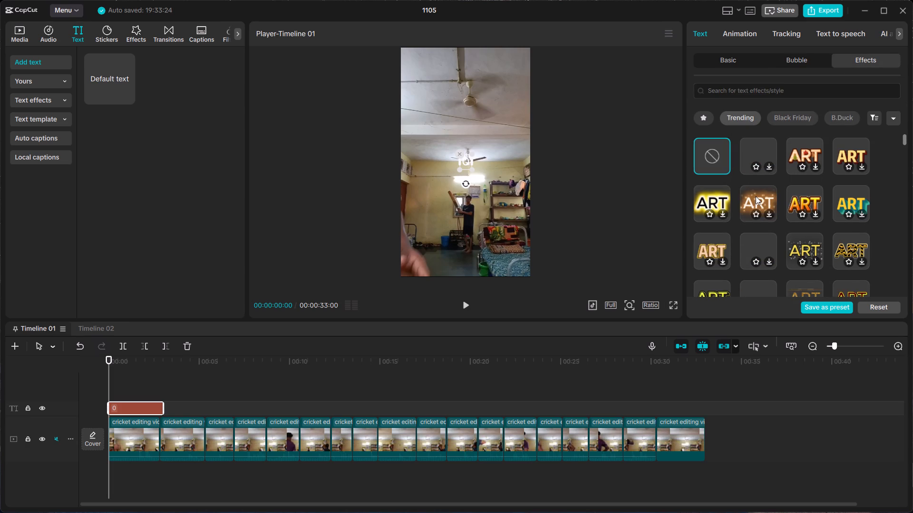
Look through the 0 text's Animation, Tracking and Text to speech options, and return to its basic text settings.
left_click(744, 32)
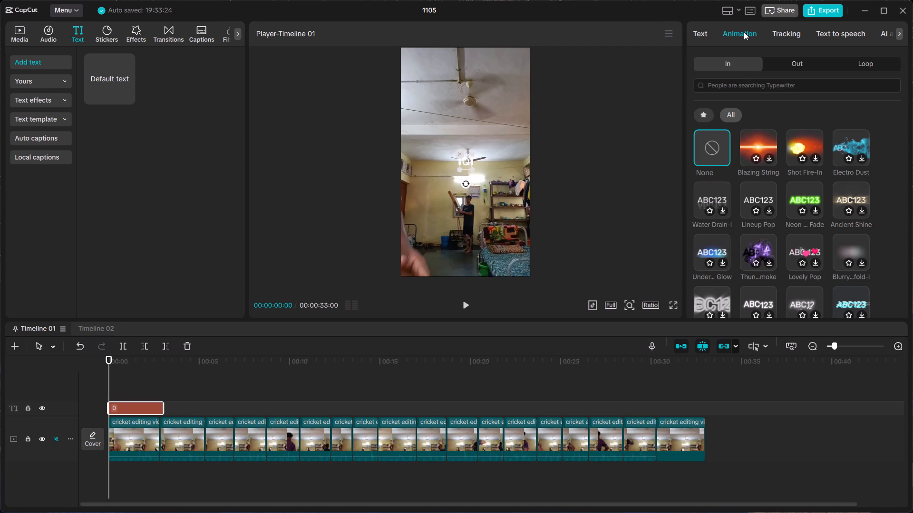
left_click(779, 31)
left_click(835, 38)
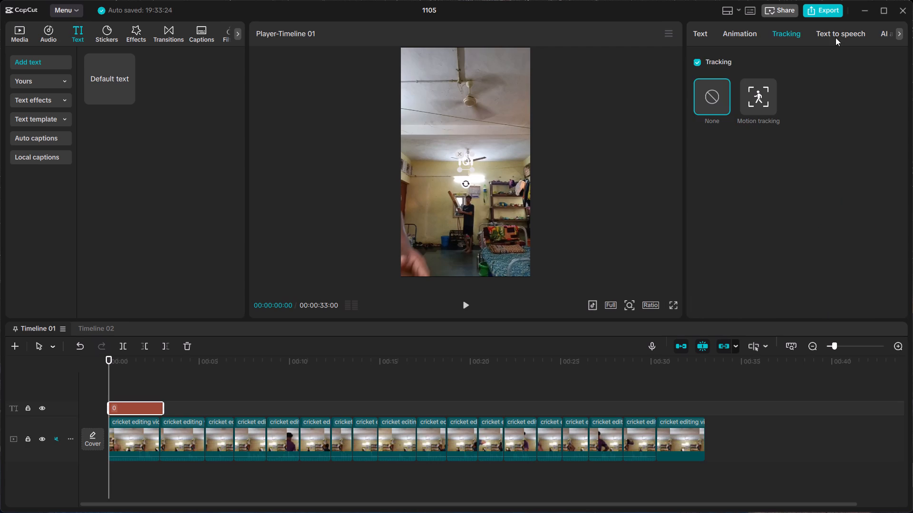
left_click_drag(866, 38, 792, 36)
left_click_drag(792, 36, 864, 36)
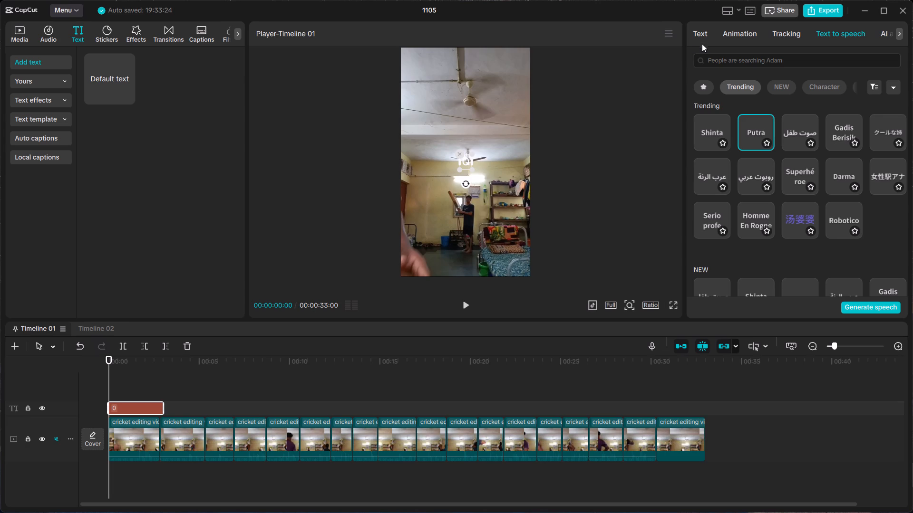
left_click(702, 34)
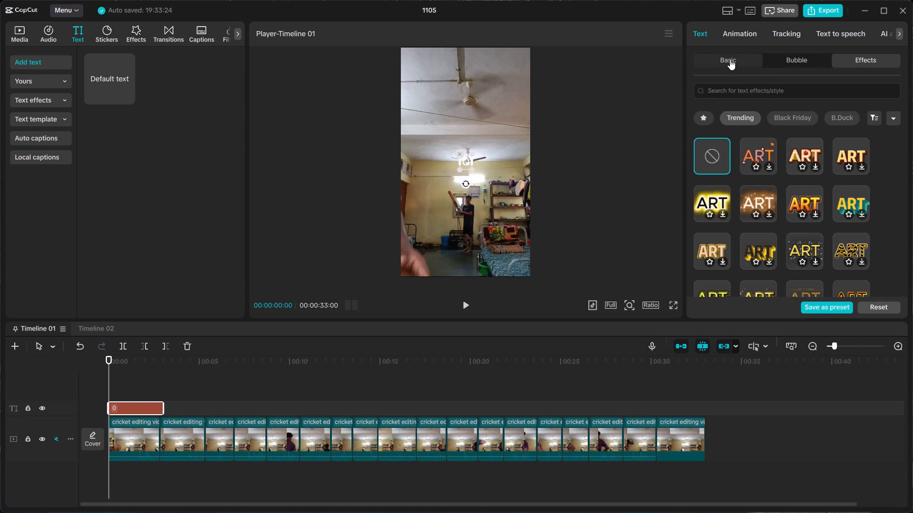
left_click(729, 56)
left_click(748, 94)
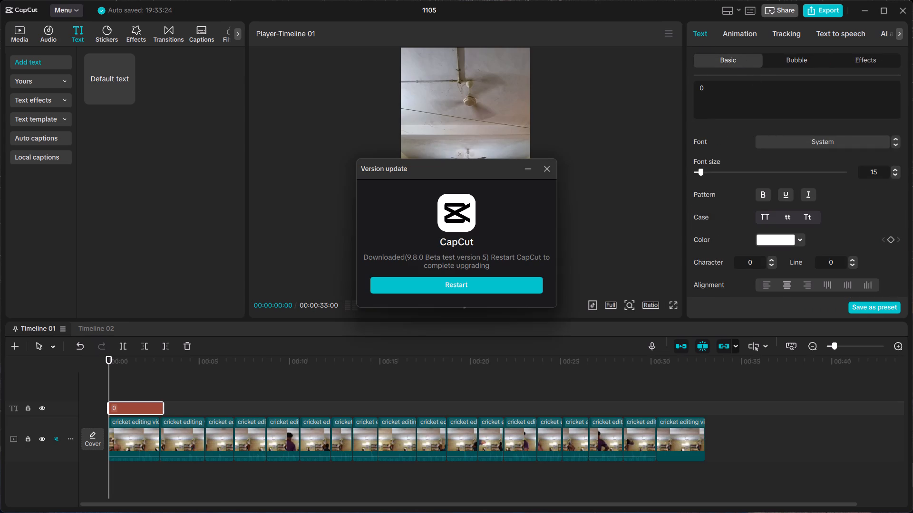
Restart CapCut to complete the 9.8.0 Beta upgrade, and reopen project 1105.
left_click(469, 285)
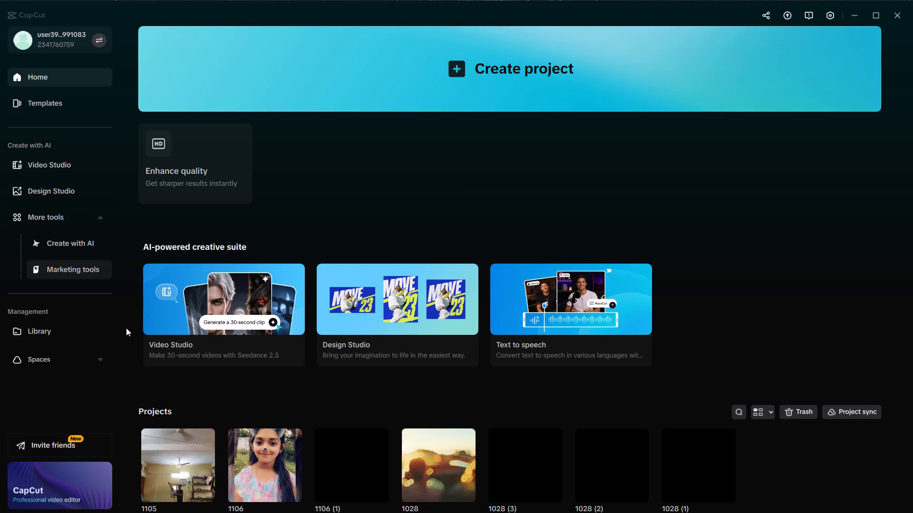
left_click(158, 488)
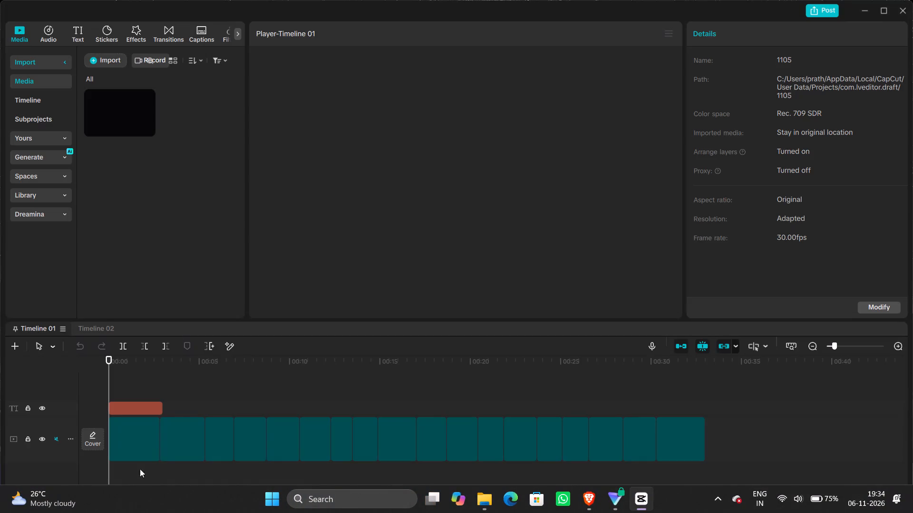
Select the 0 text clip again, browse its Bubble library and check its Effects library.
left_click(153, 405)
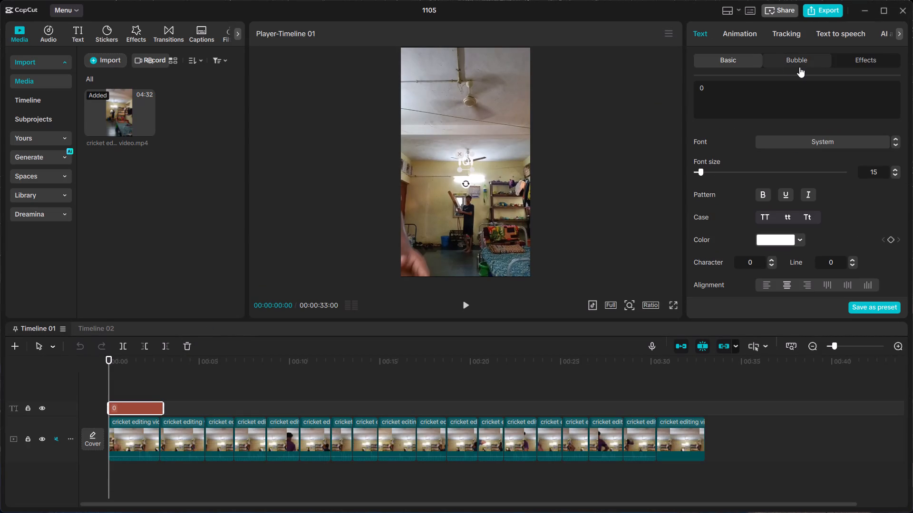
left_click(751, 99)
left_click(792, 64)
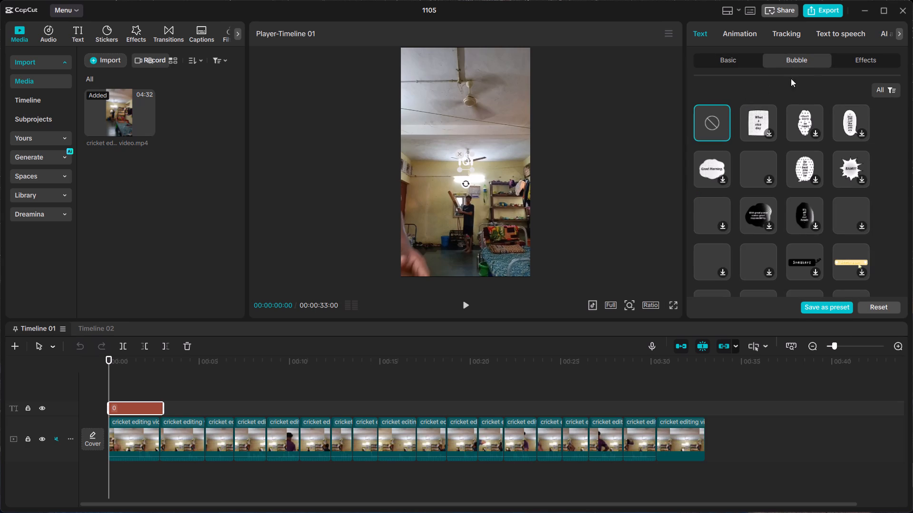
scroll(801, 168, "down", 17)
scroll(801, 169, "down", 4)
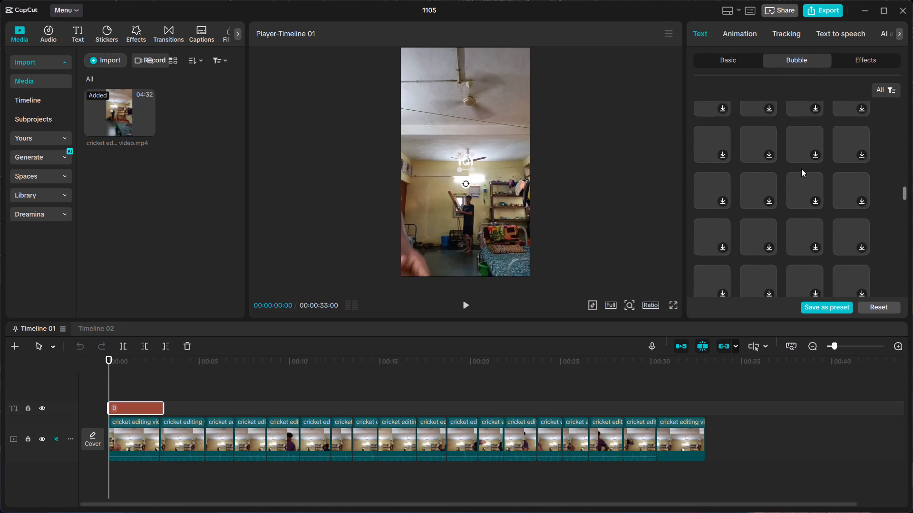
scroll(801, 169, "down", 17)
scroll(801, 169, "down", 5)
scroll(801, 169, "up", 5)
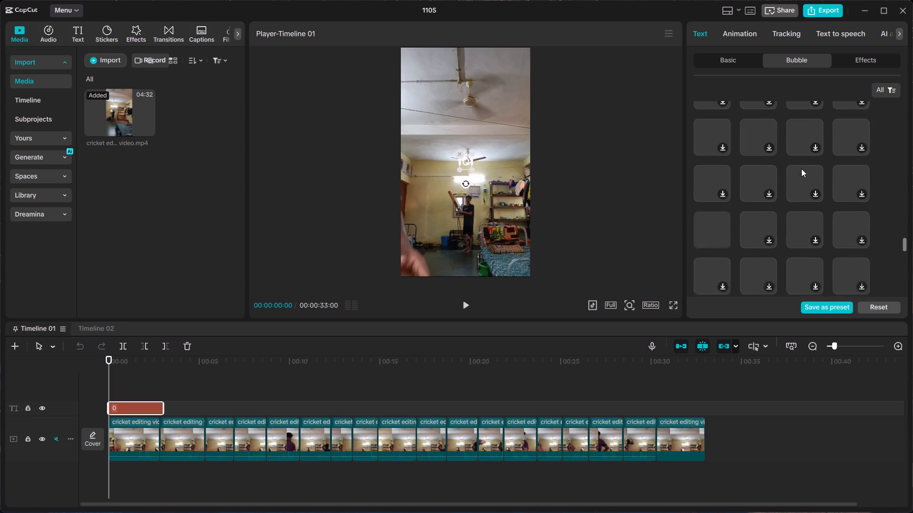
scroll(801, 169, "up", 20)
scroll(801, 169, "up", 20)
scroll(801, 169, "up", 8)
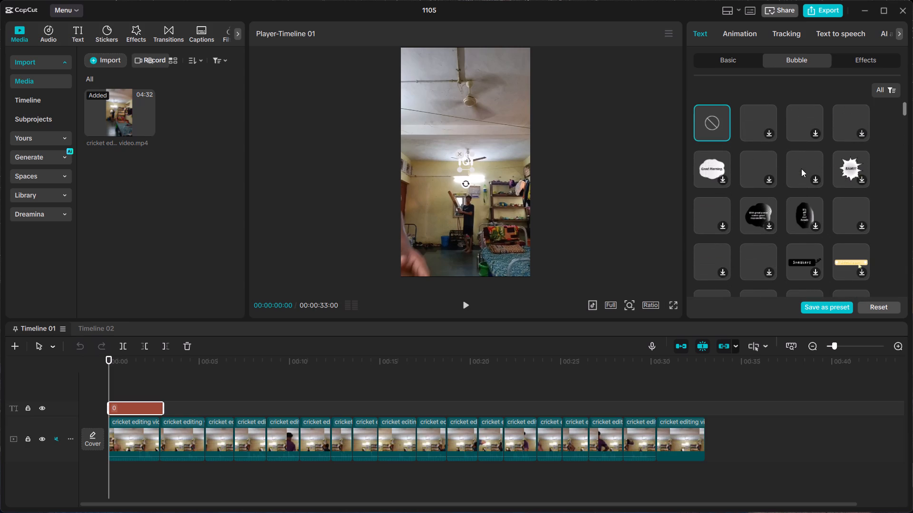
left_click(862, 58)
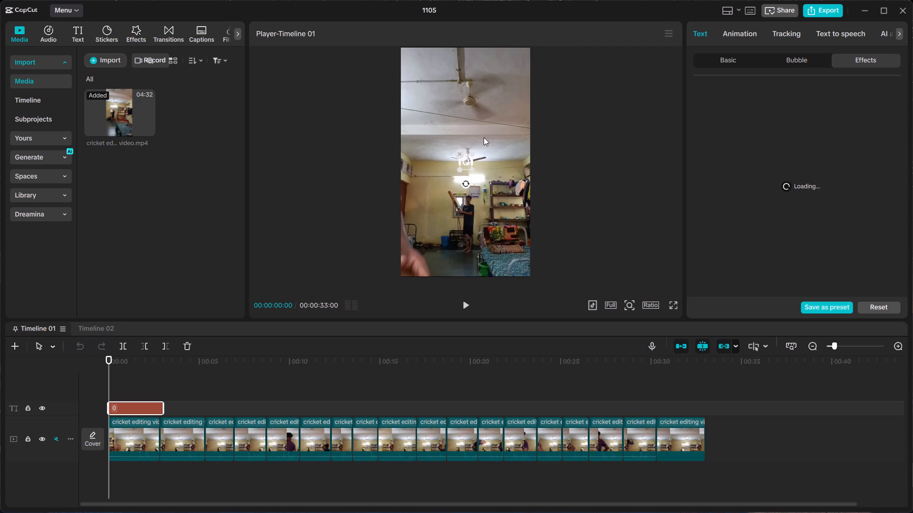
Move the 0 text to the horizontal centre near the bottom edge of the video frame.
left_click_drag(465, 161, 489, 222)
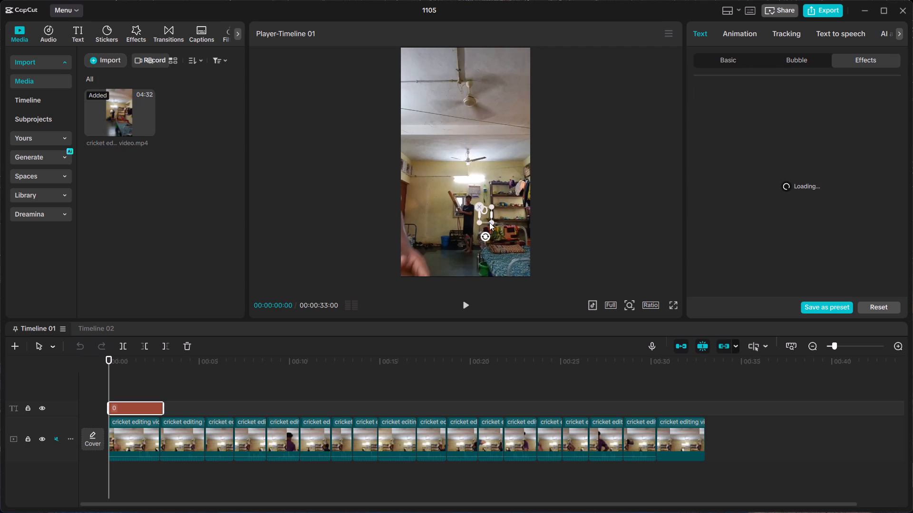
left_click_drag(489, 222, 521, 265)
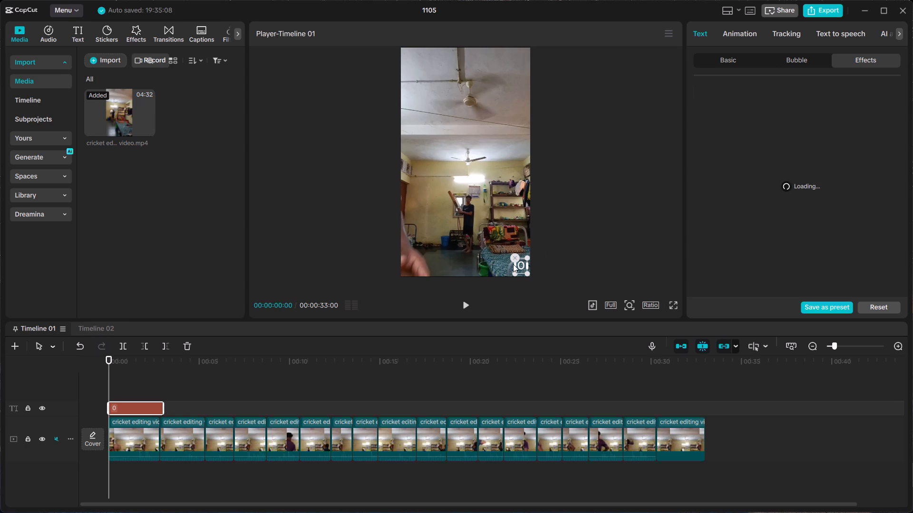
left_click_drag(523, 264, 465, 261)
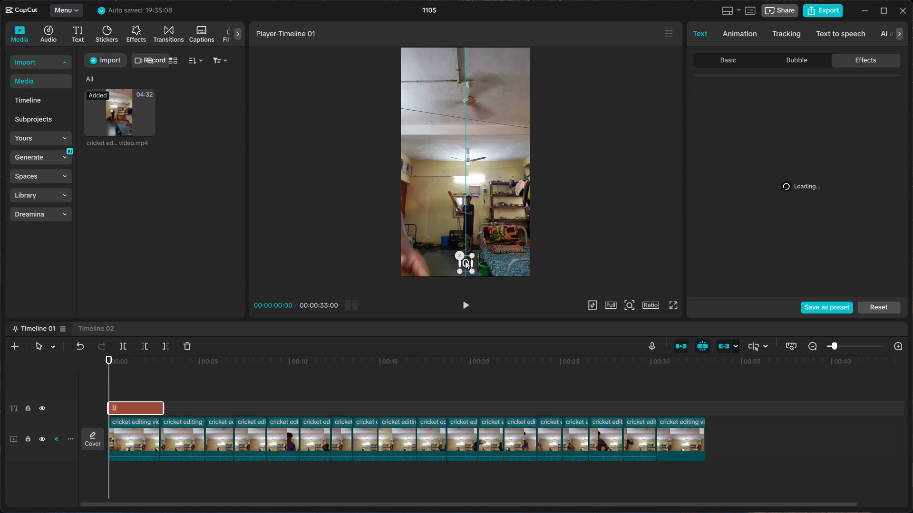
left_click_drag(465, 261, 465, 261)
left_click(469, 252)
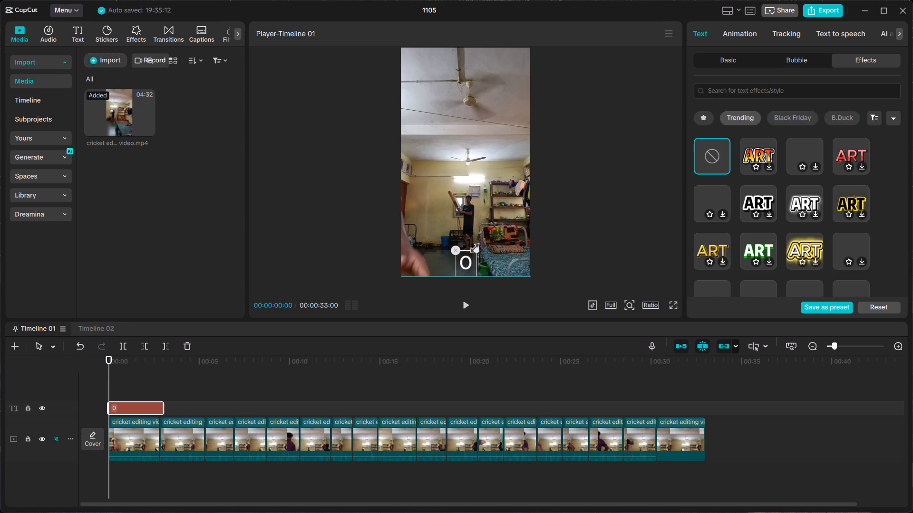
Select the first video clip and look through its Remove BG, Mask, Retouch, Basic and Speed settings.
left_click(501, 242)
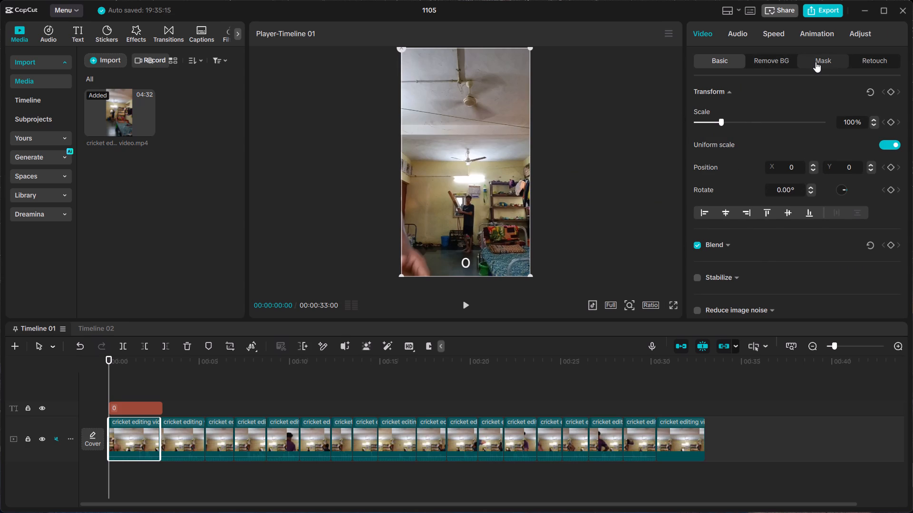
left_click(777, 63)
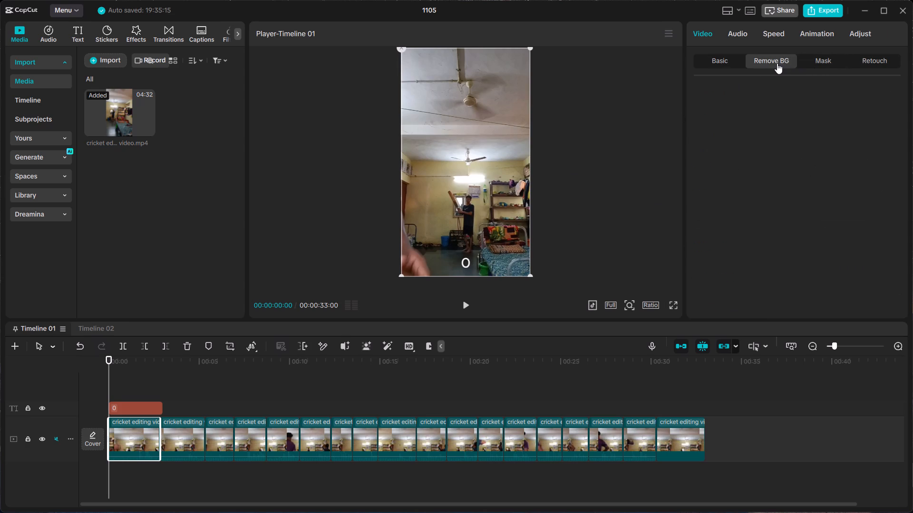
left_click(809, 63)
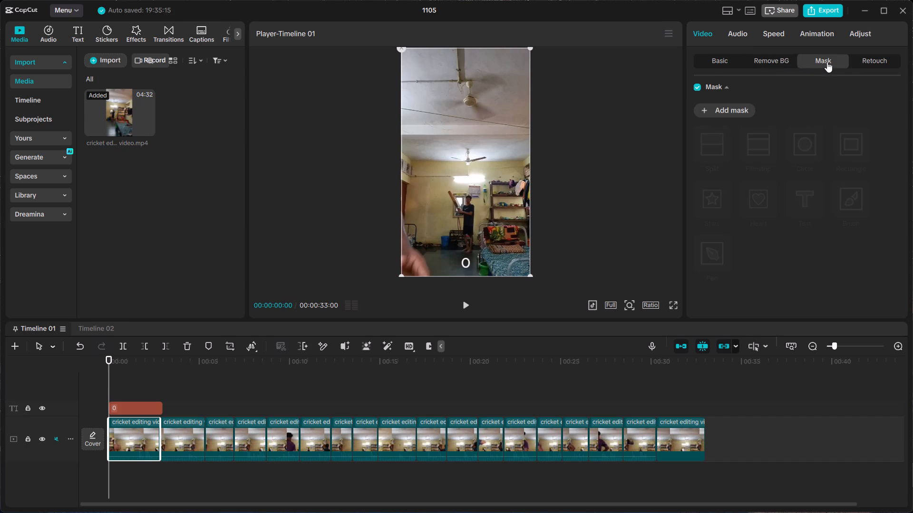
left_click(852, 56)
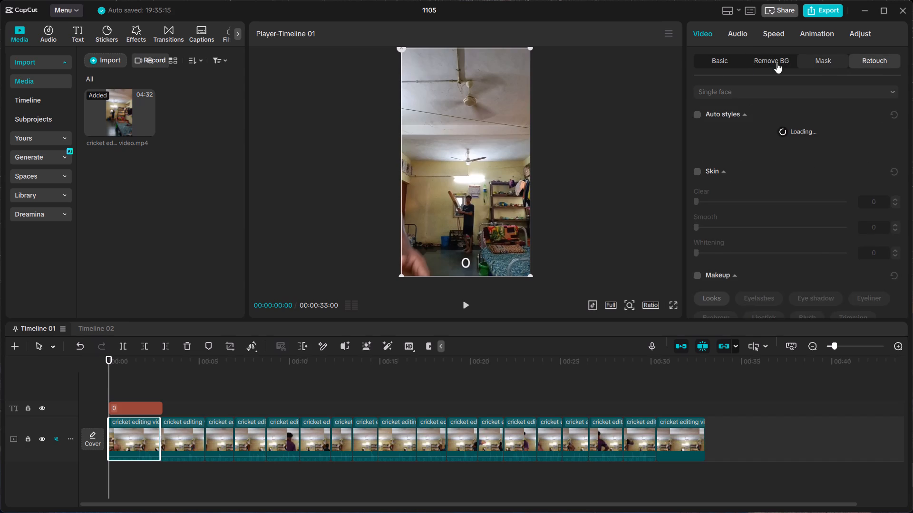
left_click(723, 59)
left_click(739, 36)
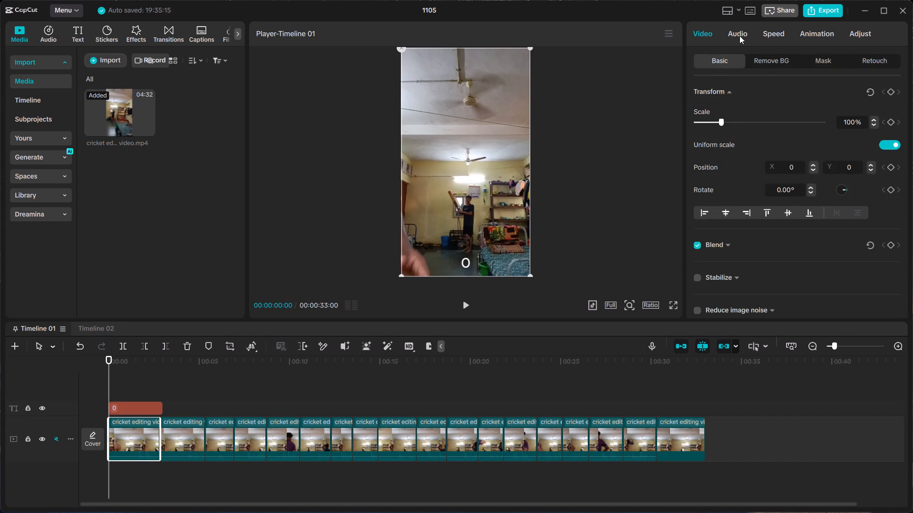
left_click(767, 34)
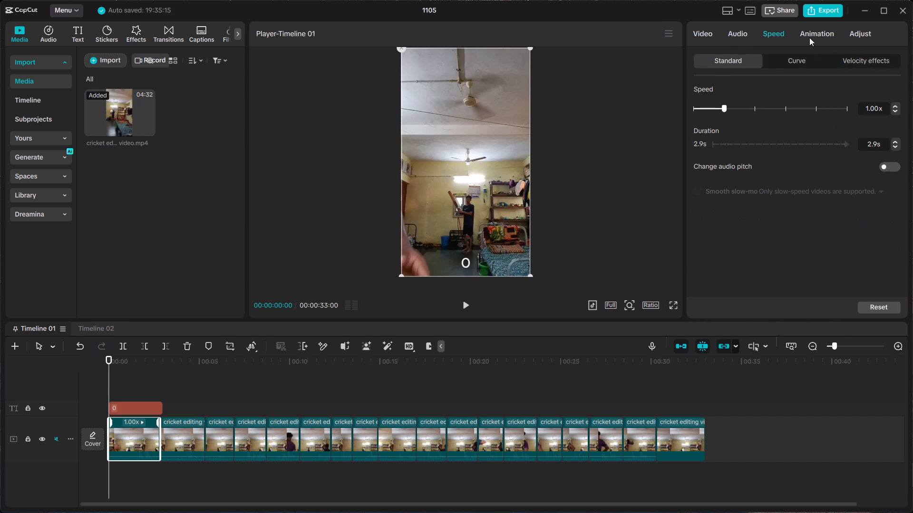
Compare the Fade In and Retro fade-in 2 entrance animations on the first video clip, and keep Fade In.
left_click(814, 38)
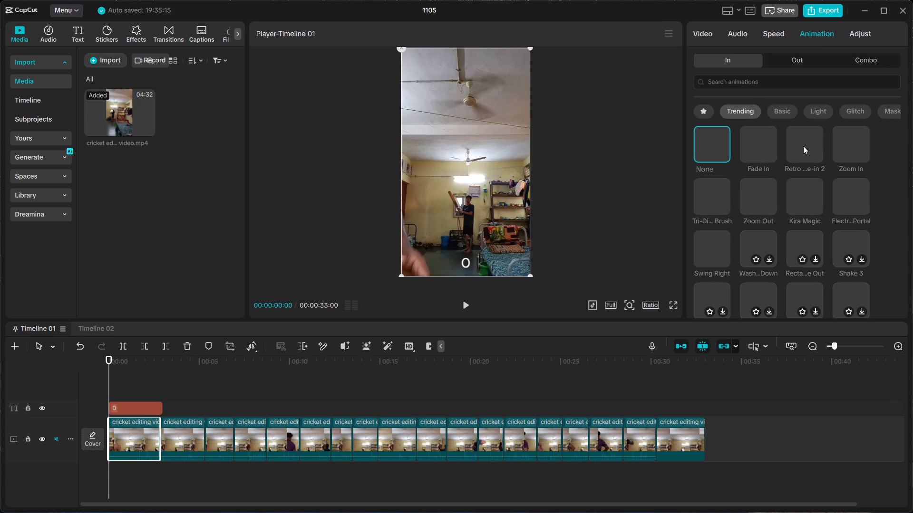
left_click(761, 140)
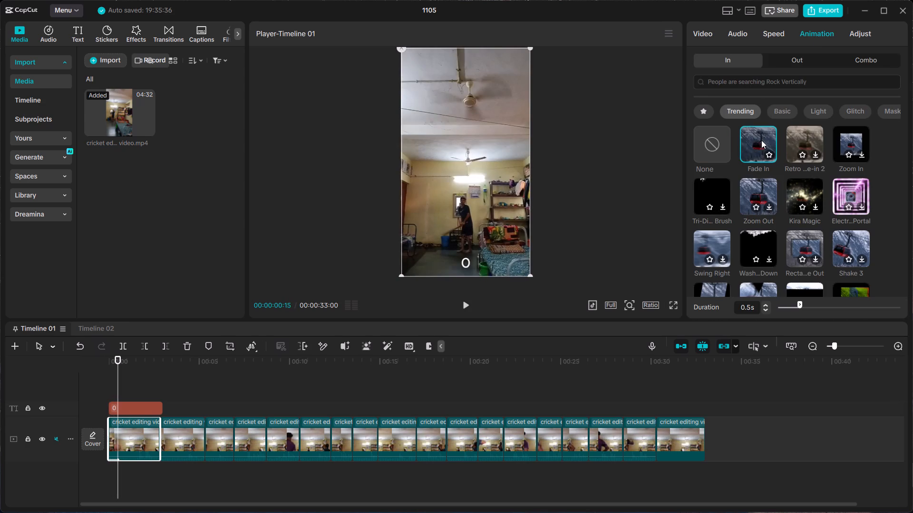
left_click(761, 140)
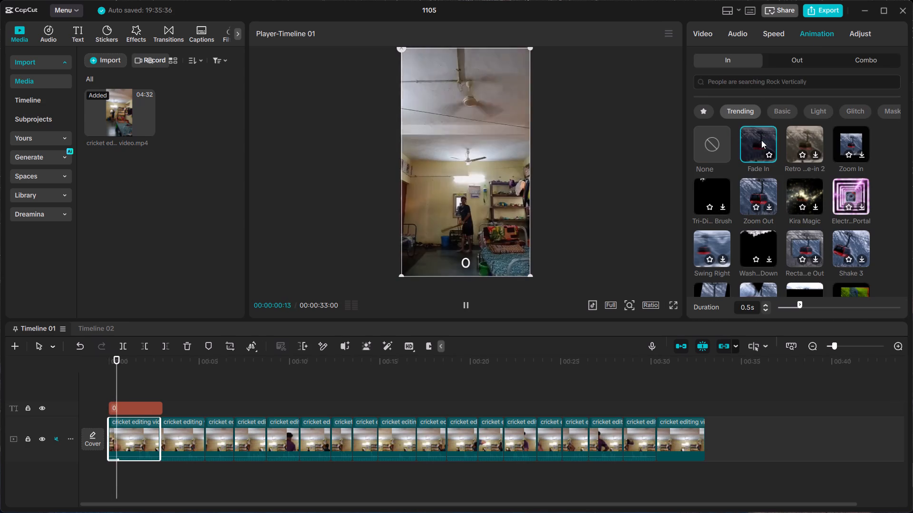
left_click(807, 139)
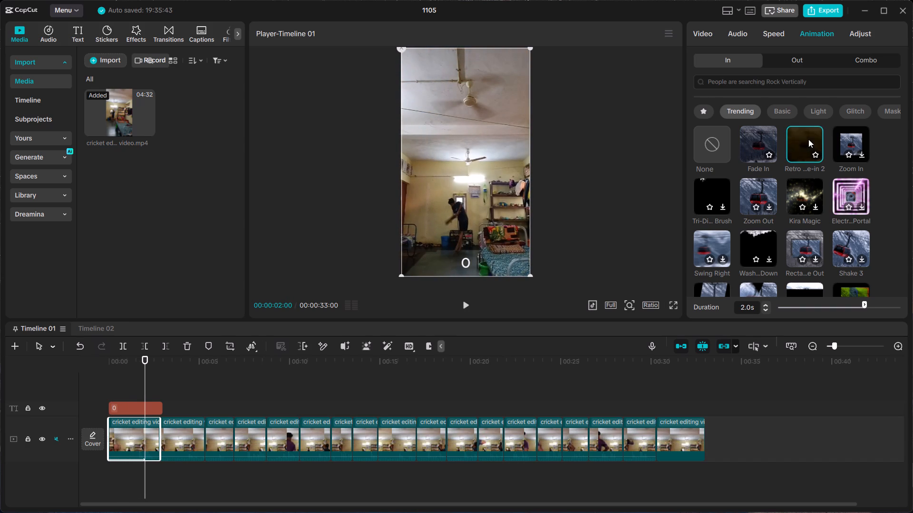
left_click(767, 142)
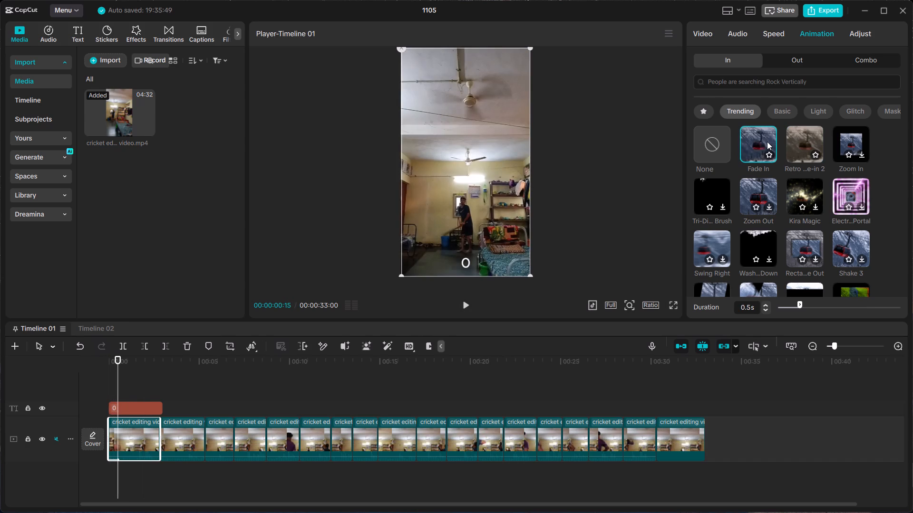
left_click(653, 147)
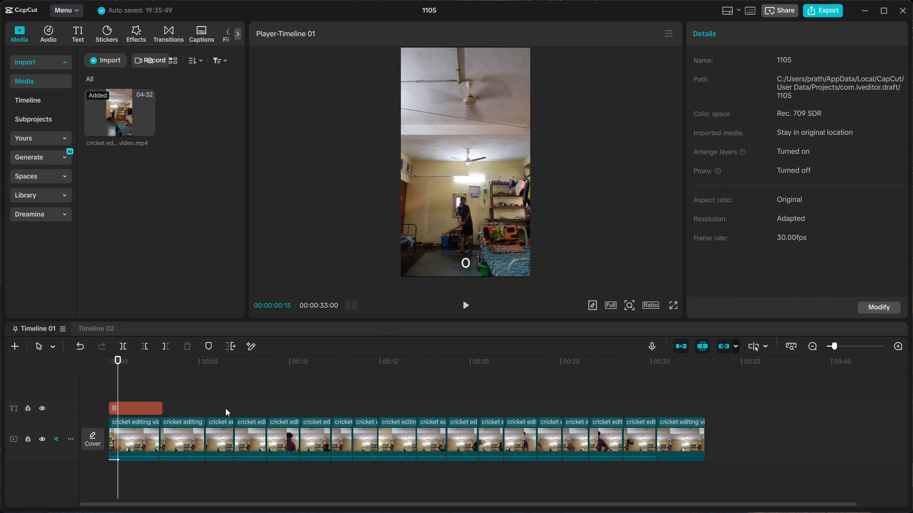
Play the timeline from 00:00:00:00 to preview the opening clip's entrance animation with the 0 text.
left_click_drag(118, 392, 94, 391)
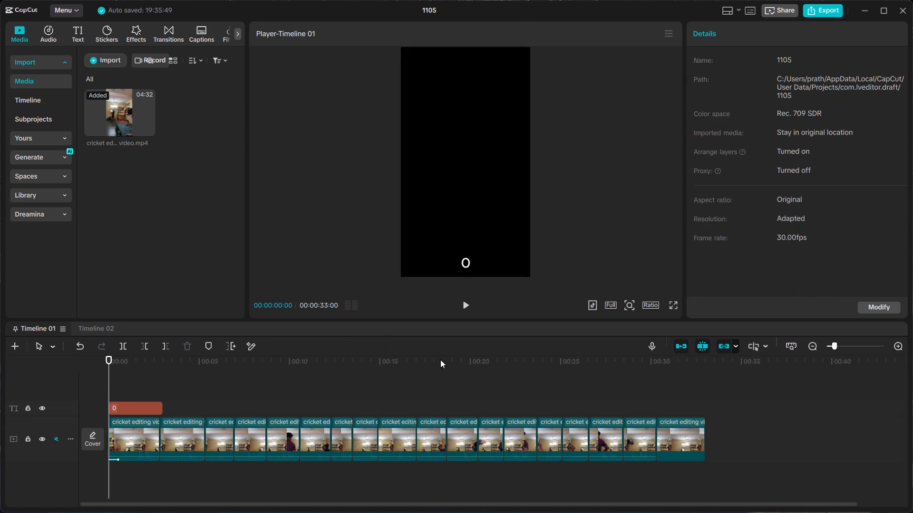
left_click(464, 304)
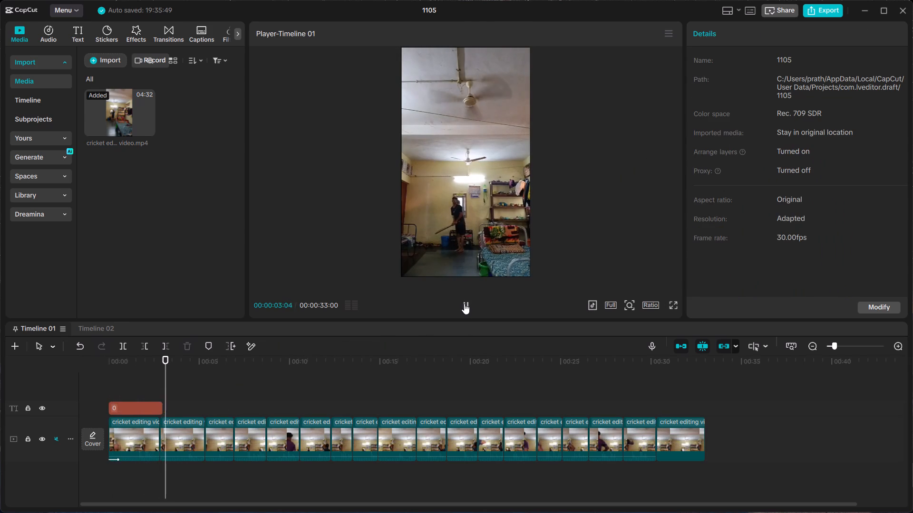
Open the cover selection for the timeline.
left_click(102, 436)
left_click(129, 433)
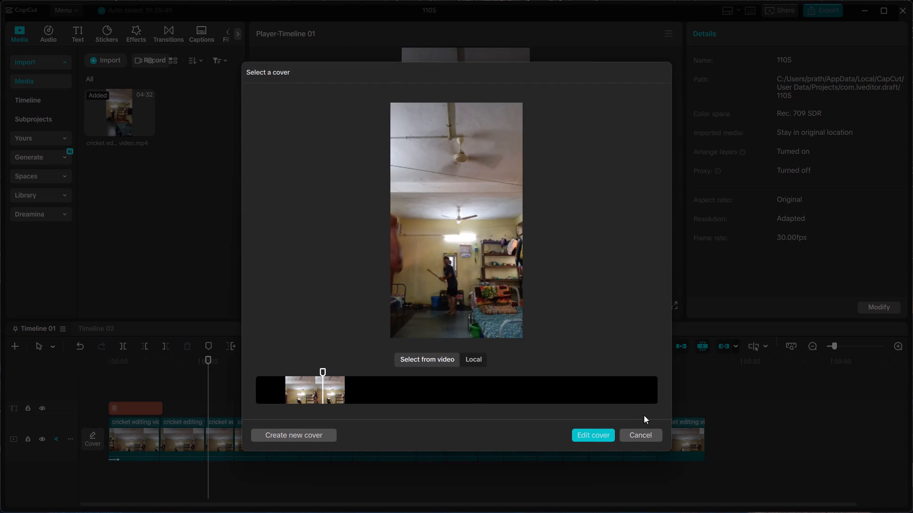
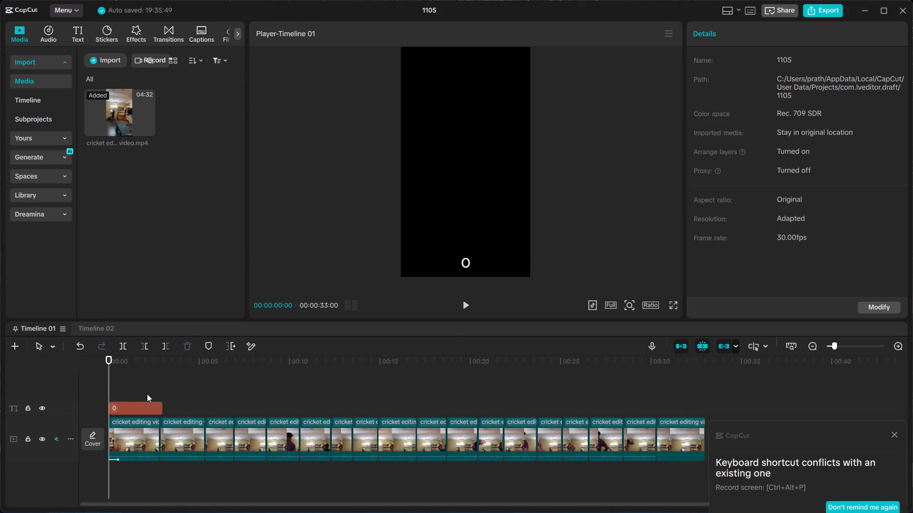
Trim the start of the 0 text clip so it begins about half a second into the timeline.
left_click(134, 402)
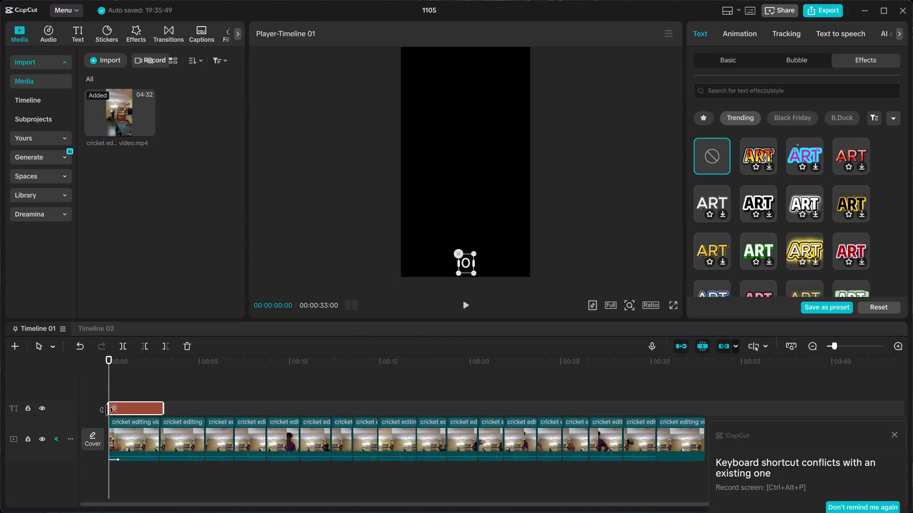
left_click_drag(107, 410, 113, 409)
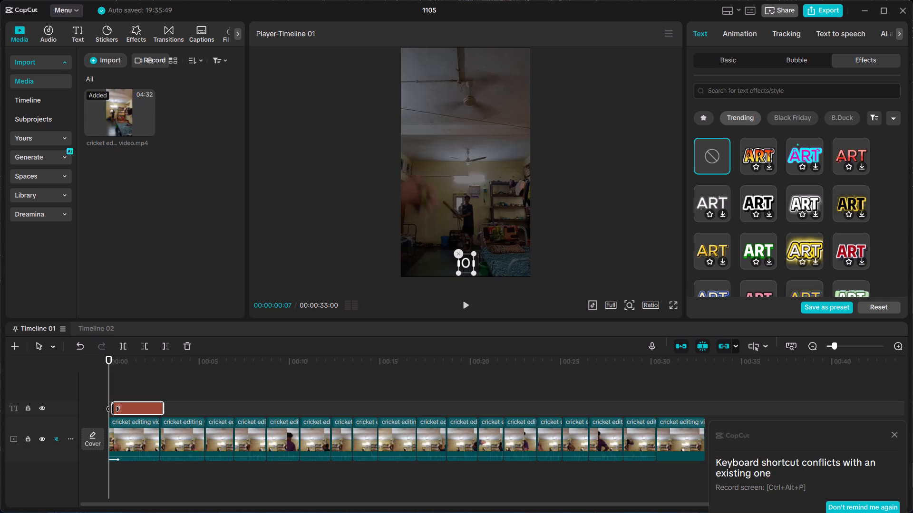
left_click_drag(113, 409, 116, 409)
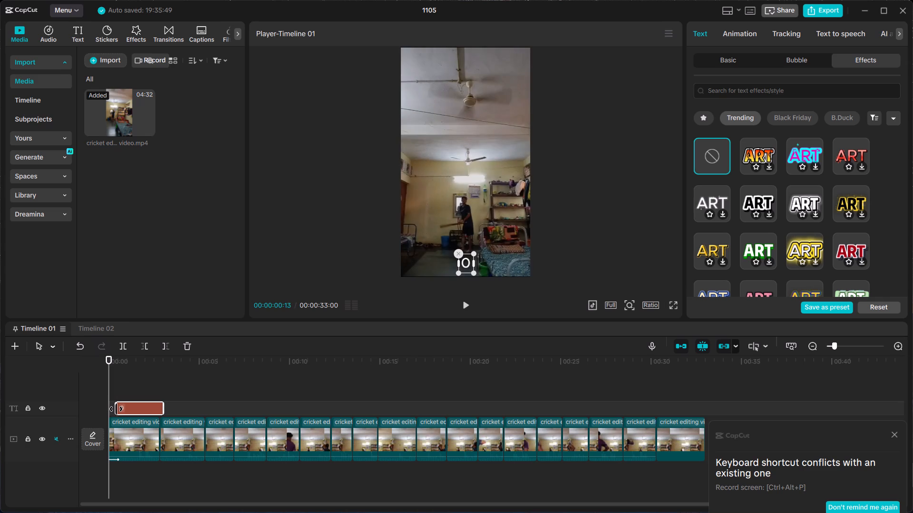
left_click_drag(116, 409, 110, 409)
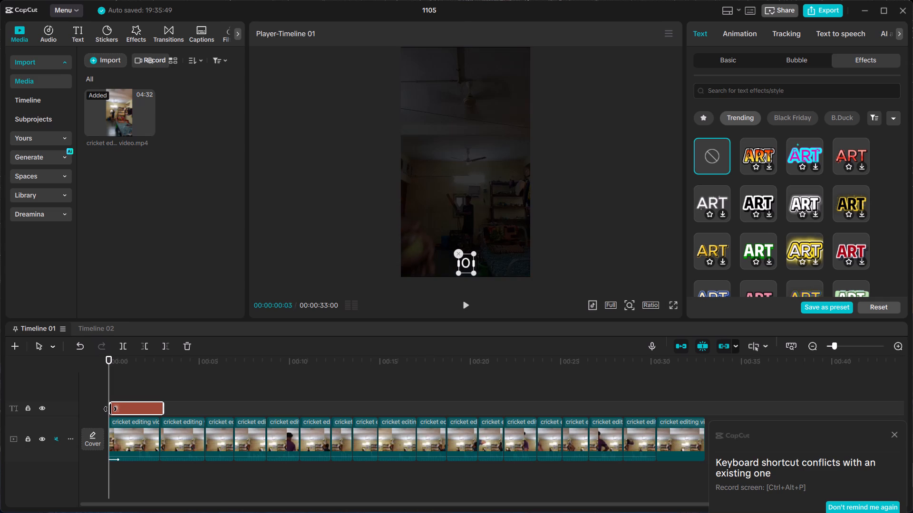
left_click_drag(110, 409, 112, 409)
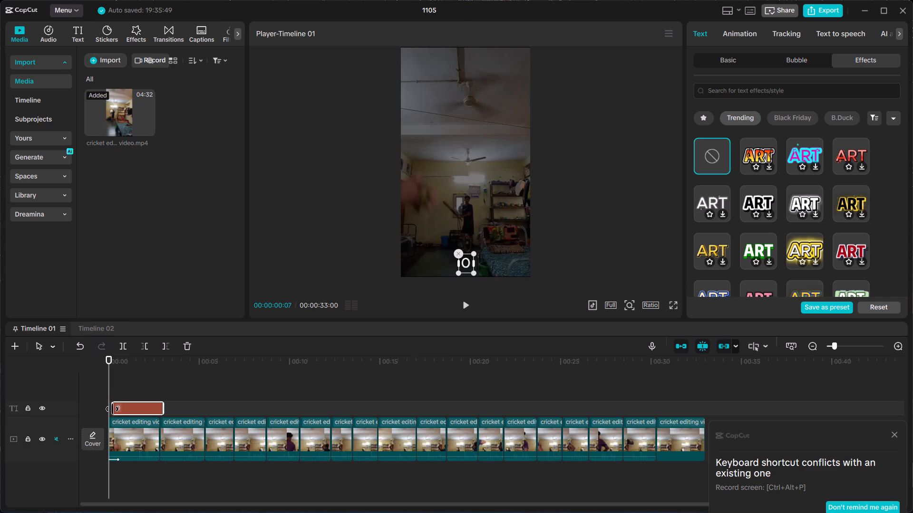
left_click_drag(112, 409, 115, 409)
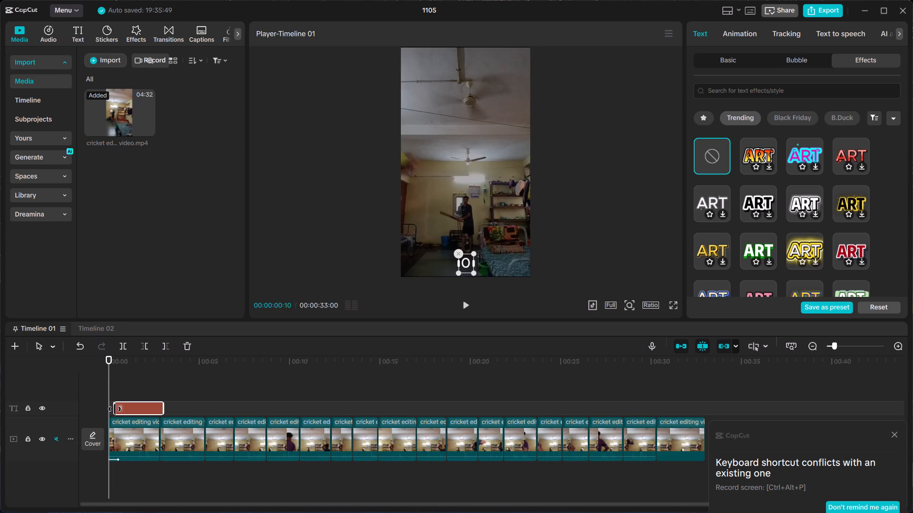
left_click_drag(115, 409, 117, 409)
left_click(147, 392)
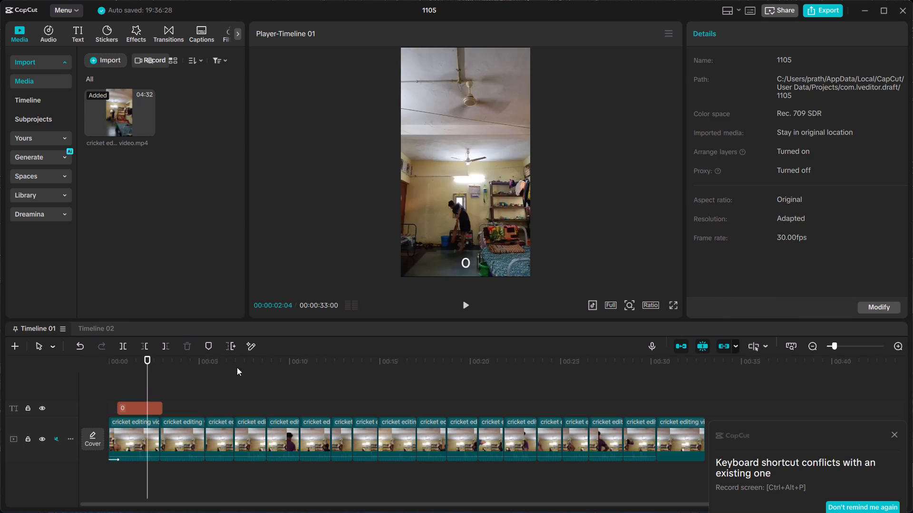
Play the timeline from 00:00:00:00 to check the timing of the trimmed 0 text.
left_click(107, 377)
left_click(111, 380)
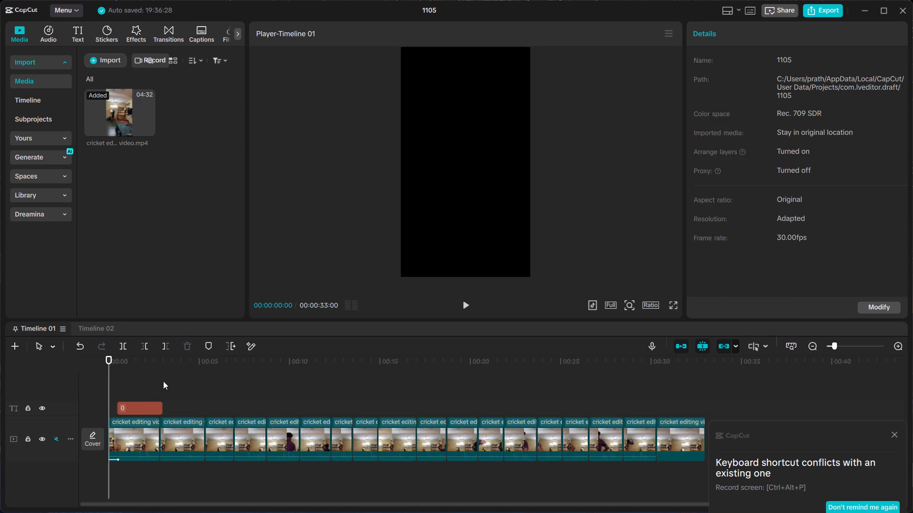
left_click(465, 307)
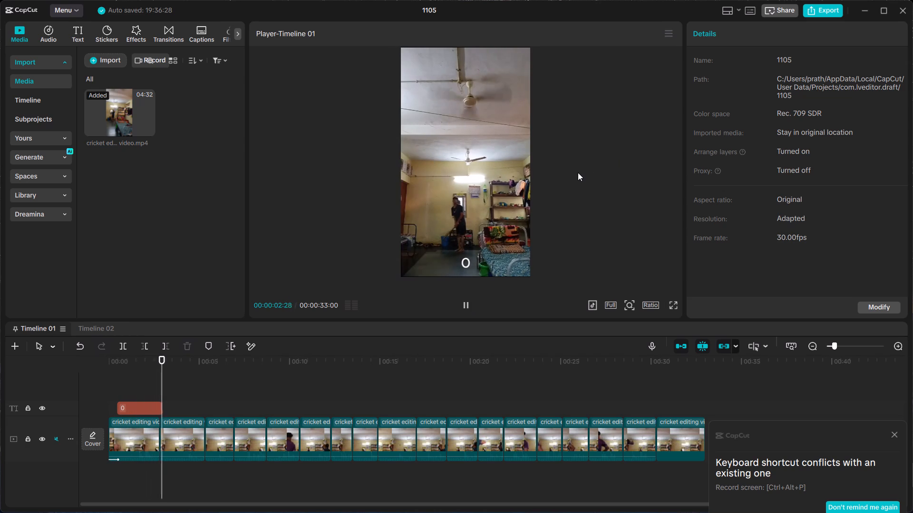
left_click(572, 183)
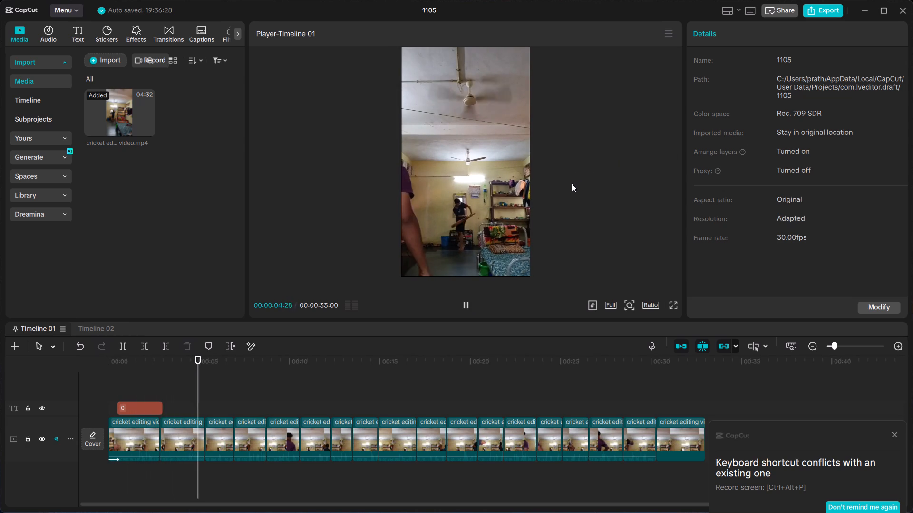
Add a default text clip at 00:00:04:26, near the end of the second video clip.
left_click(202, 423)
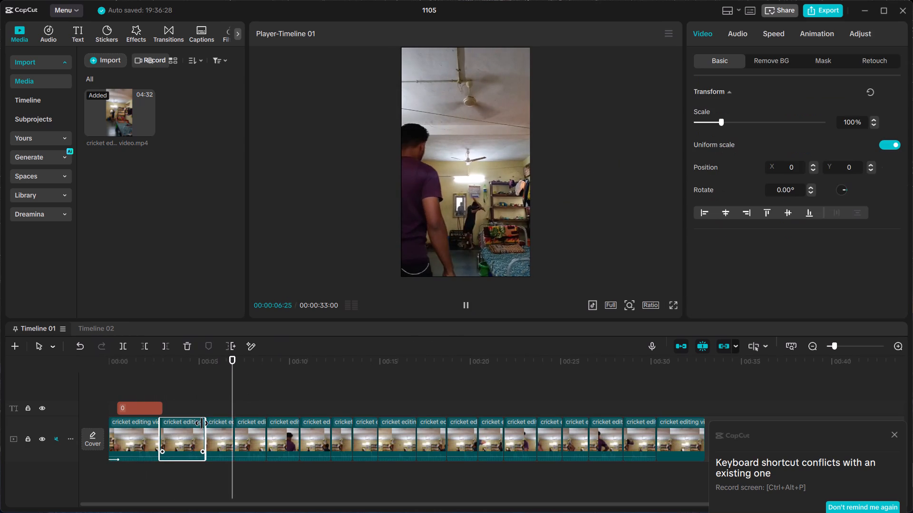
left_click_drag(233, 395, 207, 397)
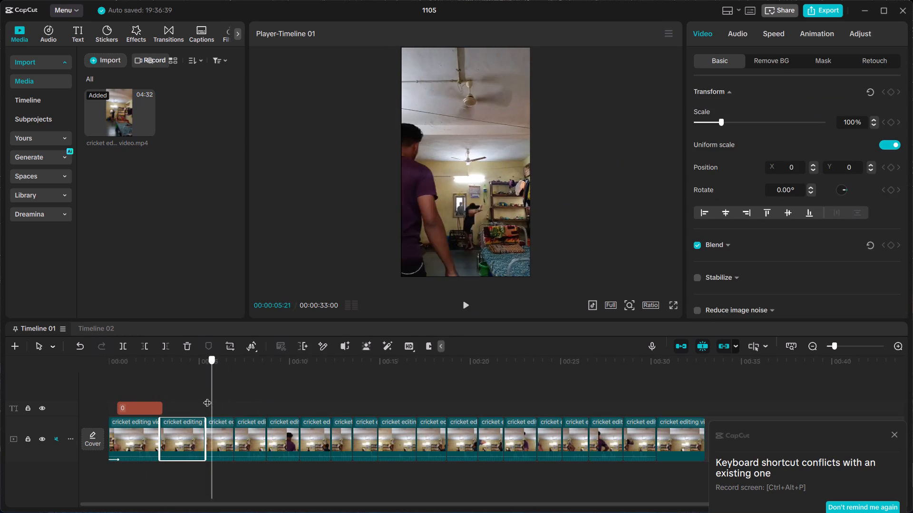
left_click_drag(207, 397, 197, 397)
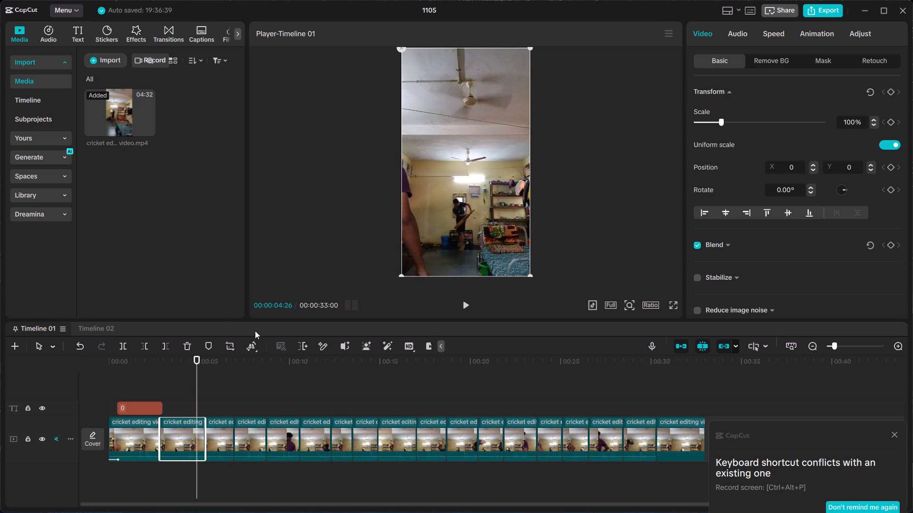
left_click(84, 37)
left_click(111, 87)
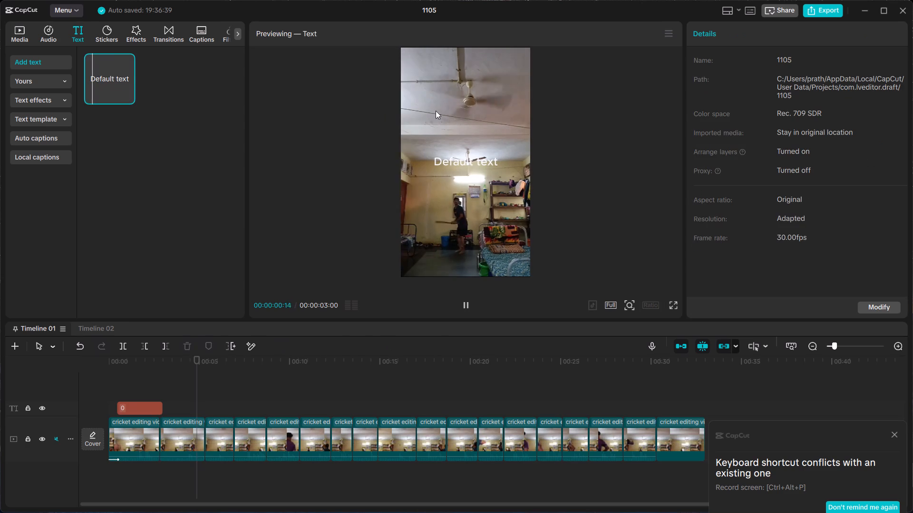
left_click(465, 160)
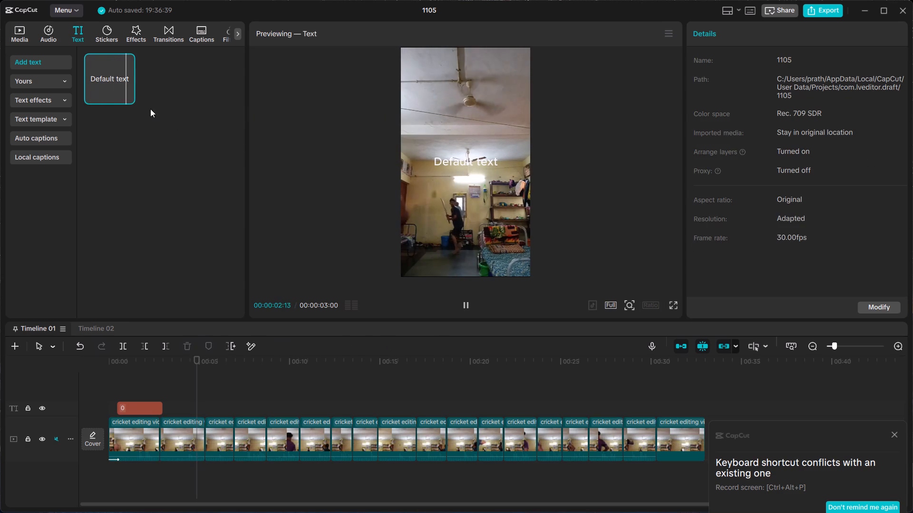
left_click(449, 162)
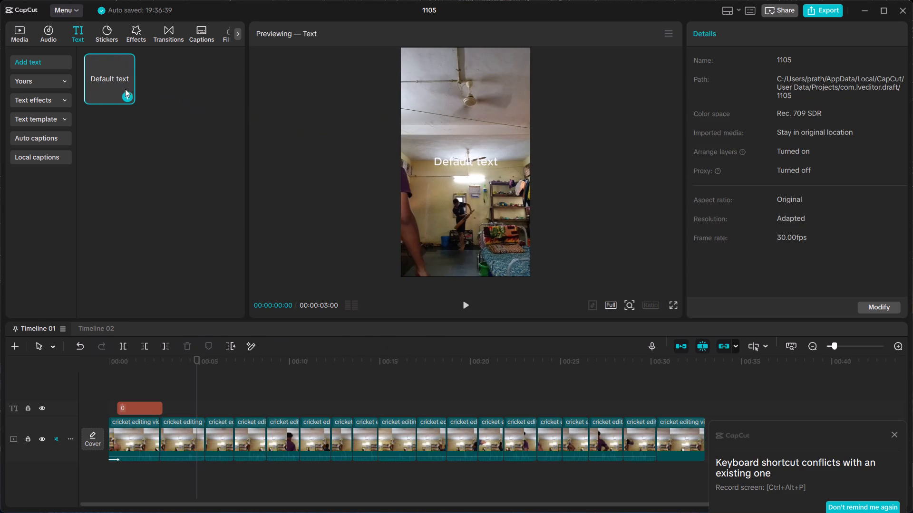
left_click(127, 96)
Replace the new text clip's default wording with Wide.
left_click(454, 161)
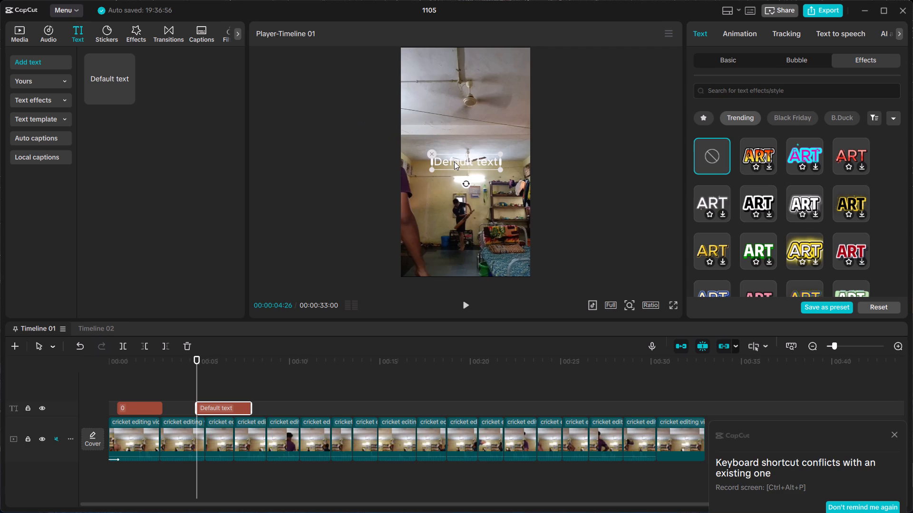
type("Wide")
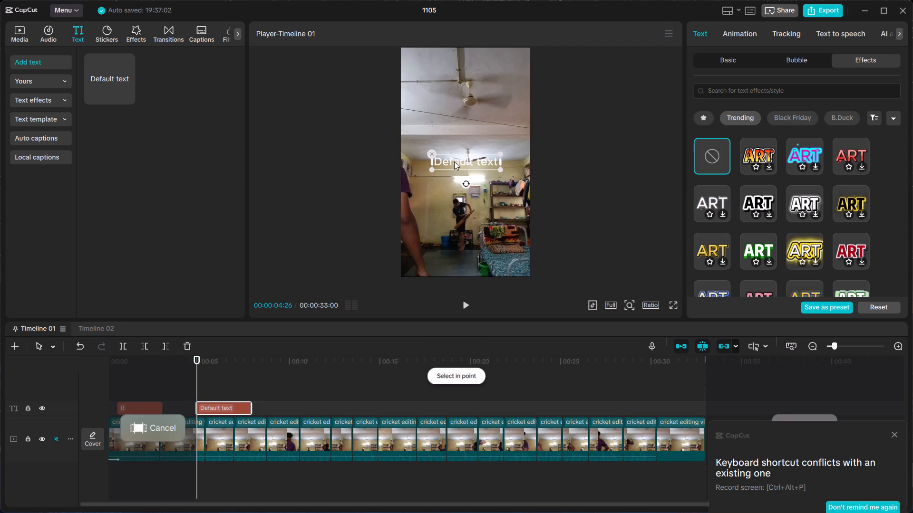
left_click(730, 63)
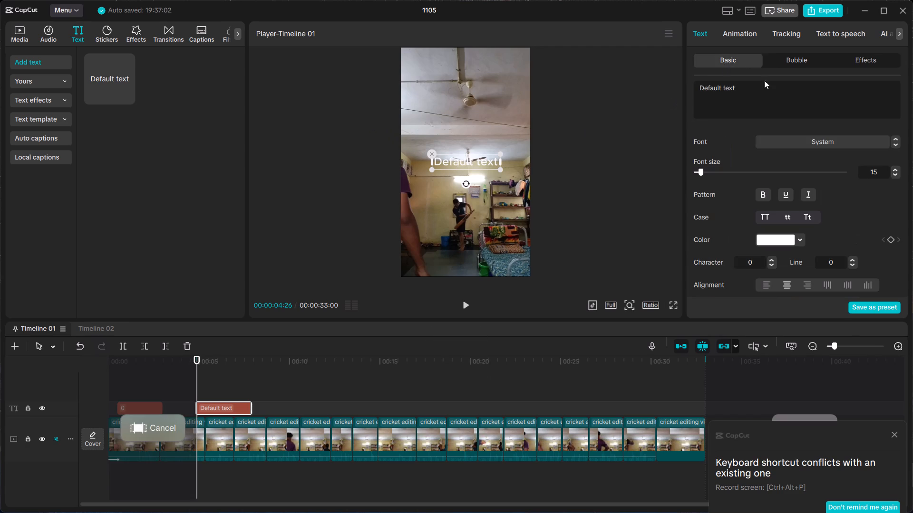
left_click(764, 102)
key("BackSpace")
key("BackSpace")
key("BackSpace")
key("BackSpace")
key("BackSpace")
key("BackSpace")
key("BackSpace")
key("BackSpace")
key("BackSpace")
key("BackSpace")
key("BackSpace")
key("BackSpace")
key("BackSpace")
key("BackSpace")
key("BackSpace")
key("BackSpace")
key("BackSpace")
key("BackSpace")
key("BackSpace")
key("BackSpace")
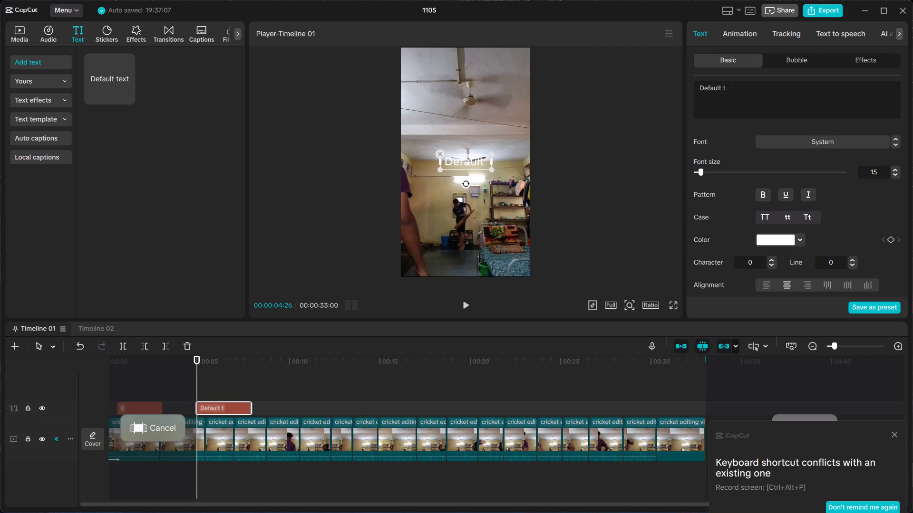
type("Wide")
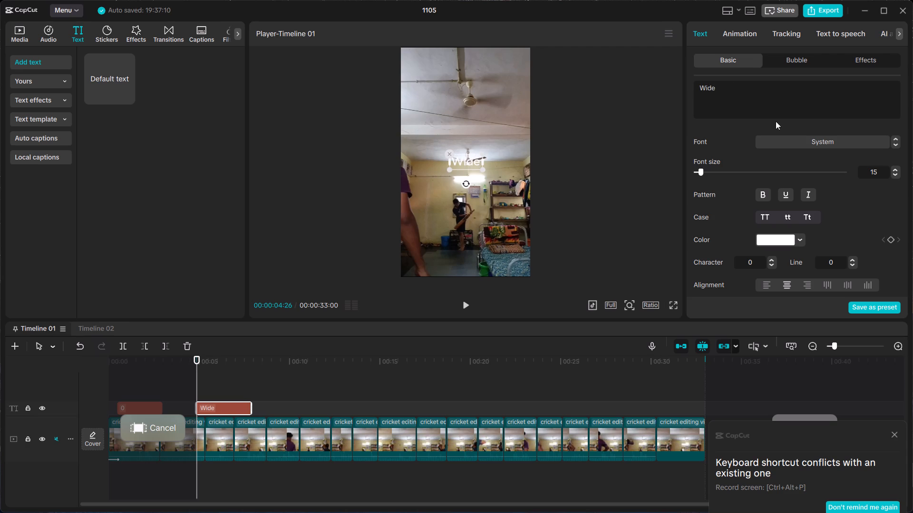
Move the Wide text down to the bottom centre of the video frame.
left_click_drag(467, 161, 467, 250)
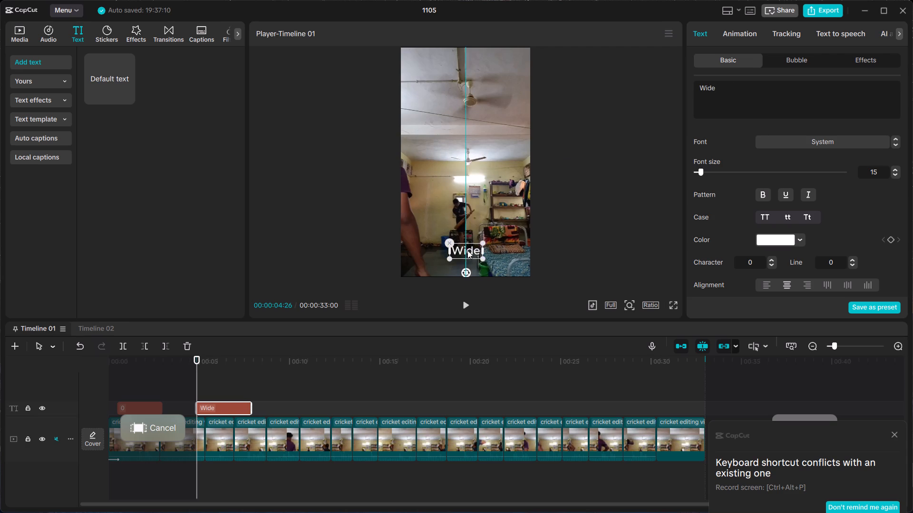
left_click_drag(467, 250, 460, 268)
left_click(480, 246)
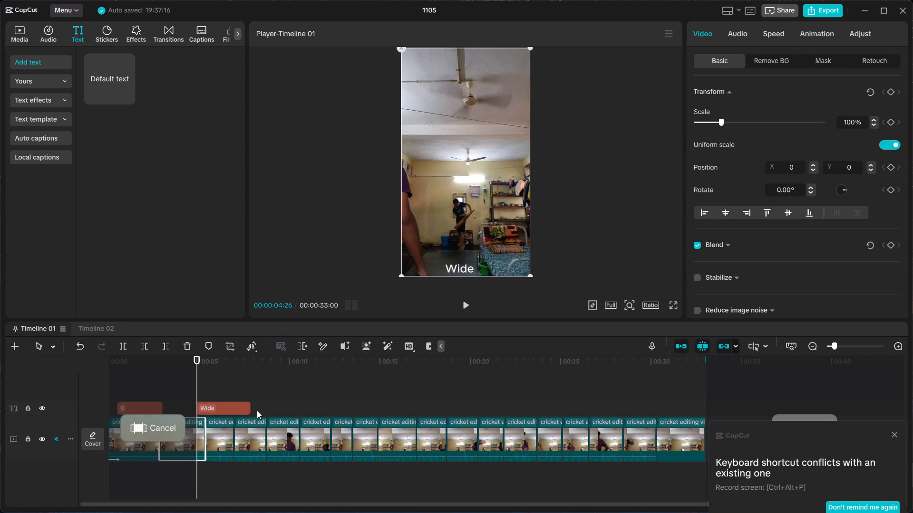
Trim the end of the Wide text clip back to the end of the second video clip, at about 00:00:05:10.
left_click(242, 410)
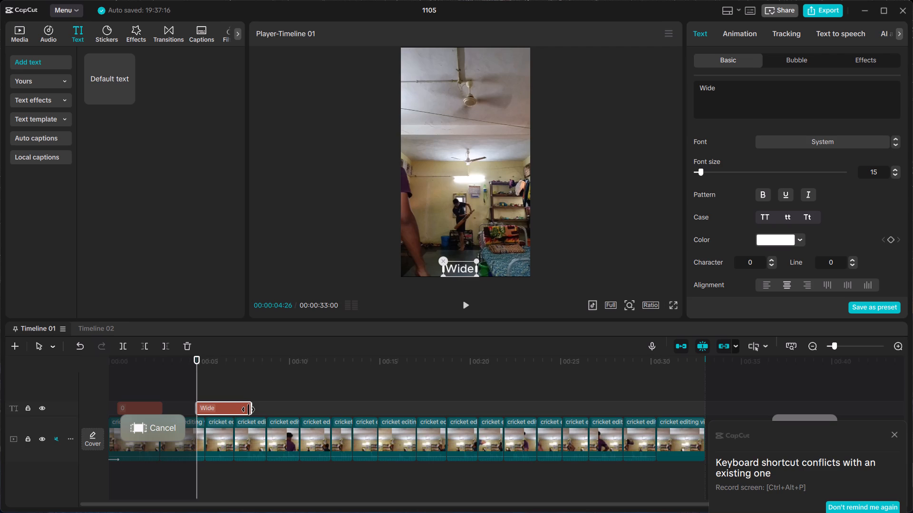
left_click_drag(250, 409, 206, 402)
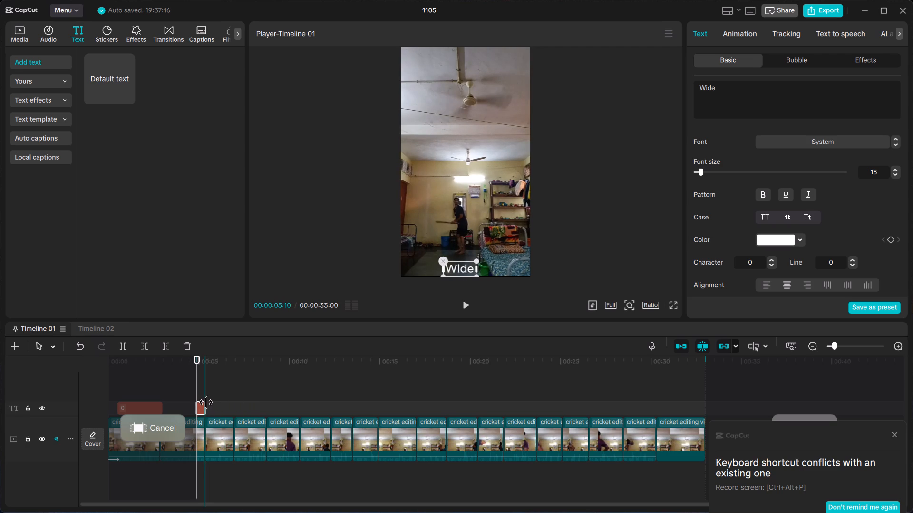
left_click_drag(206, 402, 206, 402)
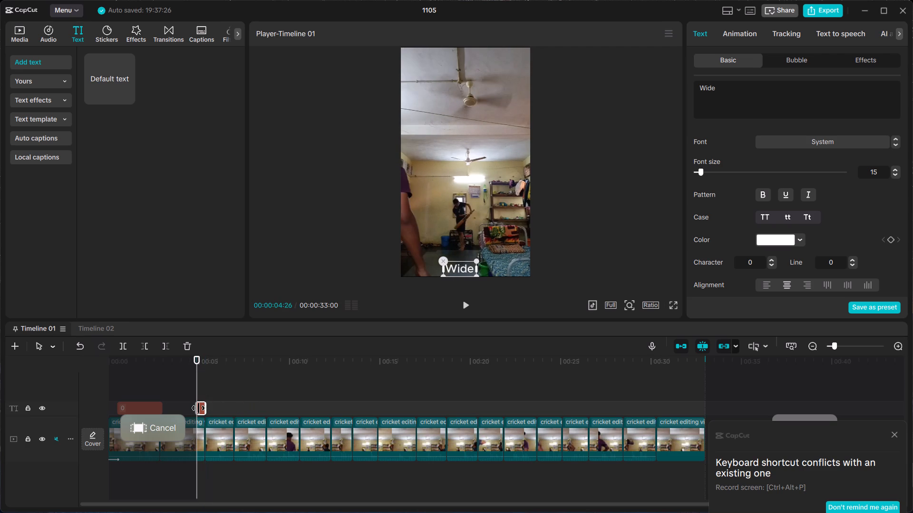
left_click(195, 408)
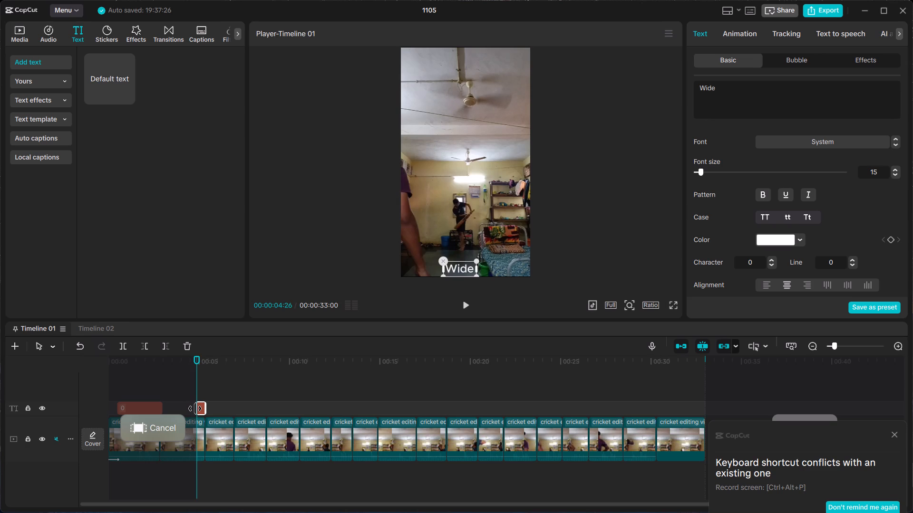
Return the playhead to 00:00:00:00 and clear the export range selection on the timeline.
left_click(280, 386)
left_click(246, 389)
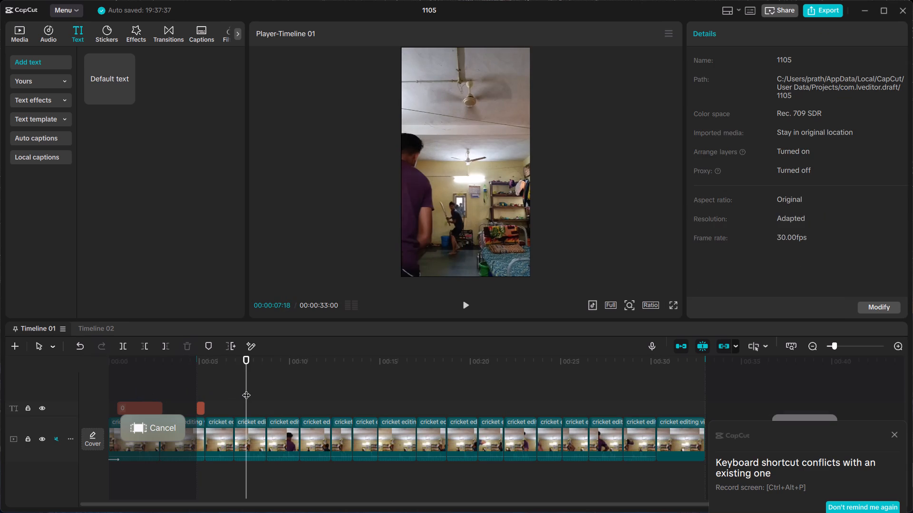
left_click_drag(250, 389, 107, 396)
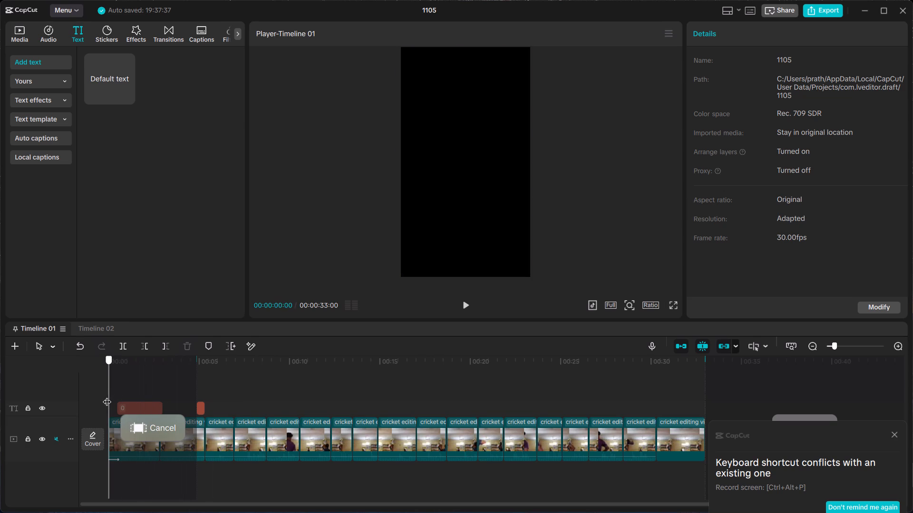
left_click_drag(107, 396, 106, 396)
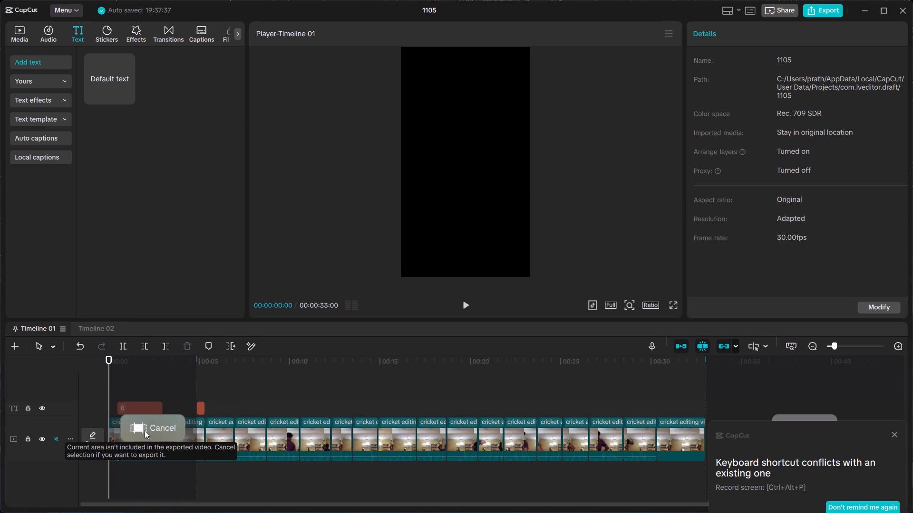
left_click(145, 430)
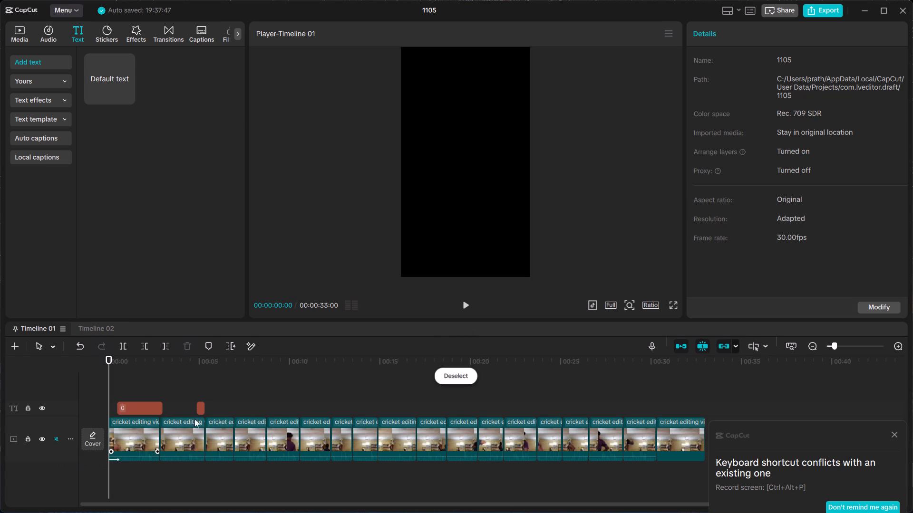
Play the timeline from 00:00:00:00 to preview the 0 and Wide texts over the first clips.
key("space")
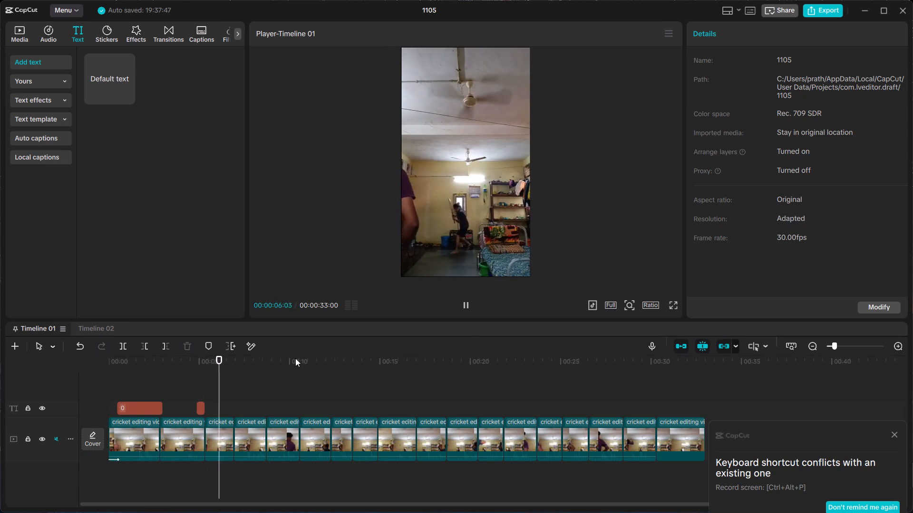
Copy the Wide text clip and paste the duplicate at 00:00:06:21, near the end of the third video clip.
left_click(294, 391)
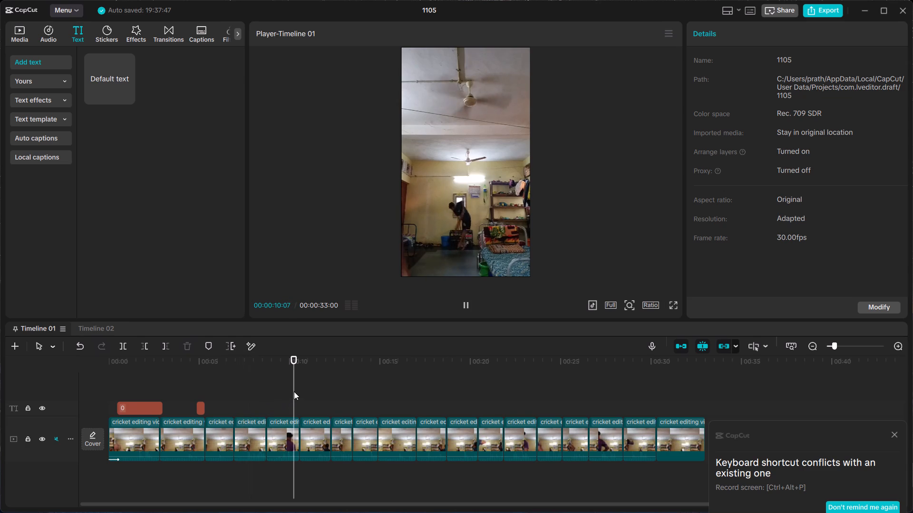
left_click(203, 410)
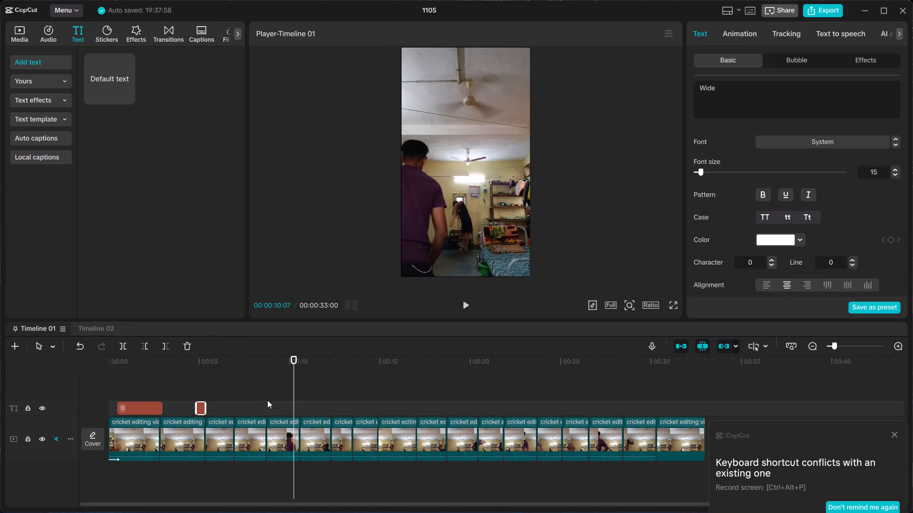
key("ctrl+c")
left_click(230, 413)
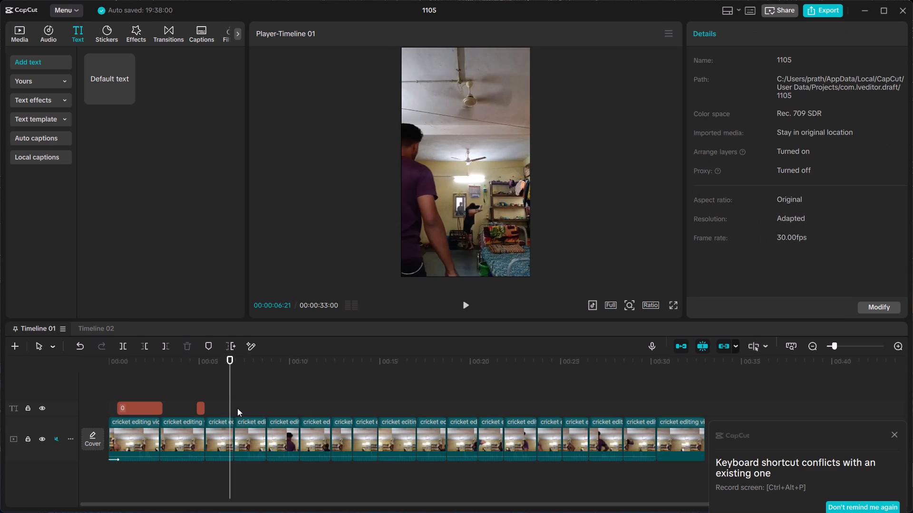
key("ctrl+v")
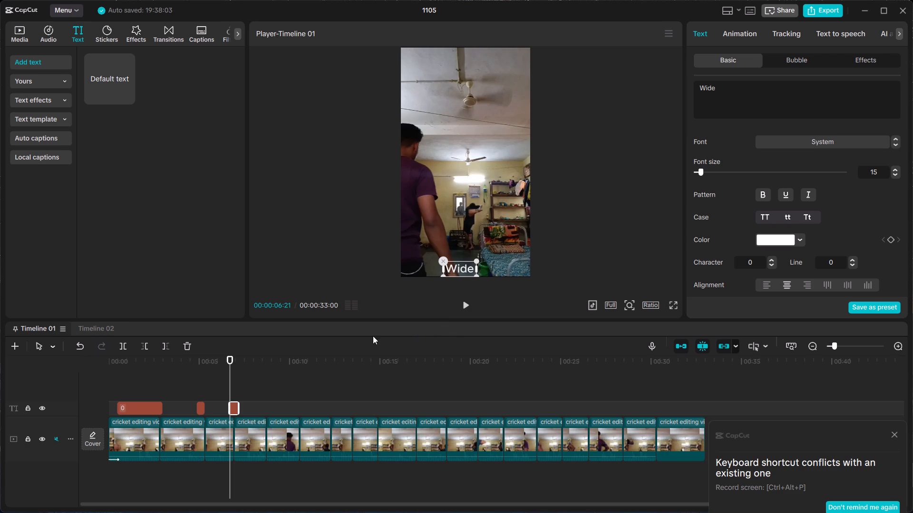
Play the timeline from 00:00:00:00 to preview the texts over the first four clips.
left_click(112, 388)
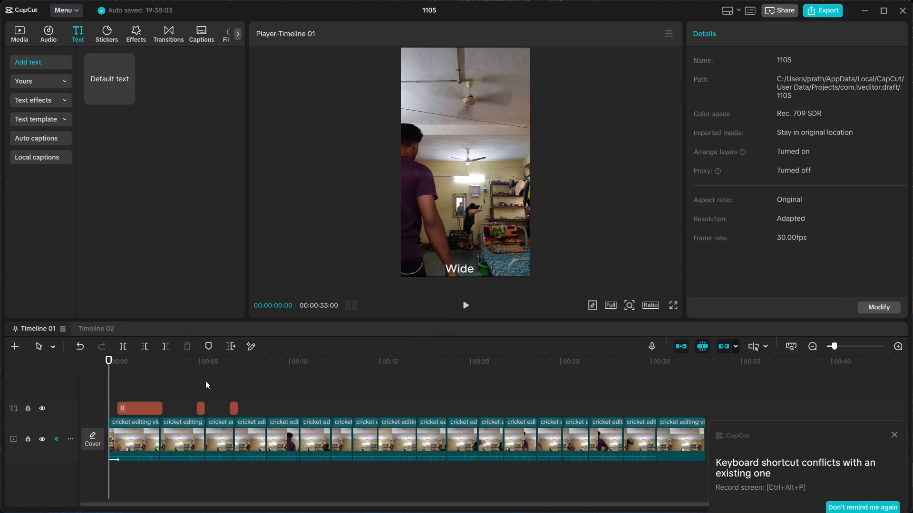
key("space")
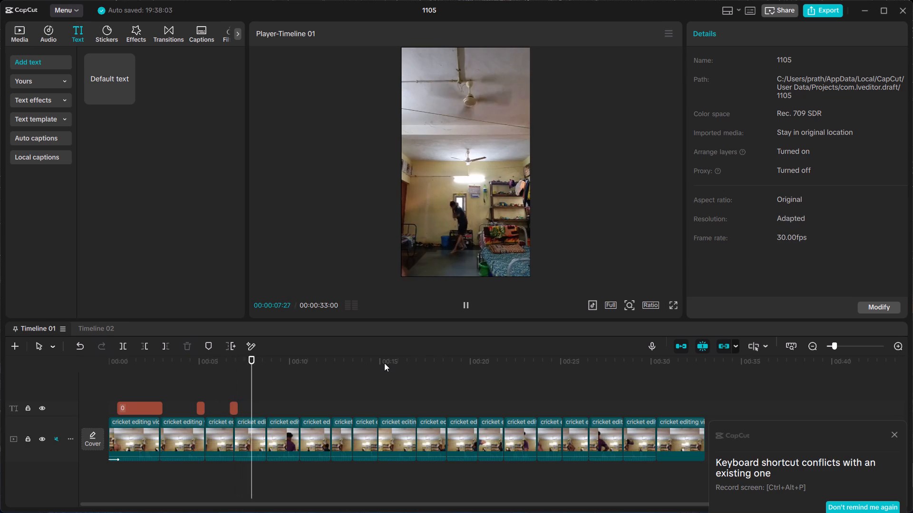
key("space")
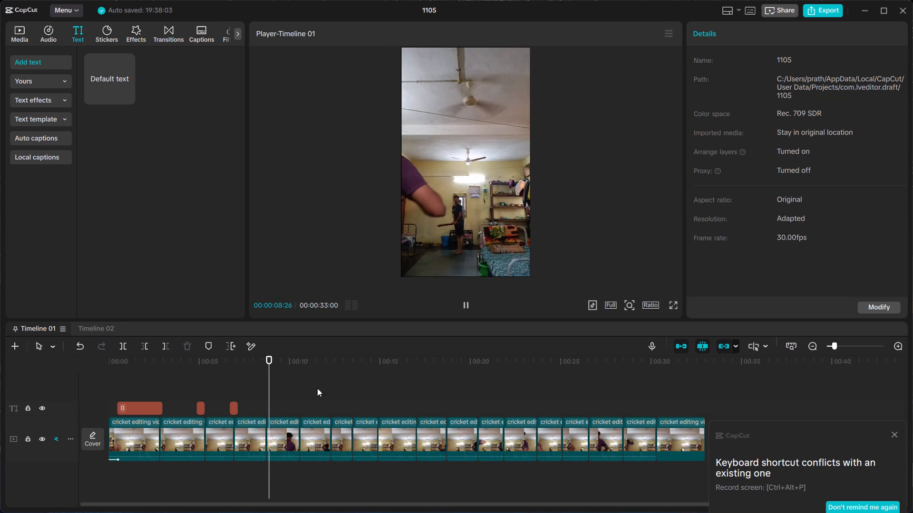
Add a default text clip at 00:00:08:15, just before the end of the fourth video clip.
left_click(263, 408)
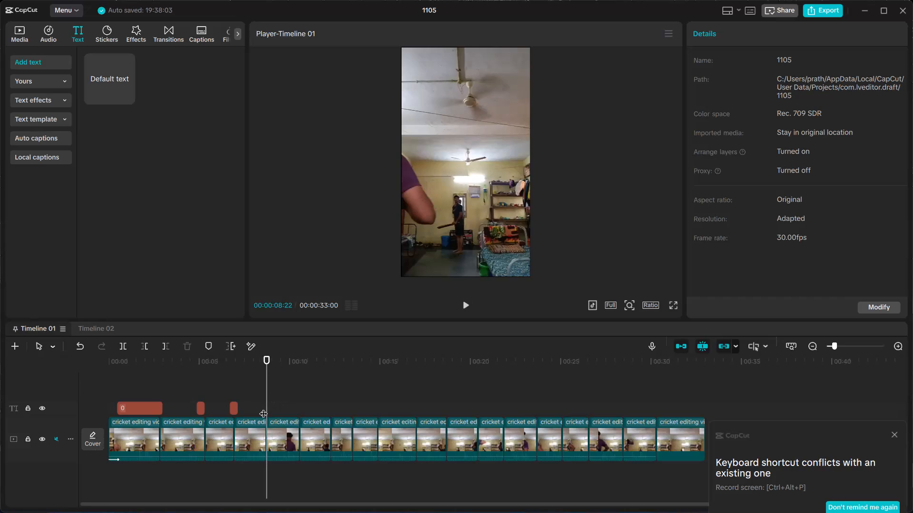
left_click_drag(268, 408, 261, 409)
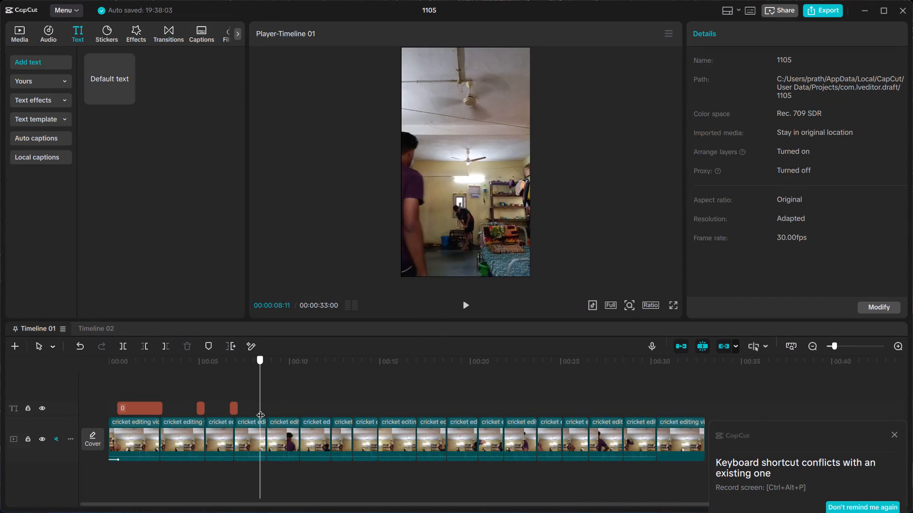
left_click_drag(261, 409, 262, 409)
left_click(115, 78)
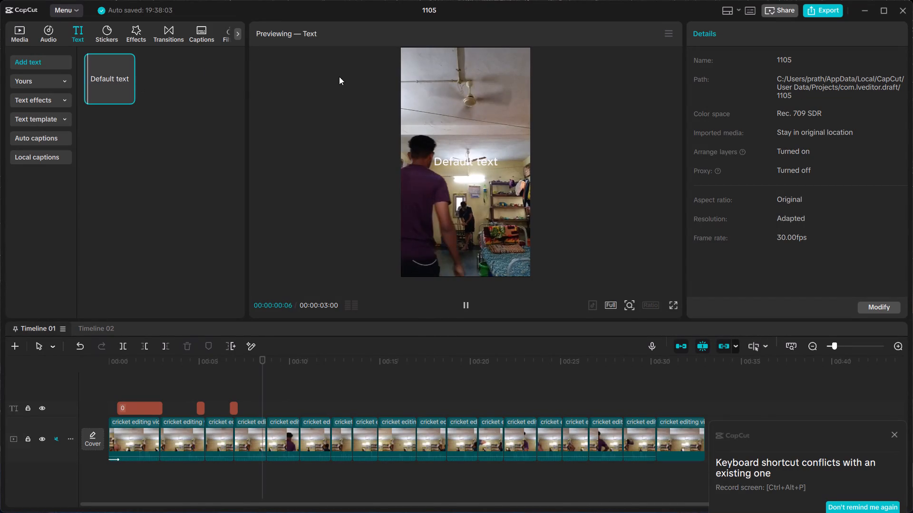
left_click(128, 95)
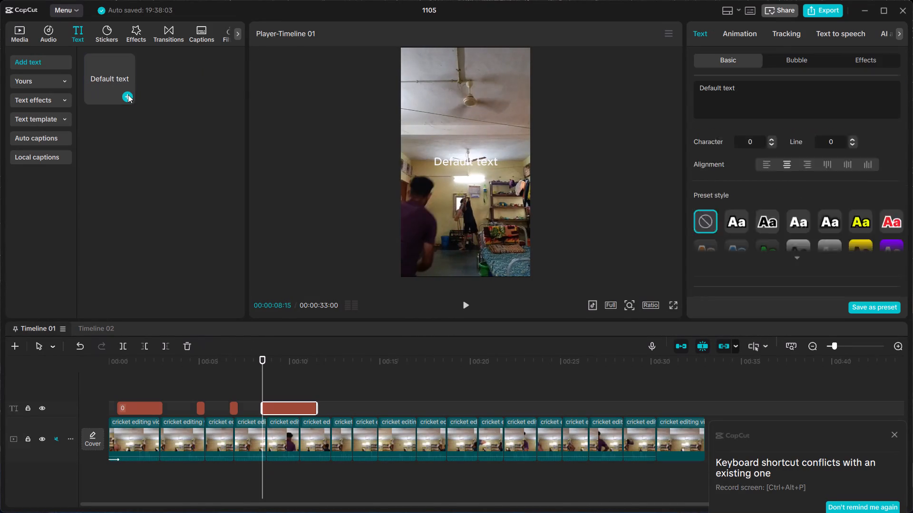
Replace the wording of the new default text with 0.
left_click(782, 97)
left_click_drag(782, 95, 714, 94)
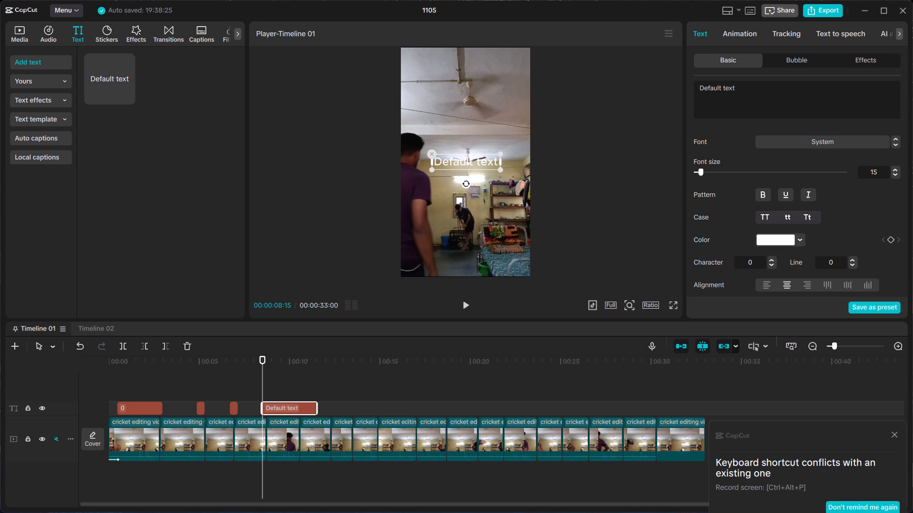
left_click_drag(714, 94, 653, 94)
left_click_drag(755, 93, 698, 94)
left_click_drag(745, 89, 644, 91)
key("BackSpace")
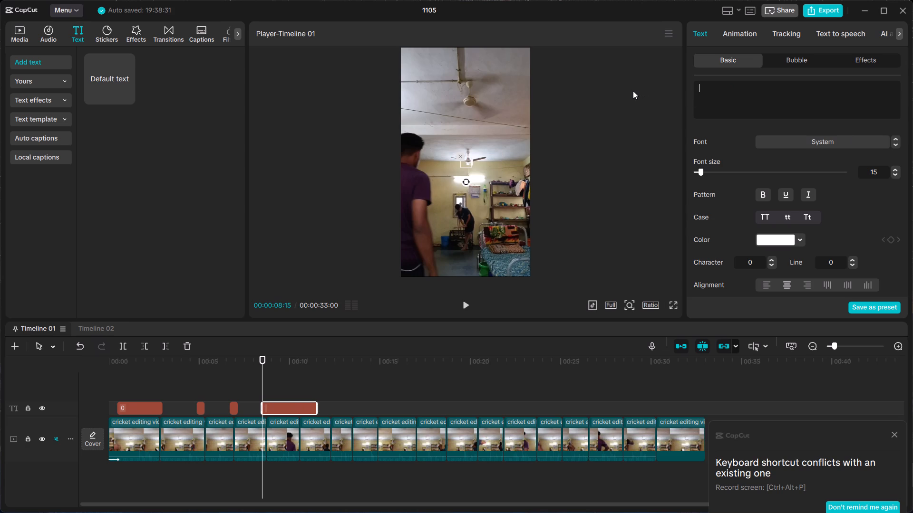
key("0")
Move the new 0 text down to the bottom centre of the video frame.
left_click_drag(464, 163, 467, 182)
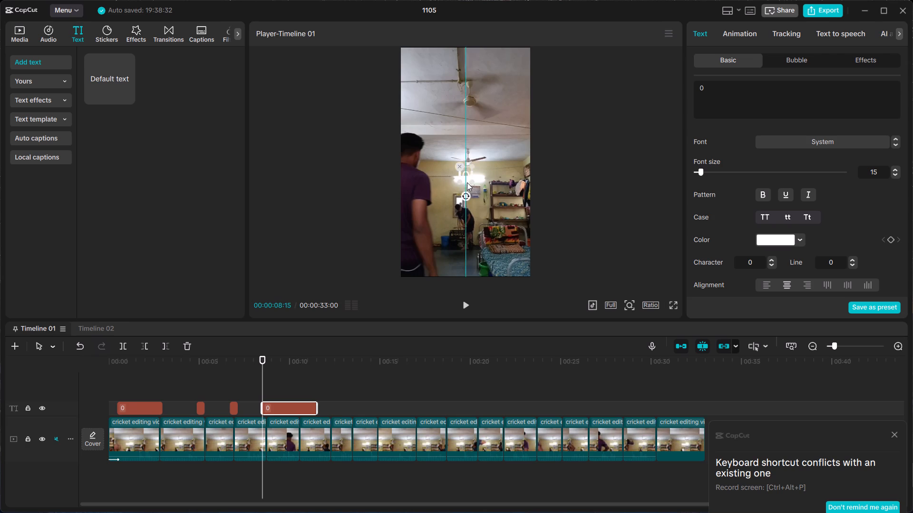
left_click_drag(467, 182, 458, 268)
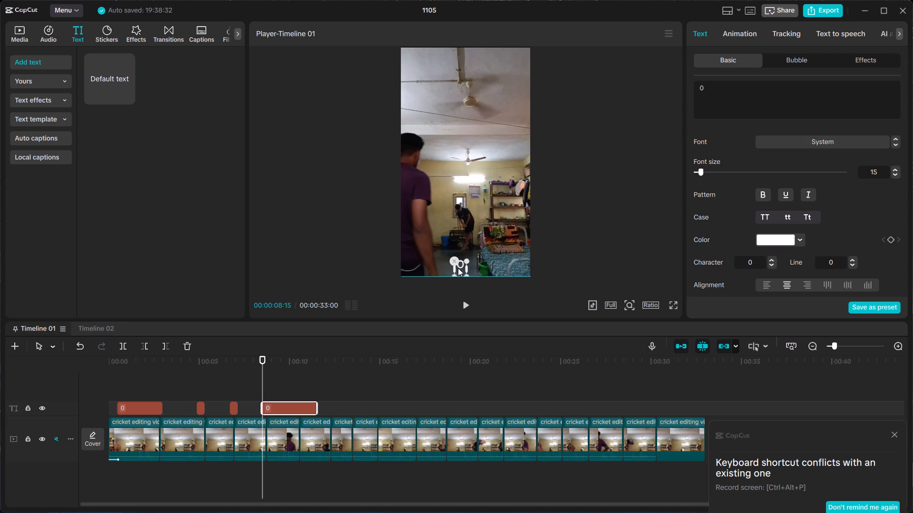
left_click_drag(458, 268, 460, 271)
left_click(486, 243)
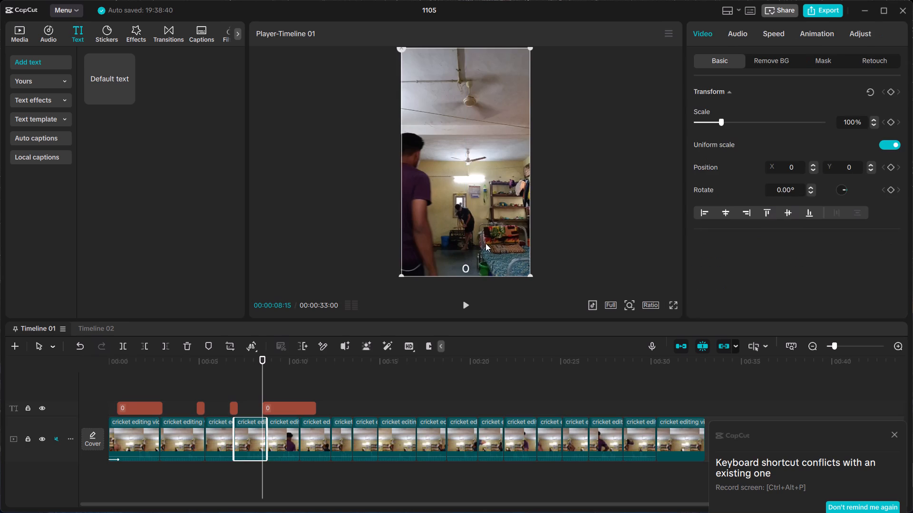
Trim the end of the new 0 text clip back to just past the end of the fourth video clip.
left_click(299, 410)
left_click_drag(315, 408, 278, 408)
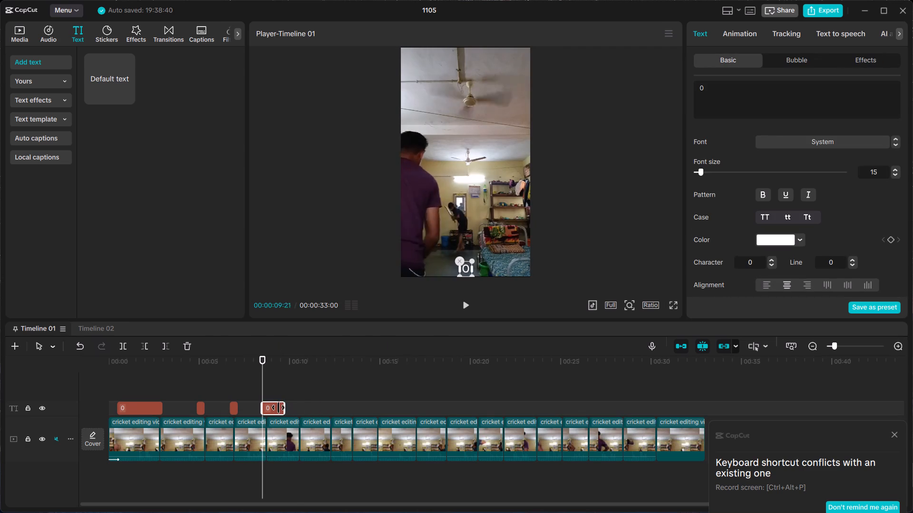
left_click_drag(278, 408, 272, 408)
left_click(321, 387)
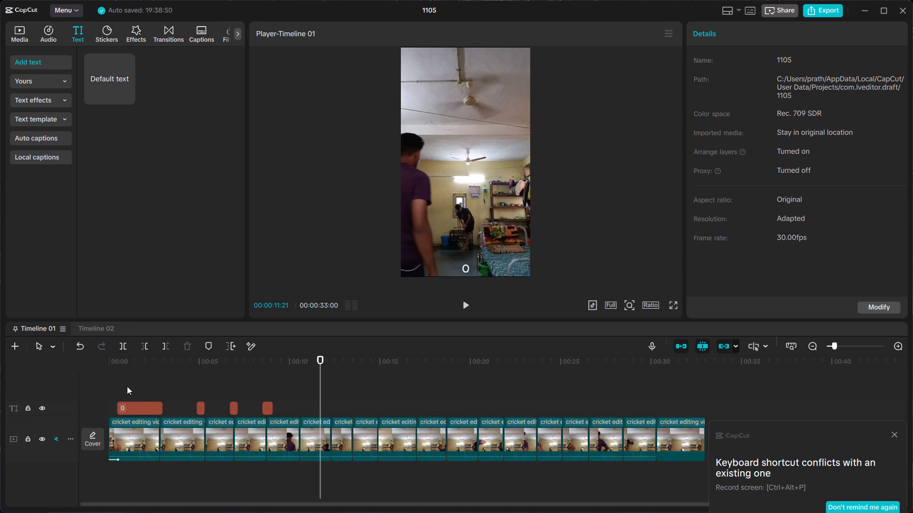
Play the timeline from 00:00:00:00 to preview the 0 and Wide texts up to the fifth clip.
left_click(114, 385)
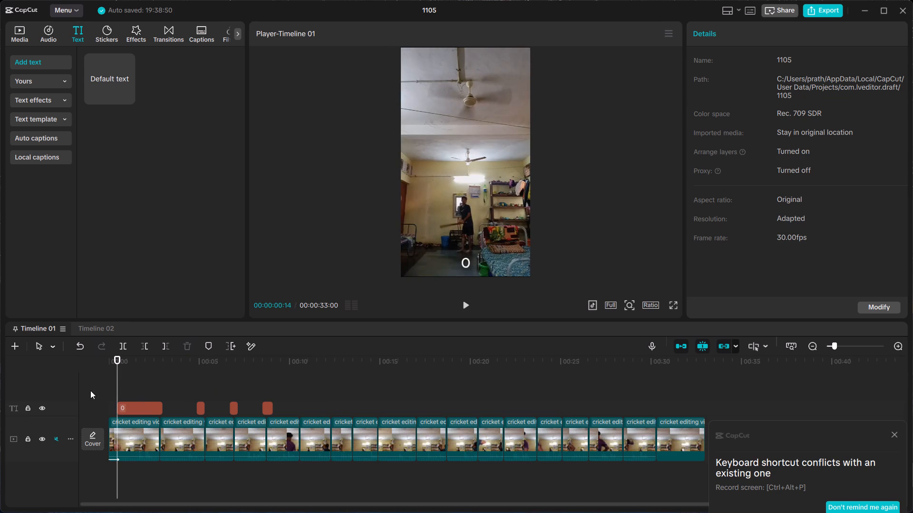
left_click(111, 389)
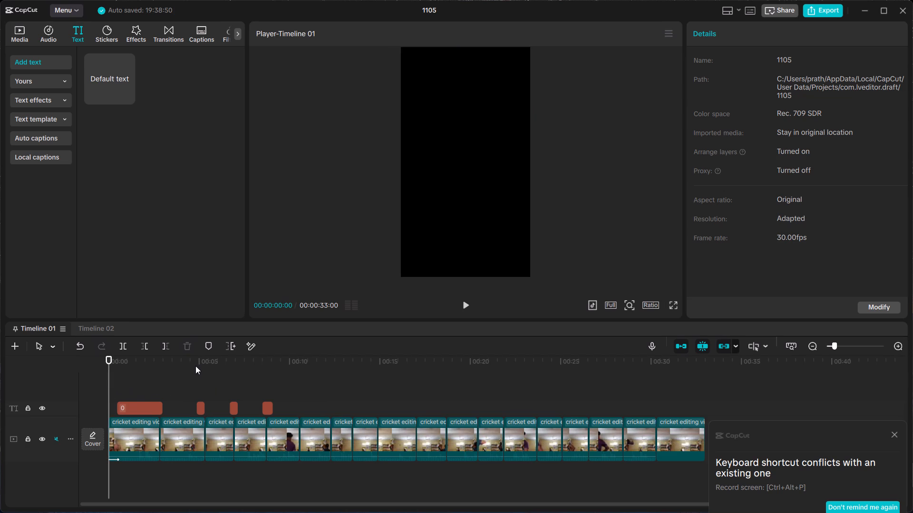
key("space")
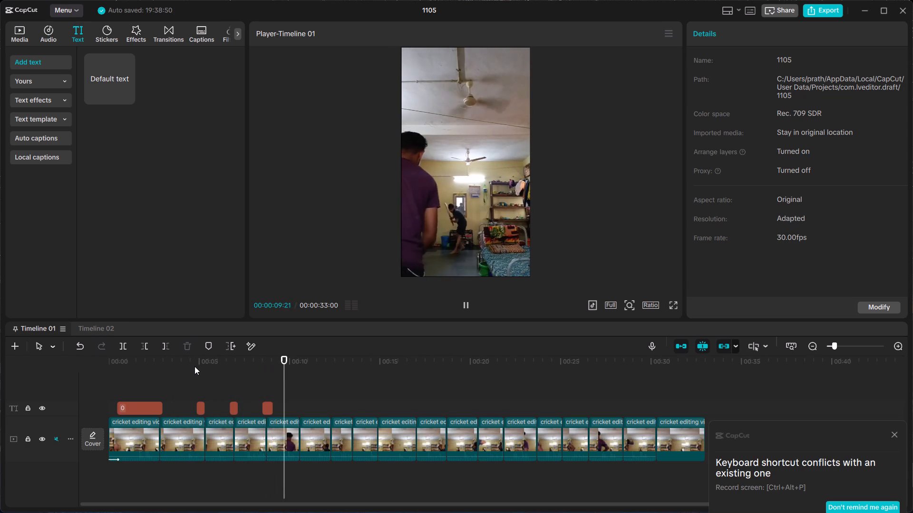
key("space")
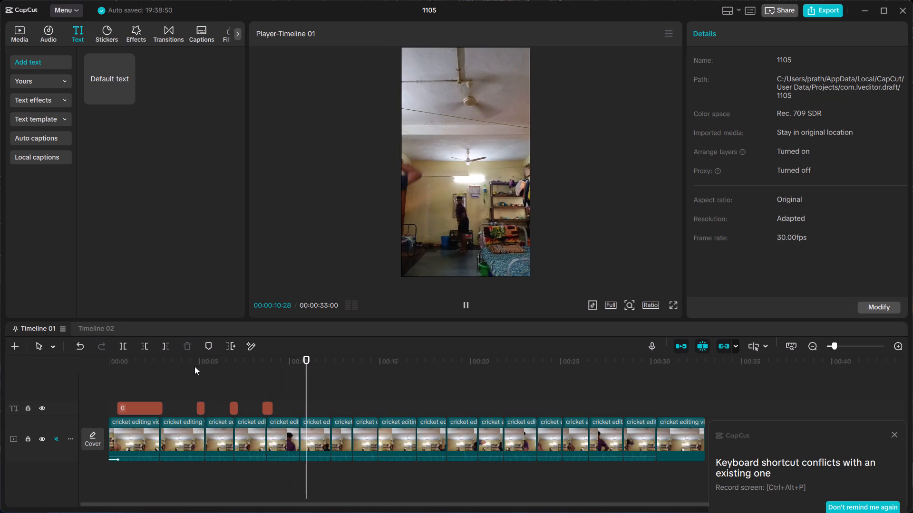
Step back and replay the fifth video clip to examine how the delivery ends and when its call is due.
key("Left")
key("Left")
key("Left")
key("Left")
key("Left")
key("Left")
key("Left")
key("Left")
key("Left")
key("Left")
key("Left")
key("Left")
key("Left")
key("Left")
key("Left")
key("Left")
key("Left")
key("Left")
key("Left")
key("Left")
key("Left")
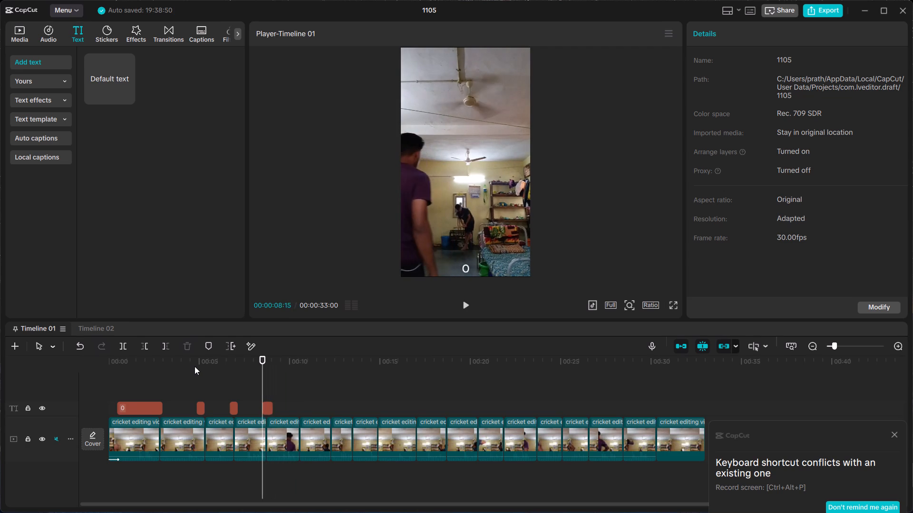
key("space")
key("space")
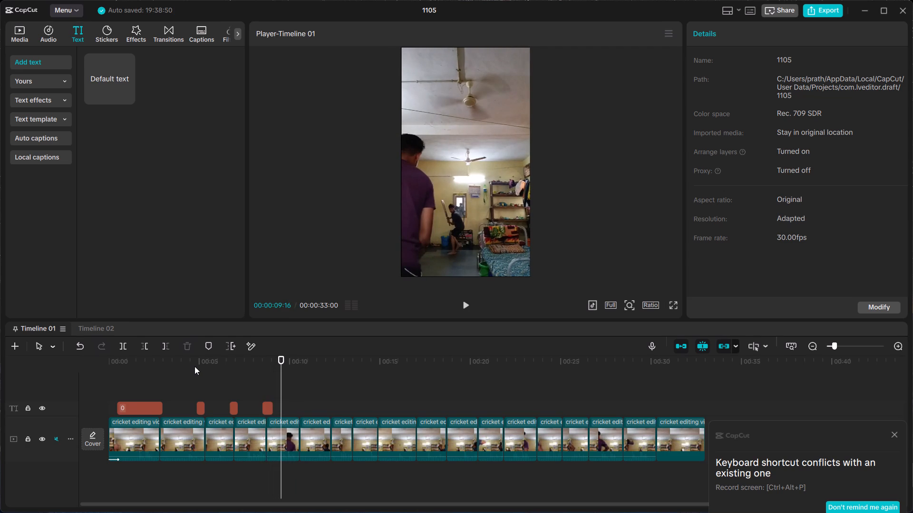
key("space")
key("space")
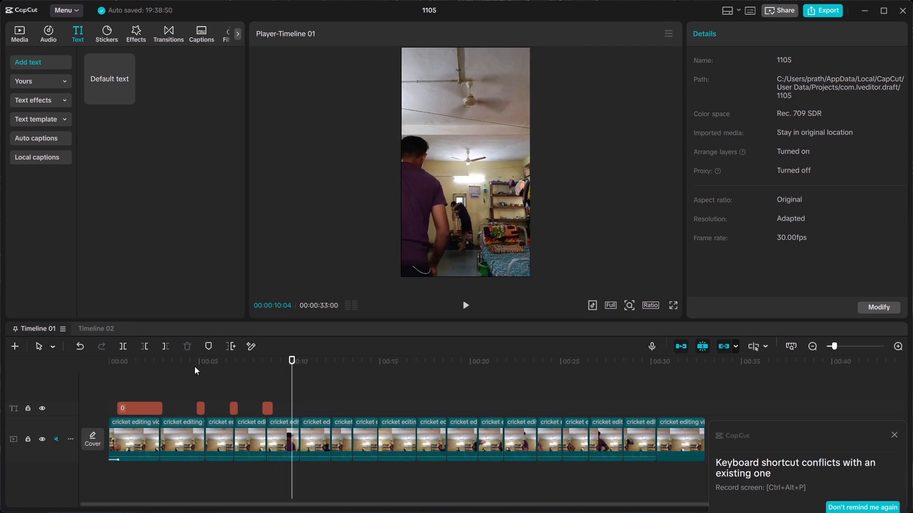
key("space")
key("space")
key("Left")
key("Left")
key("Left")
key("Left")
key("Left")
key("Left")
key("Left")
key("Left")
key("Left")
key("Left")
key("Left")
key("Left")
key("Left")
key("Left")
key("Left")
key("Left")
key("Left")
key("Left")
key("Left")
key("Left")
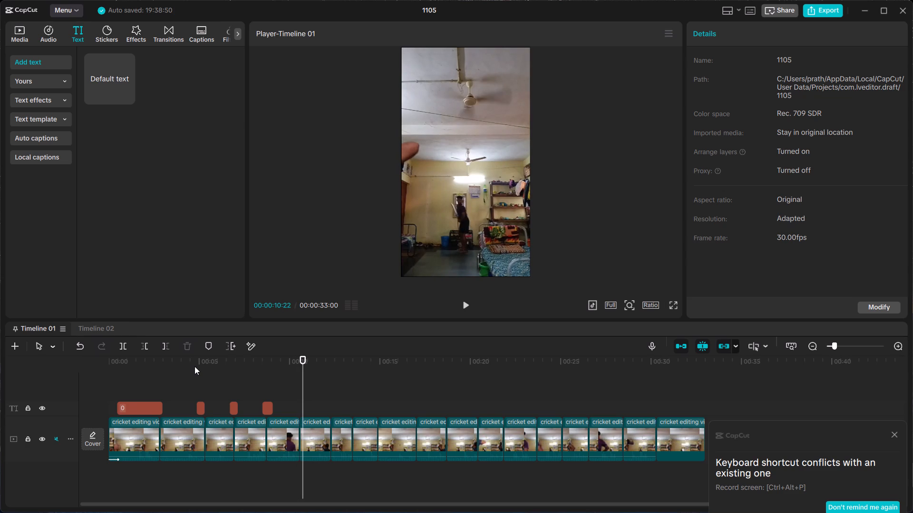
key("space")
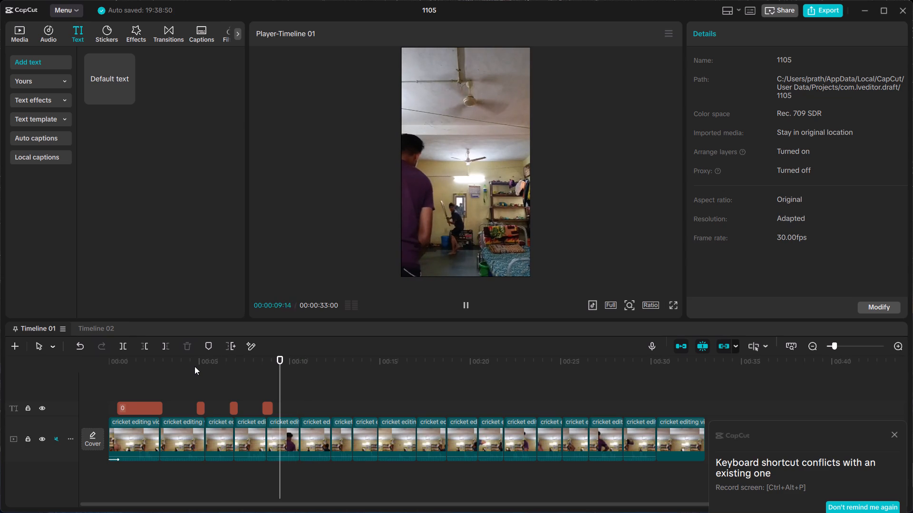
key("space")
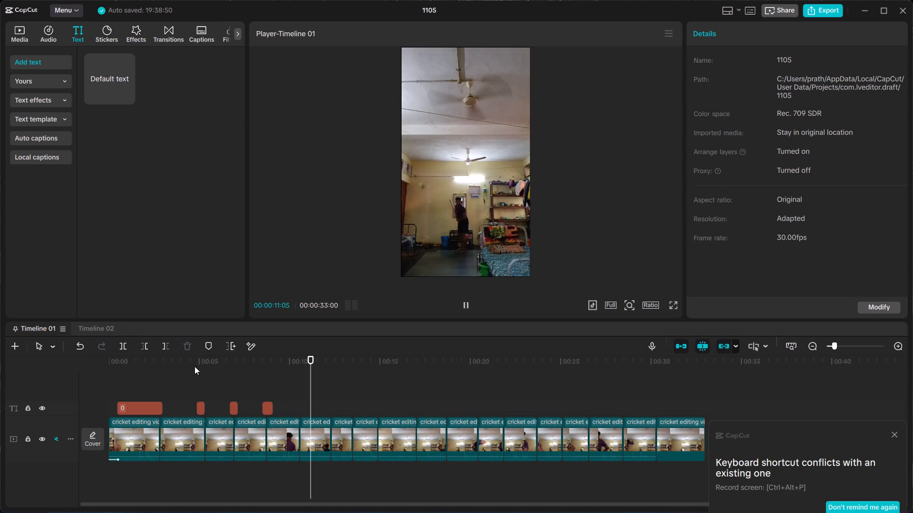
key("Left")
key("Left")
key("Left")
key("Left")
key("Left")
key("Left")
key("Left")
key("Left")
key("Left")
key("Left")
key("Left")
key("Left")
key("Left")
key("Left")
key("Left")
key("Left")
key("Left")
key("Left")
key("Left")
key("Left")
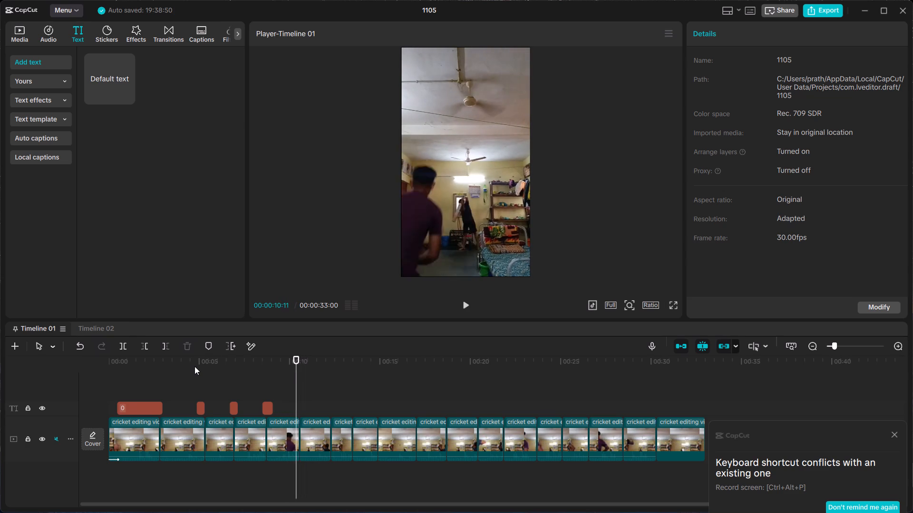
Copy the 0 text from the end of the fourth video clip and paste it at 00:00:10:06, near the fifth clip's end.
left_click(269, 404)
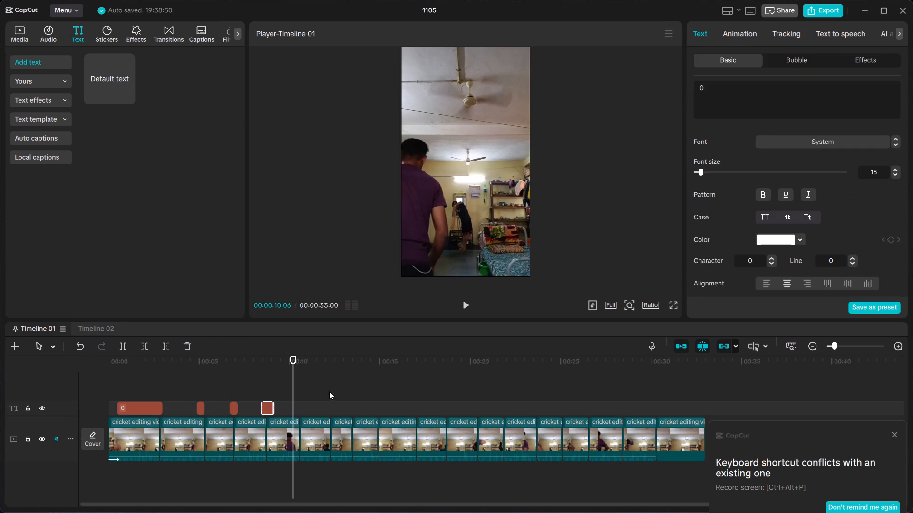
left_click_drag(296, 391, 261, 392)
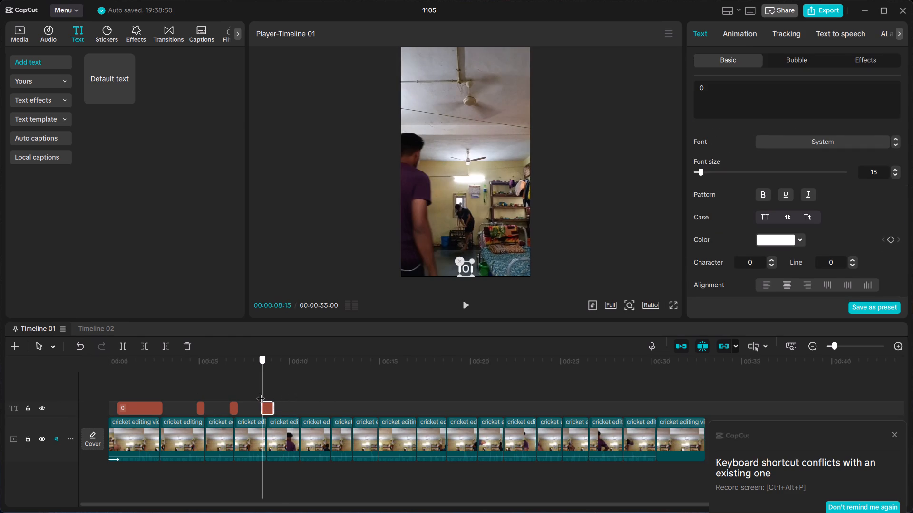
left_click_drag(261, 392, 281, 391)
left_click_drag(281, 391, 296, 391)
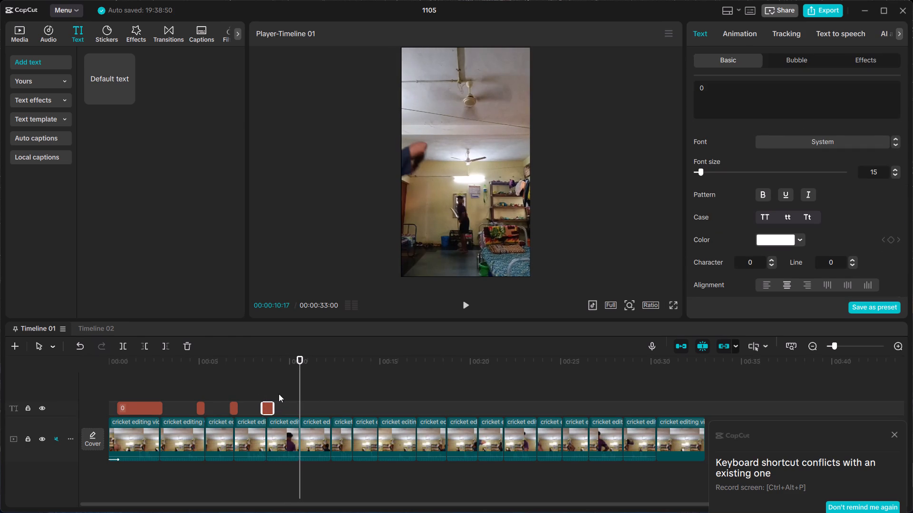
left_click(267, 407)
key("ctrl+c")
left_click(298, 408)
left_click_drag(299, 396, 293, 395)
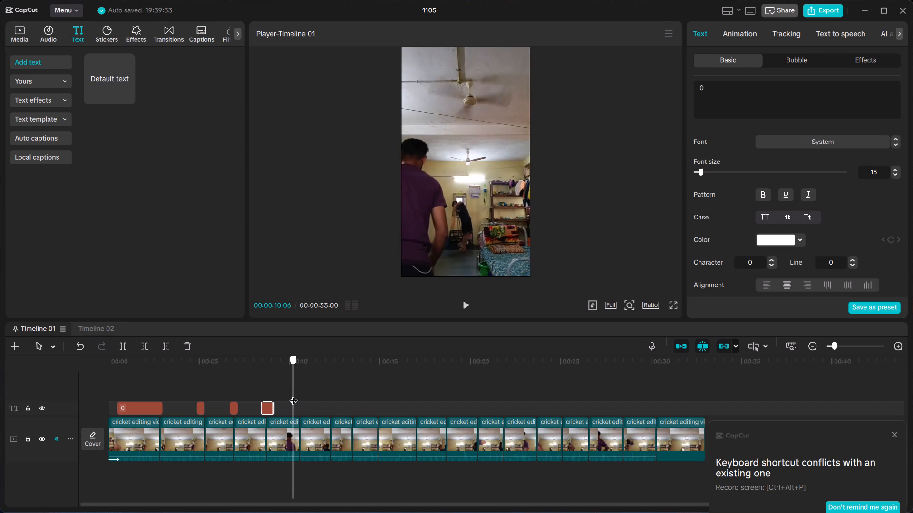
left_click_drag(293, 395, 293, 395)
key("ctrl+v")
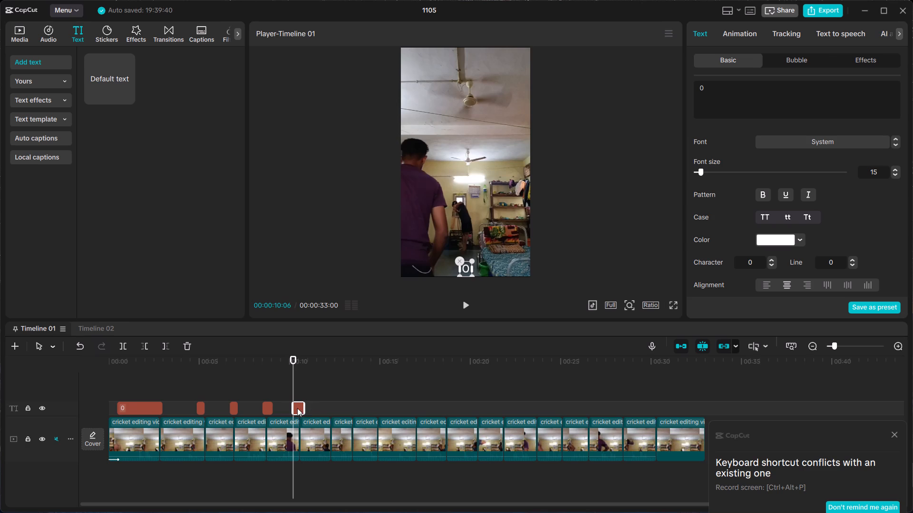
Play the timeline from 00:00:00:00 to preview the score and call texts up to the sixth video clip.
left_click_drag(295, 384, 93, 385)
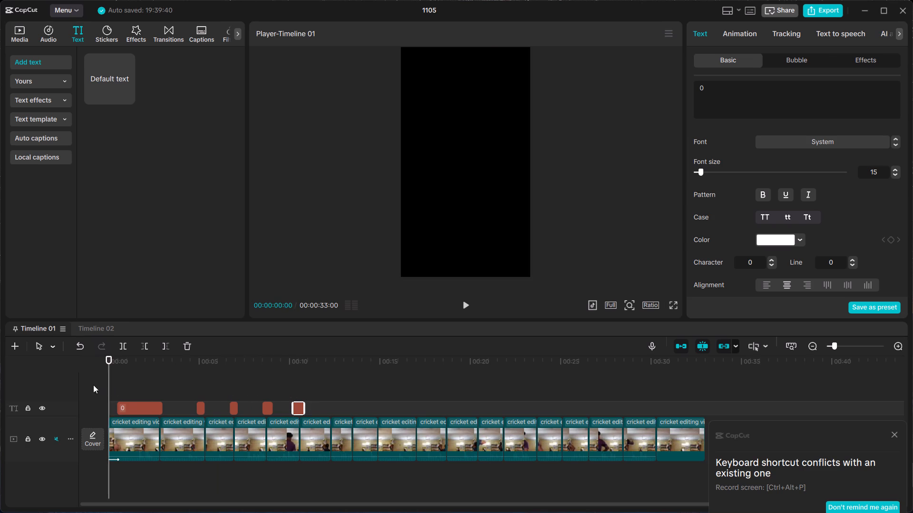
key("space")
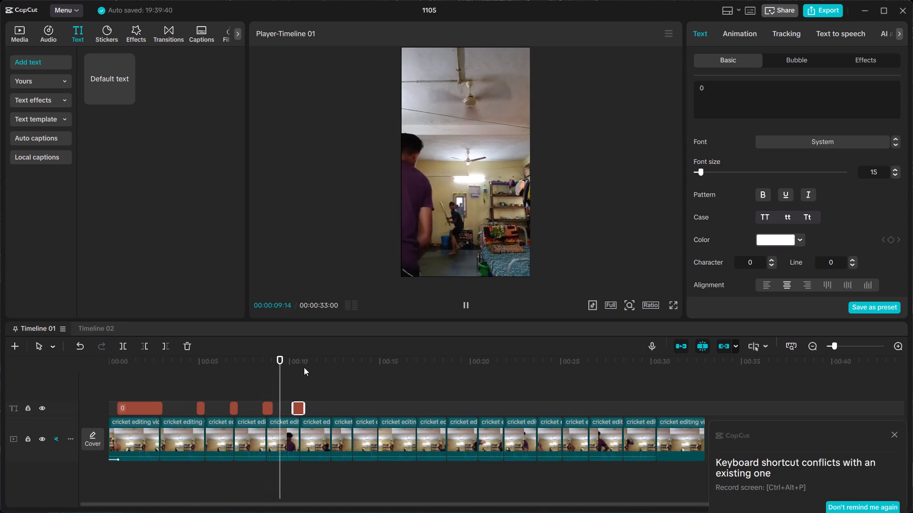
left_click(357, 376)
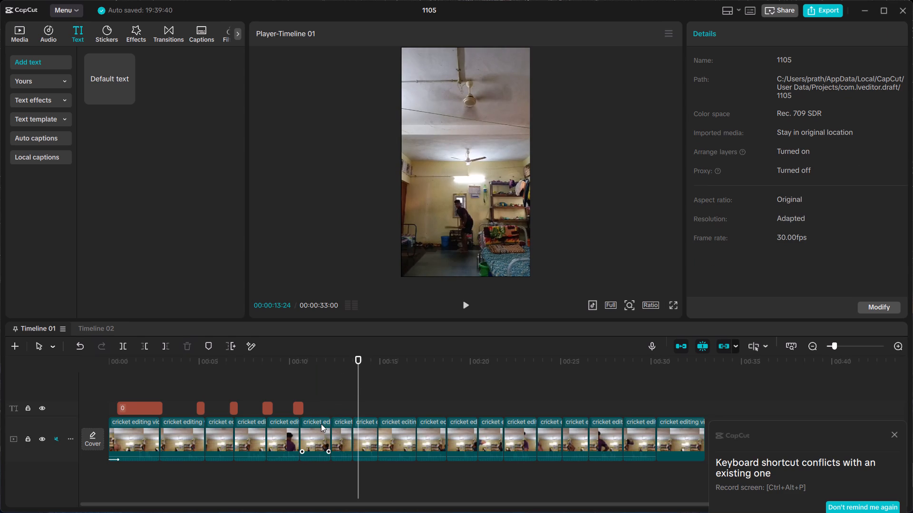
Replay the sixth video clip and step back through its frames to examine the delivery.
left_click(321, 424)
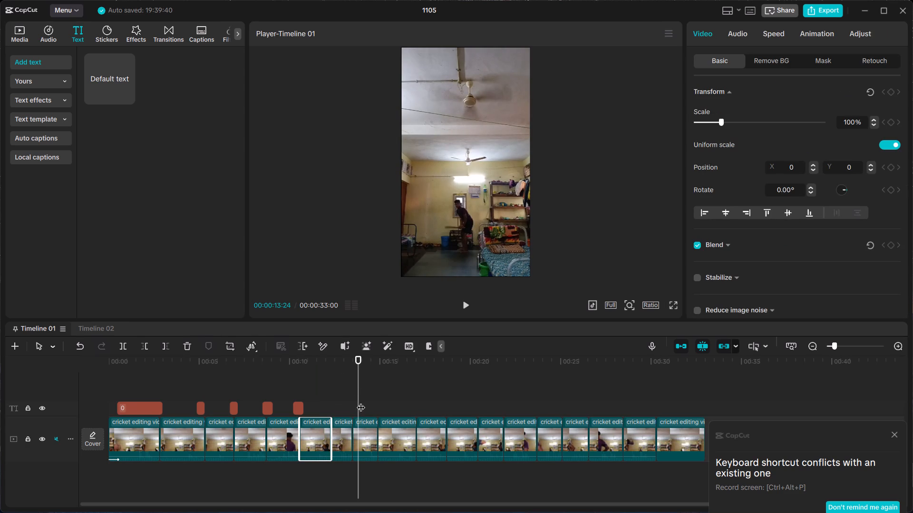
left_click_drag(361, 401, 316, 404)
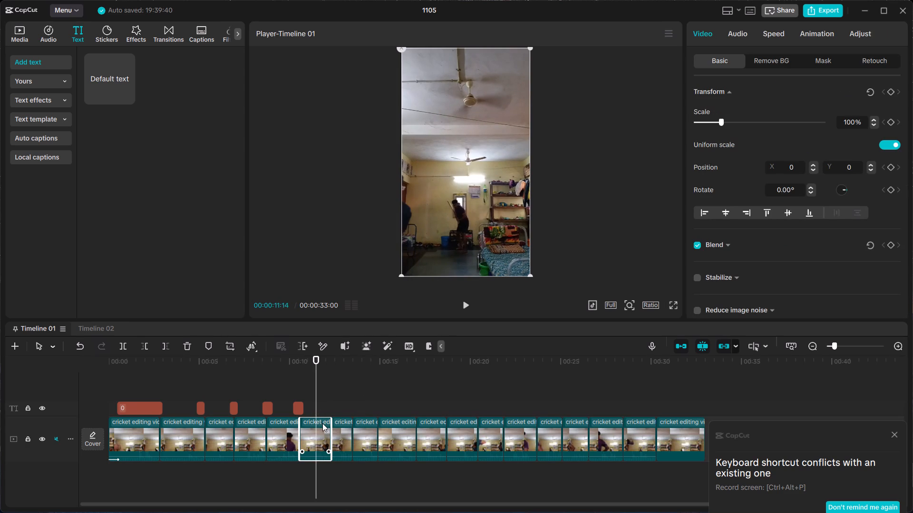
key("space")
key("space")
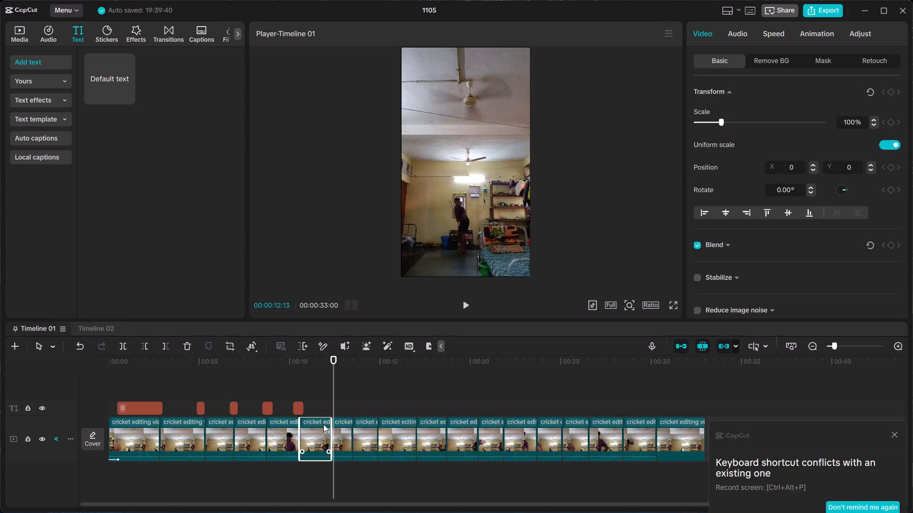
key("Left")
key("Left")
key("Left")
key("Left")
key("Left")
key("Left")
key("Left")
key("Left")
key("Left")
key("Left")
key("Left")
key("Left")
key("Left")
key("Left")
key("Left")
key("Left")
key("Left")
key("Left")
key("Left")
key("Left")
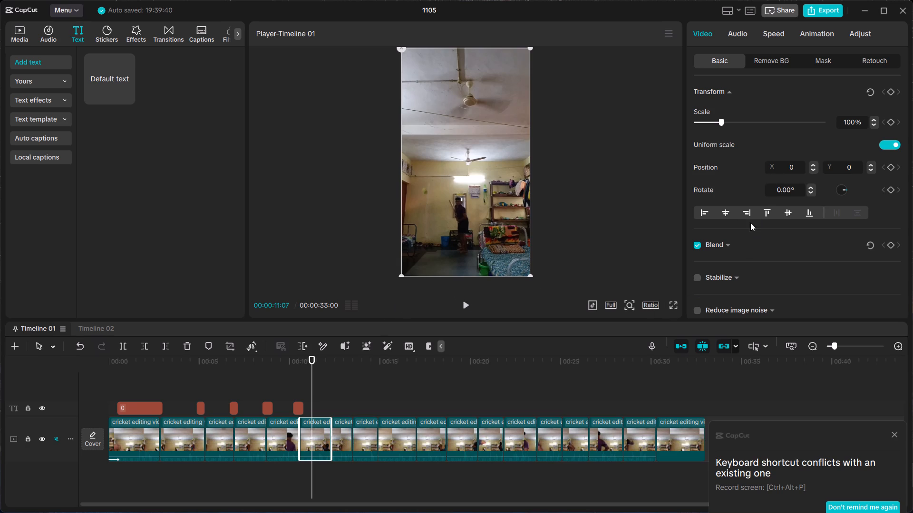
Look through the sixth clip's basic video settings, including Blend, Stabilize, Reduce image noise and AI movement.
left_click(726, 241)
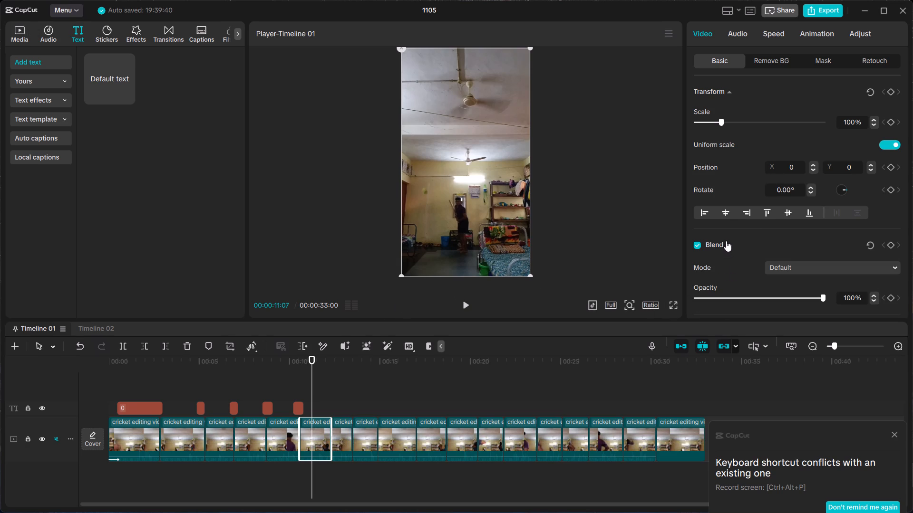
scroll(727, 248, "down", 2)
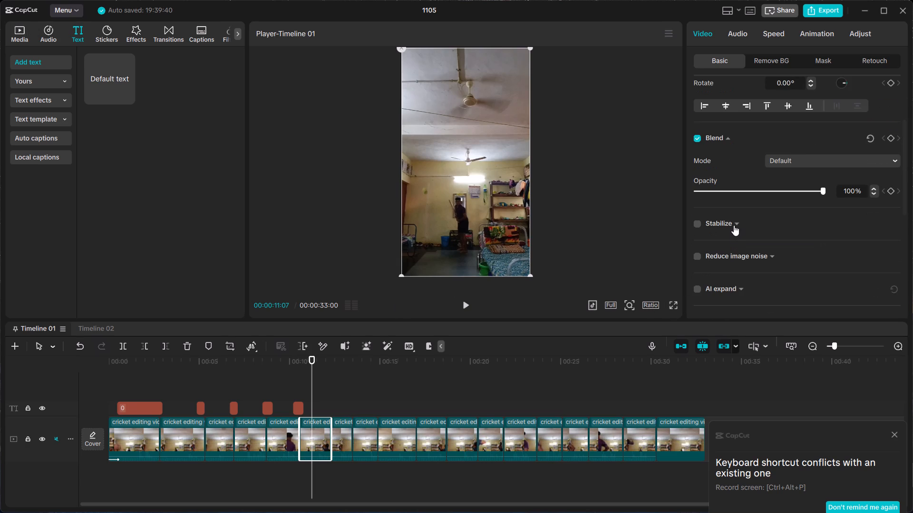
left_click(734, 224)
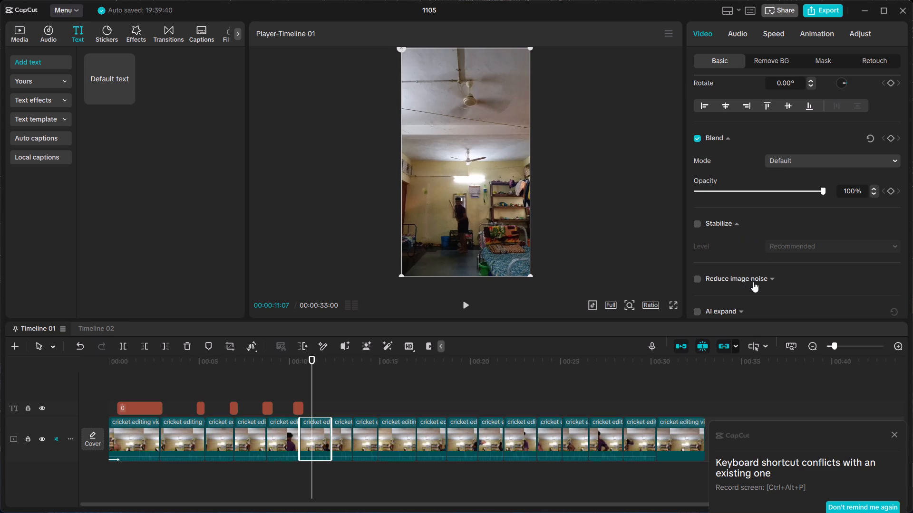
left_click(768, 283)
scroll(775, 278, "down", 3)
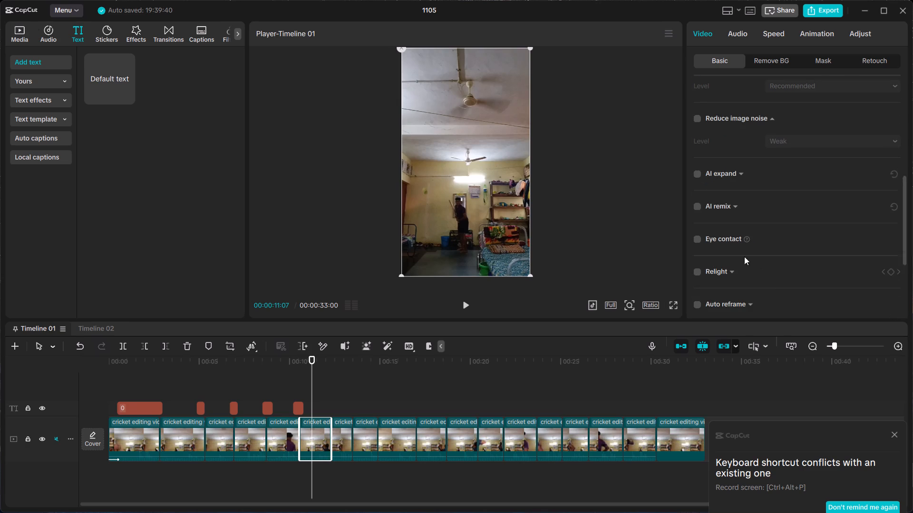
scroll(745, 265, "down", 3)
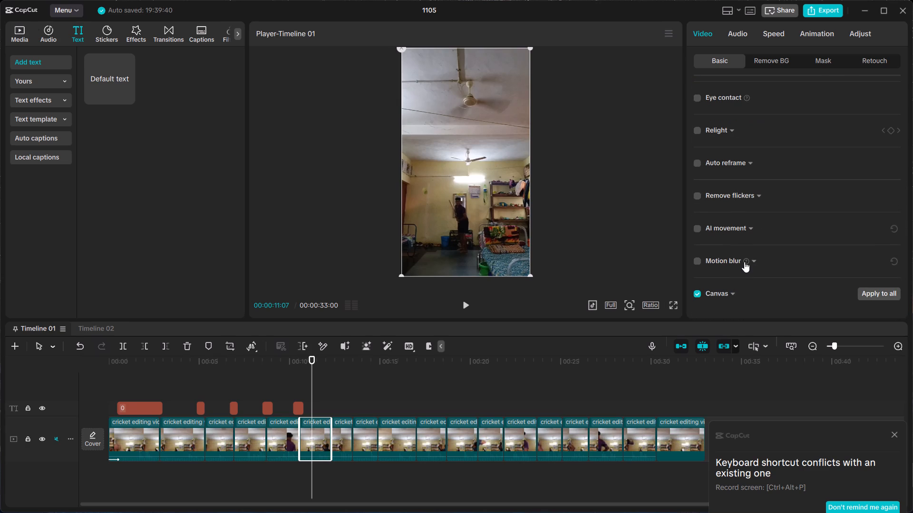
left_click(753, 236)
left_click(748, 224)
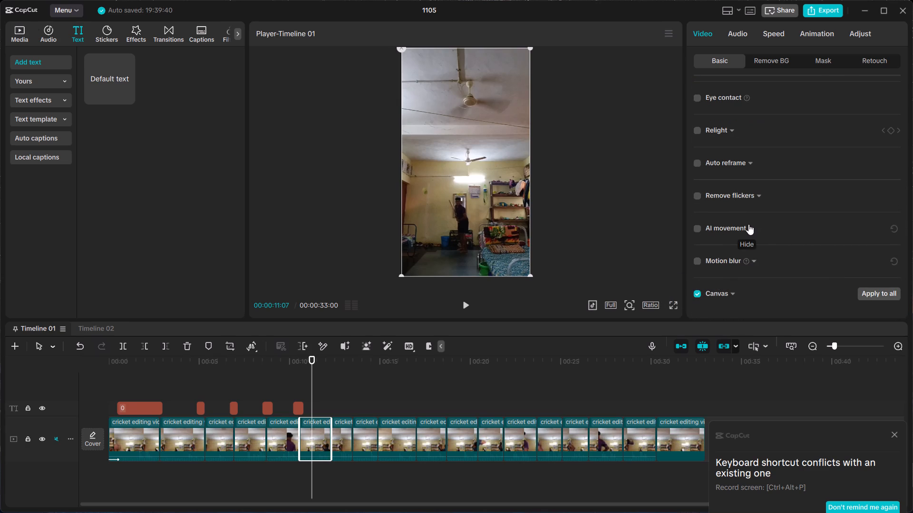
left_click(748, 224)
scroll(746, 224, "up", 8)
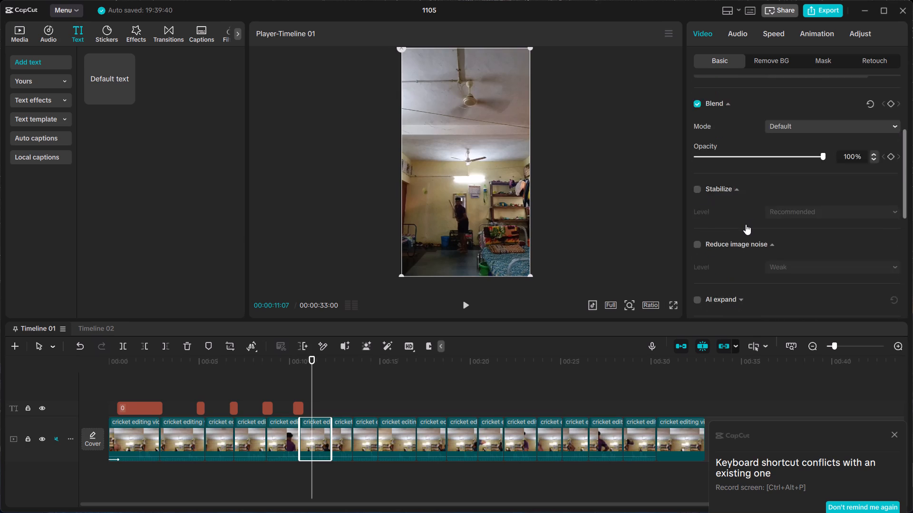
scroll(746, 224, "up", 6)
scroll(748, 135, "up", 3)
left_click(736, 61)
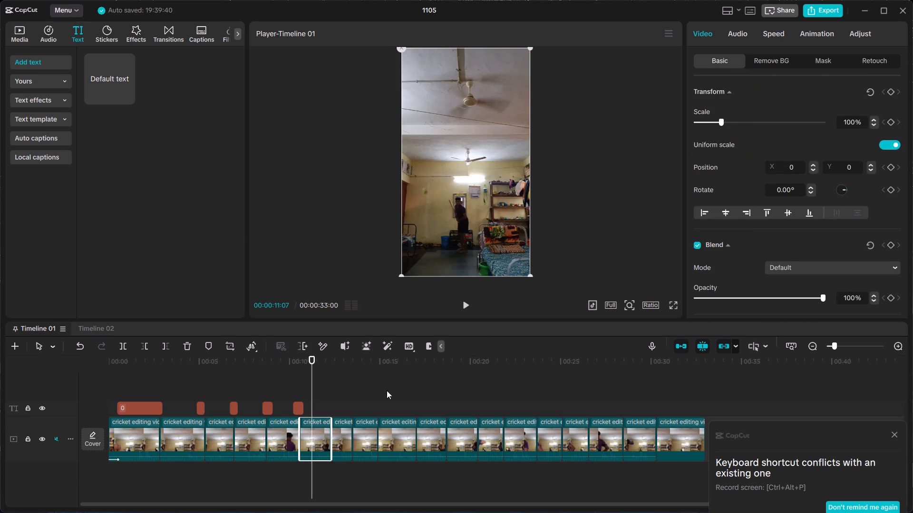
Replay the sixth video clip several times, stepping back through its frames, to examine the outcome of the delivery.
key("space")
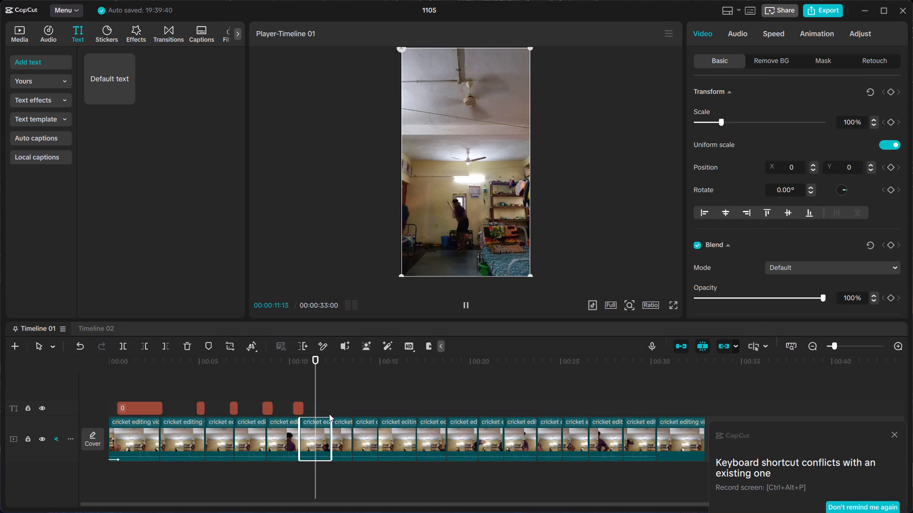
key("Left")
key("Left")
key("Left")
key("Left")
key("Left")
key("Left")
key("Left")
key("Left")
key("Left")
key("Left")
key("Left")
key("Left")
key("Left")
key("Left")
key("Left")
key("Left")
key("Left")
key("Left")
key("Left")
key("Left")
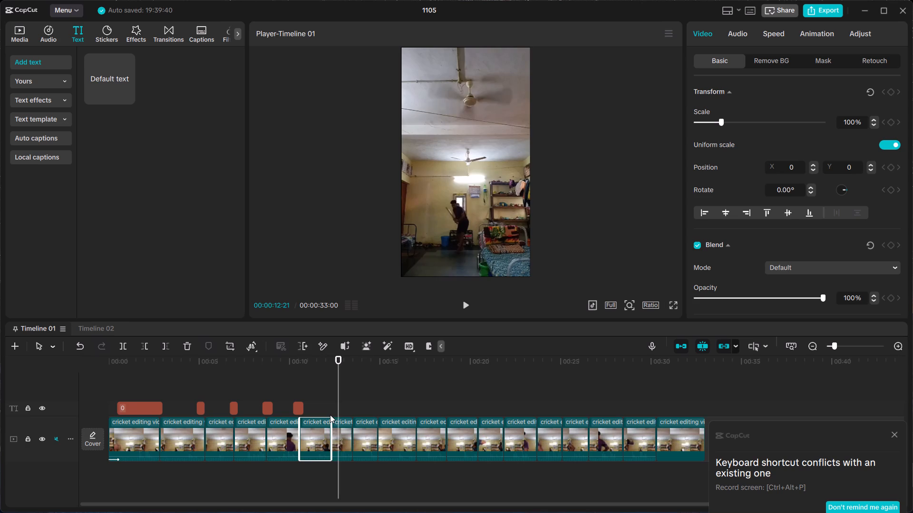
key("Left")
key("Left")
key("Left")
key("Left")
key("Left")
key("Left")
key("Left")
key("Left")
key("Left")
key("Left")
key("Left")
key("Left")
key("Left")
key("Left")
key("Left")
key("Left")
key("Left")
key("Left")
key("Left")
key("Left")
key("Left")
key("Left")
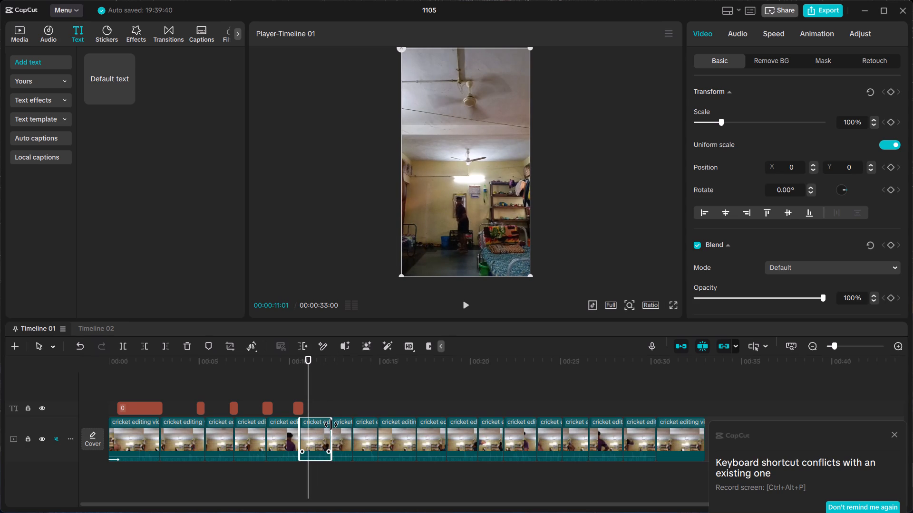
key("space")
key("space")
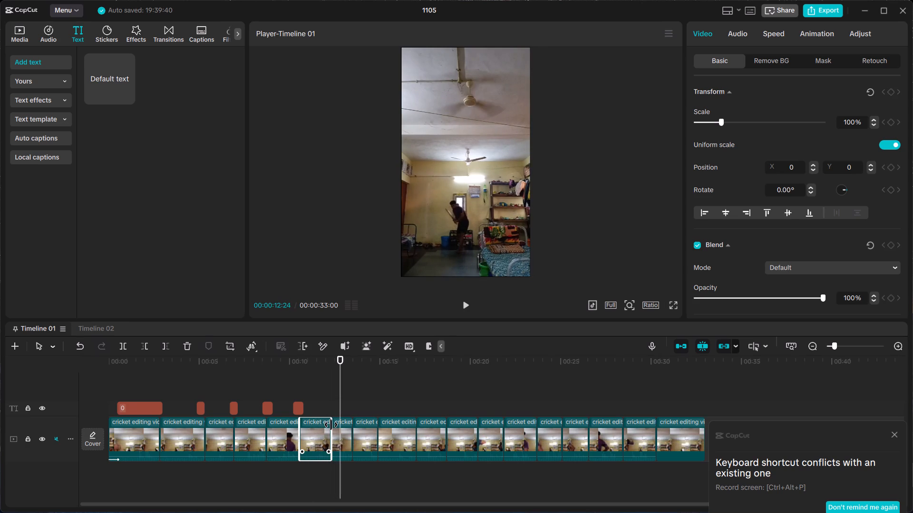
key("Left")
key("Left")
key("Left")
key("Left")
key("Left")
key("Left")
key("Left")
key("Left")
key("Left")
key("Left")
key("Left")
key("Left")
key("Left")
key("Left")
key("Left")
key("Left")
key("Left")
key("Left")
key("Left")
key("Left")
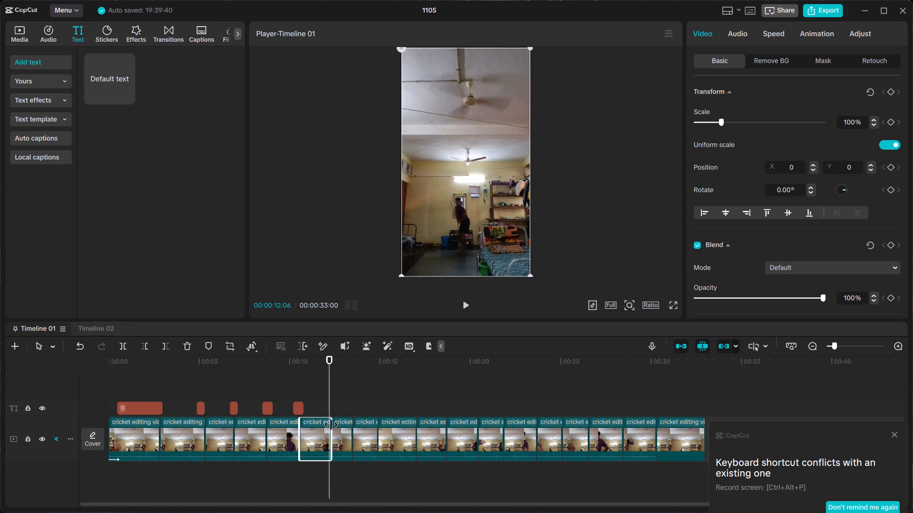
key("space")
key("space")
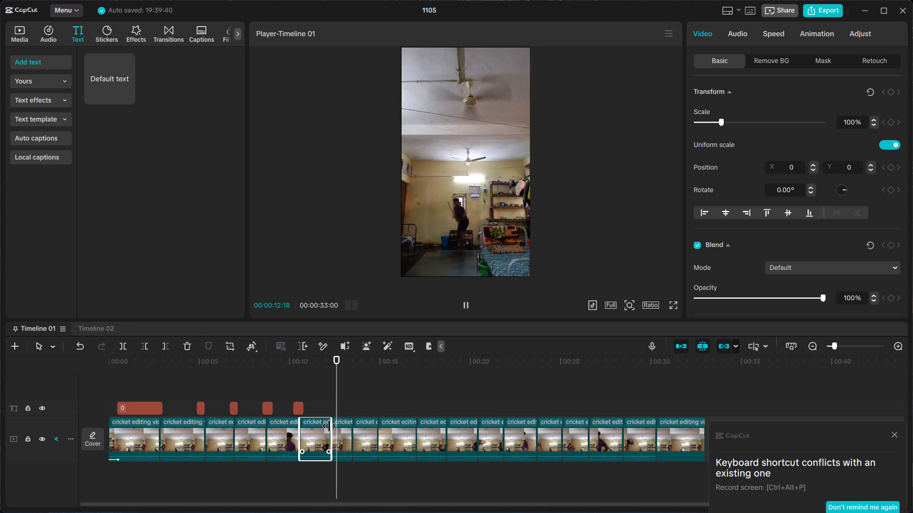
key("Left")
key("Left")
key("Left")
key("Left")
key("Left")
key("Left")
key("Left")
key("Left")
key("Left")
key("Left")
key("Left")
key("Left")
key("Left")
key("Left")
key("Left")
key("Left")
key("Left")
key("Left")
key("Left")
key("Left")
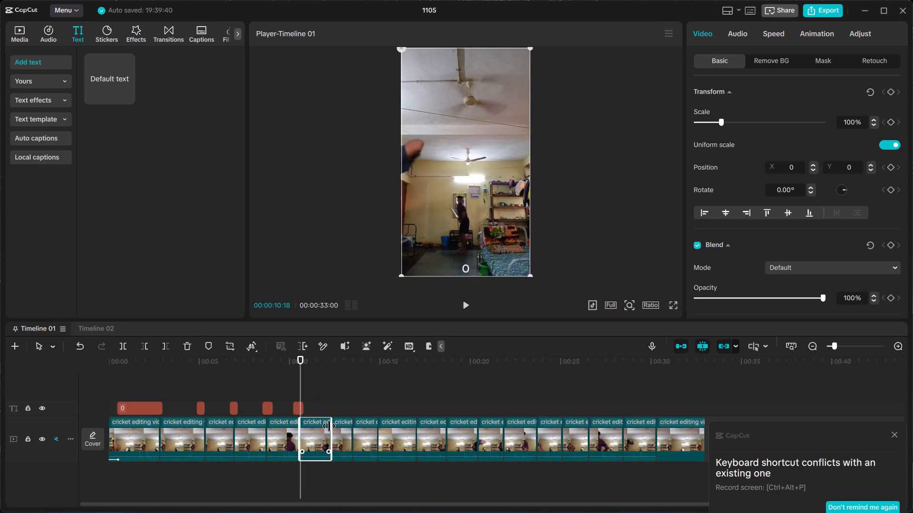
key("space")
key("space")
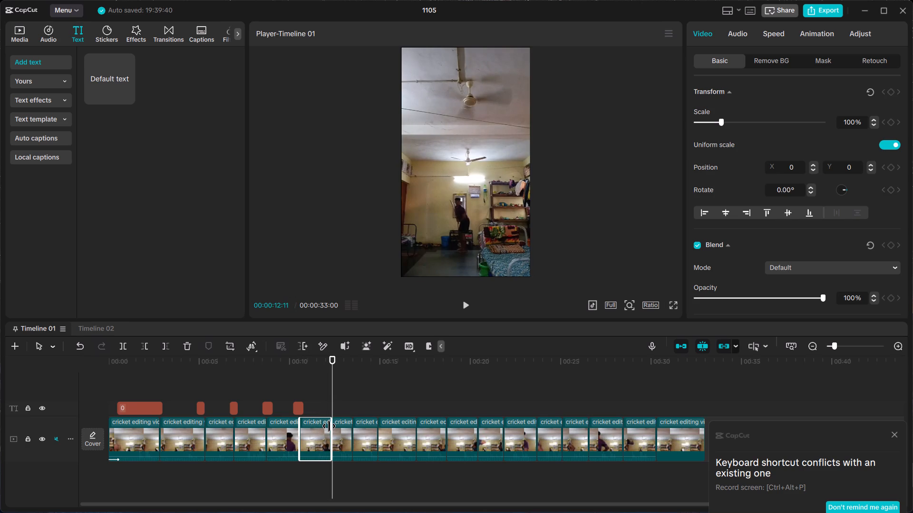
key("Left")
key("Left")
key("Left")
key("Left")
key("Left")
key("Left")
key("Left")
key("Left")
key("Left")
key("Left")
key("Left")
key("Left")
key("Left")
key("Left")
key("Left")
key("Left")
key("Left")
key("Left")
key("Left")
key("Left")
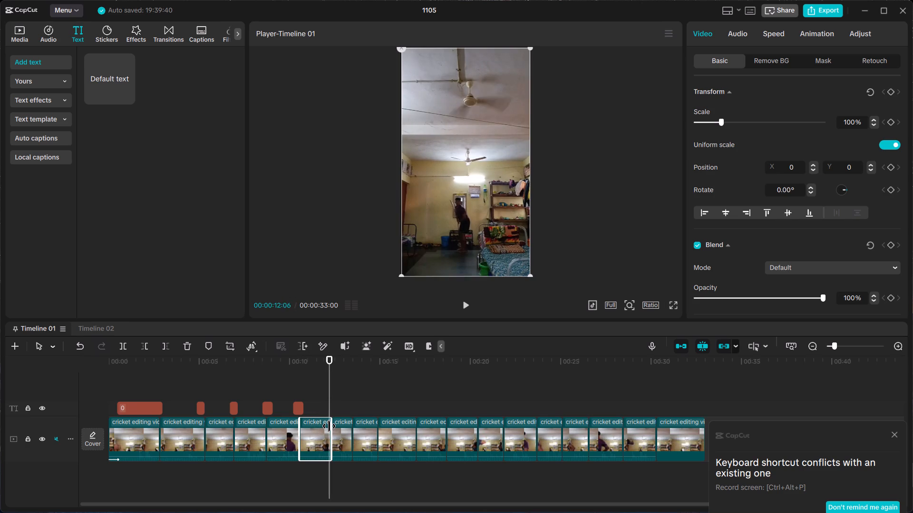
key("Left")
key("Left")
key("Left")
key("Left")
key("Left")
key("Left")
key("Left")
key("Left")
key("Left")
key("Left")
key("Left")
key("Left")
key("Left")
key("Left")
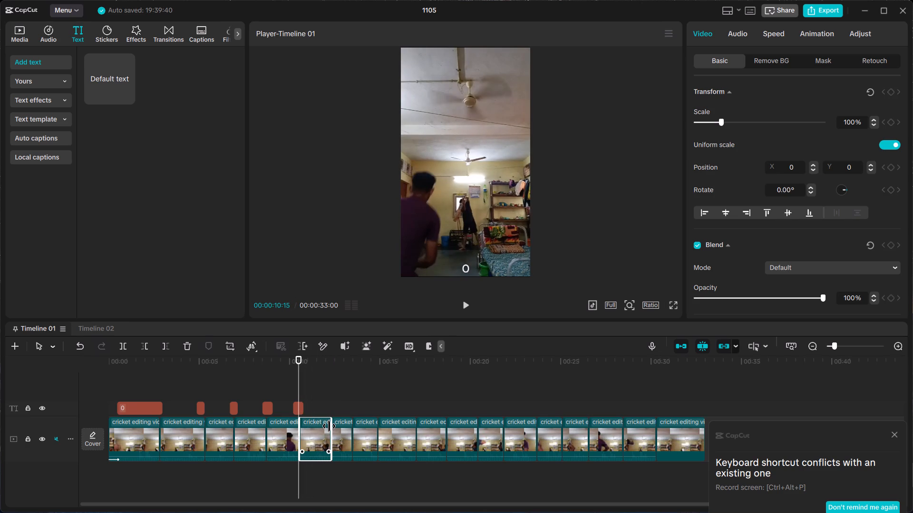
key("space")
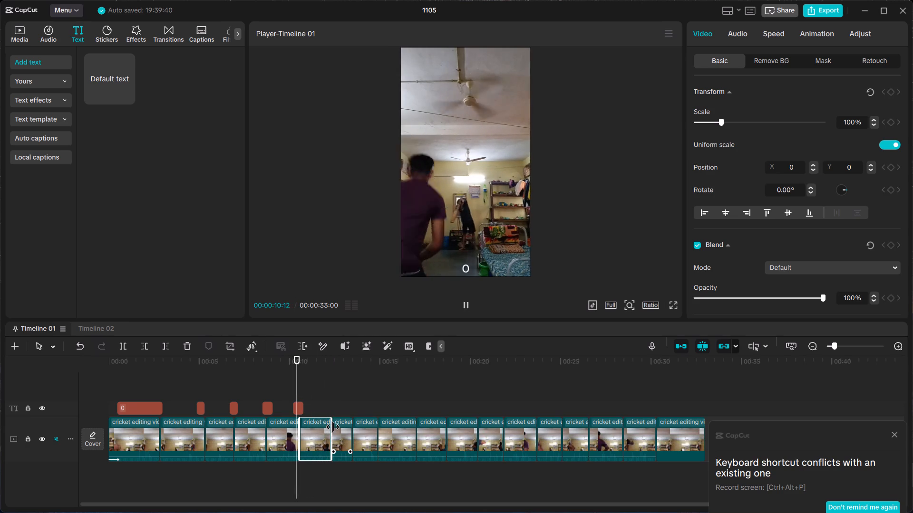
key("space")
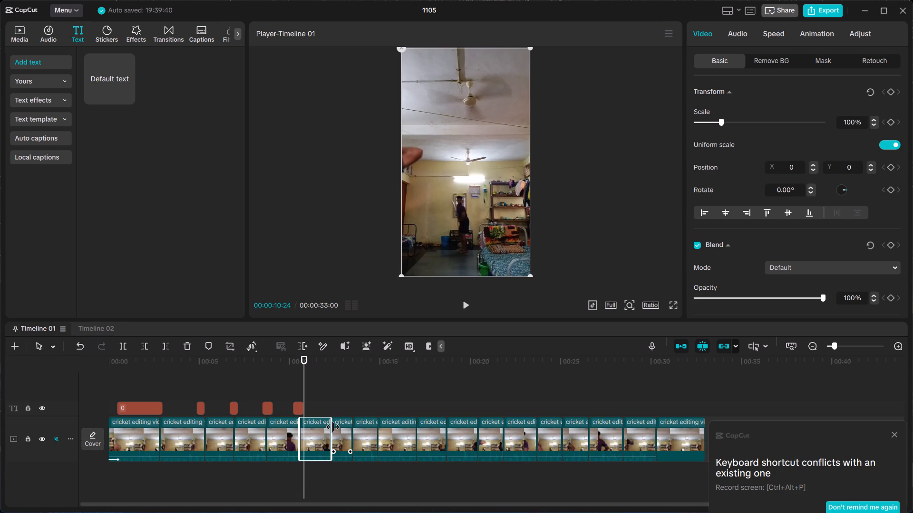
Copy the 0 text from the fifth video clip's end and paste it at 00:00:12:09, near the sixth clip's end.
left_click(299, 406)
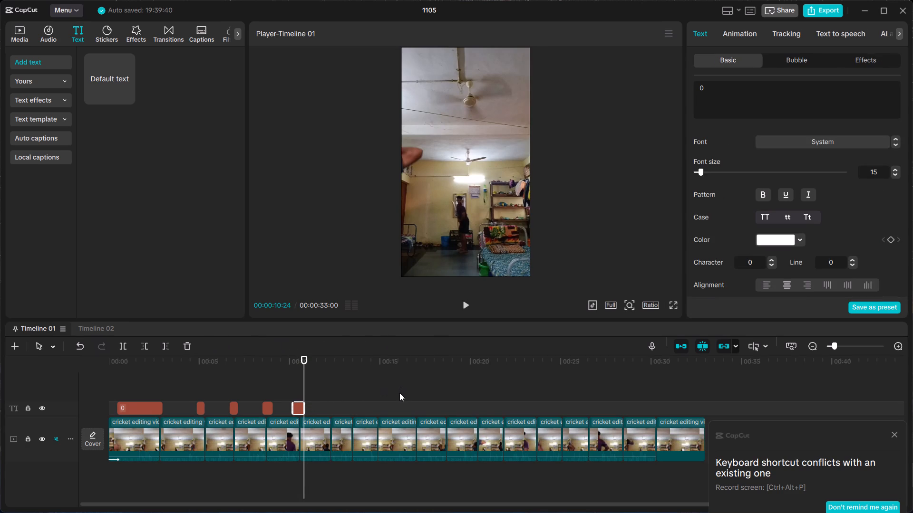
key("space")
key("space")
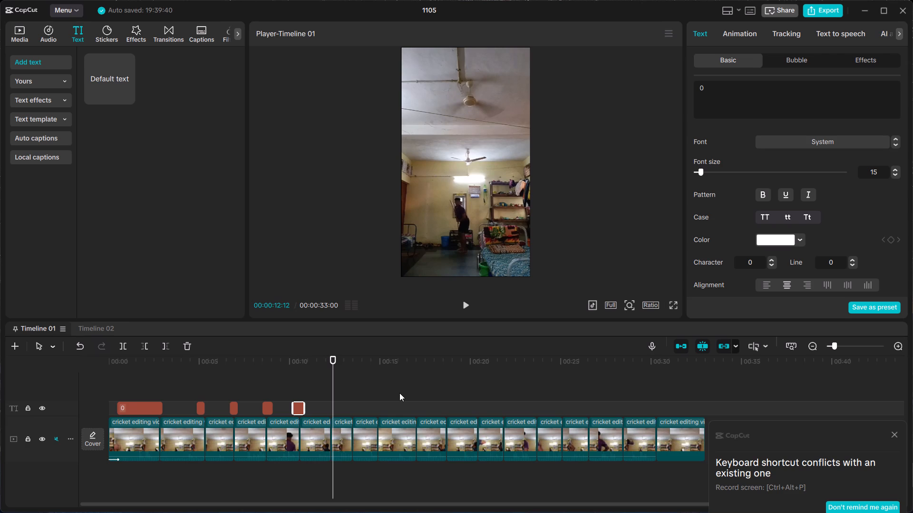
key("Left")
key("Left")
key("Left")
key("Left")
key("Left")
key("Left")
key("Left")
key("Left")
key("Left")
key("Left")
key("Left")
key("Left")
key("Left")
left_click(295, 409)
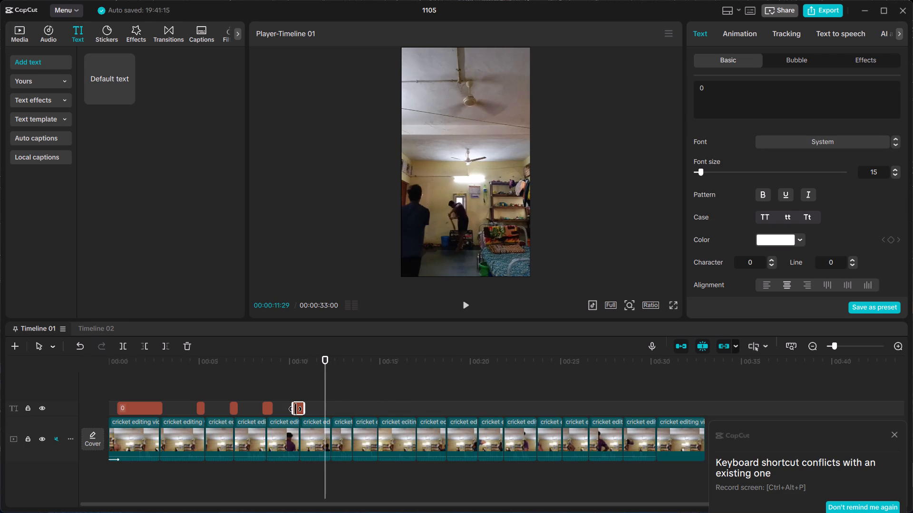
key("ctrl+c")
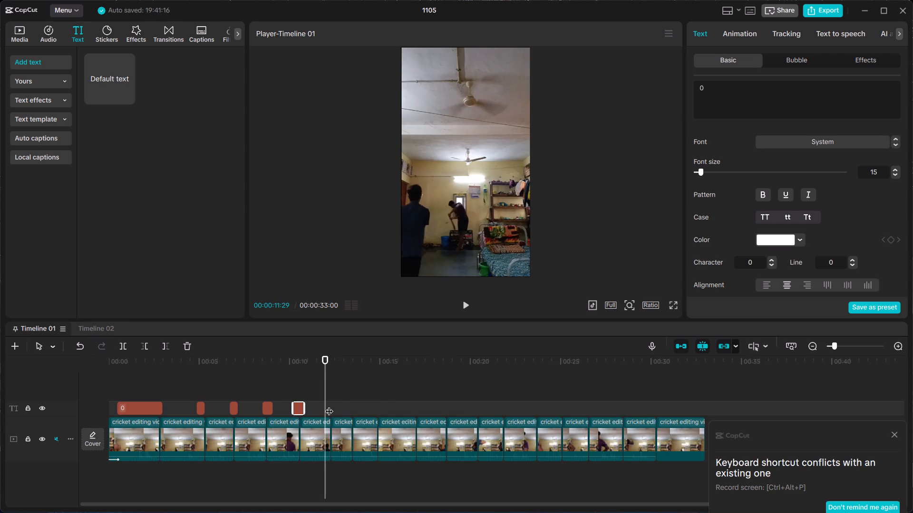
left_click(328, 405)
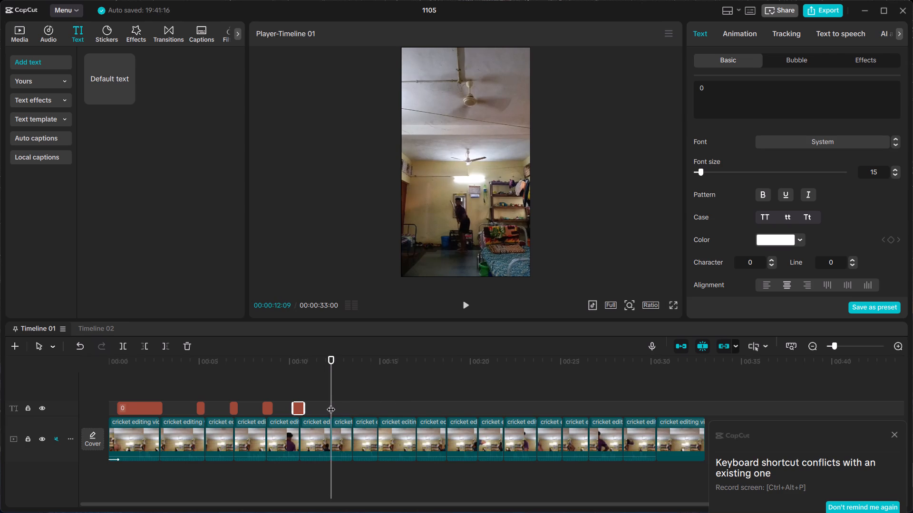
key("ctrl+v")
Shift the pasted 0 text slightly earlier so it straddles the cut between the sixth and seventh video clips.
left_click_drag(337, 409, 337, 410)
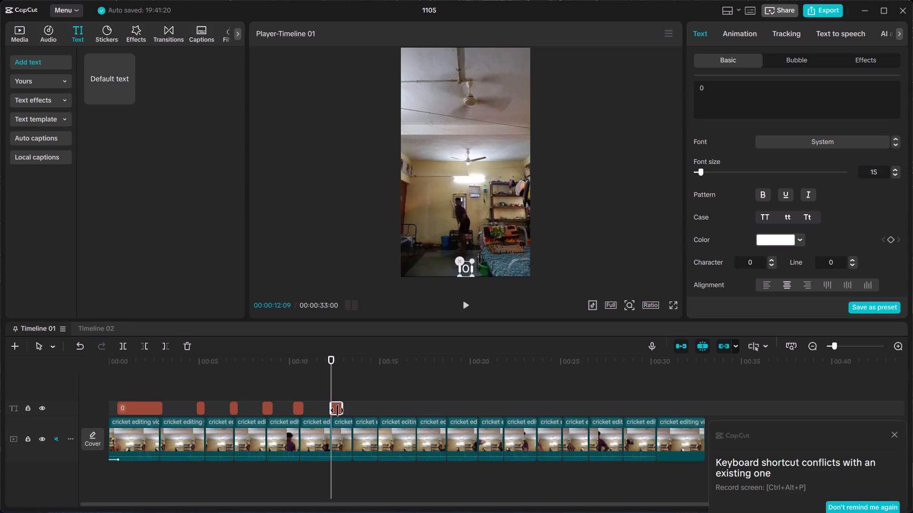
left_click_drag(337, 410, 331, 410)
left_click_drag(331, 410, 332, 410)
left_click(352, 392)
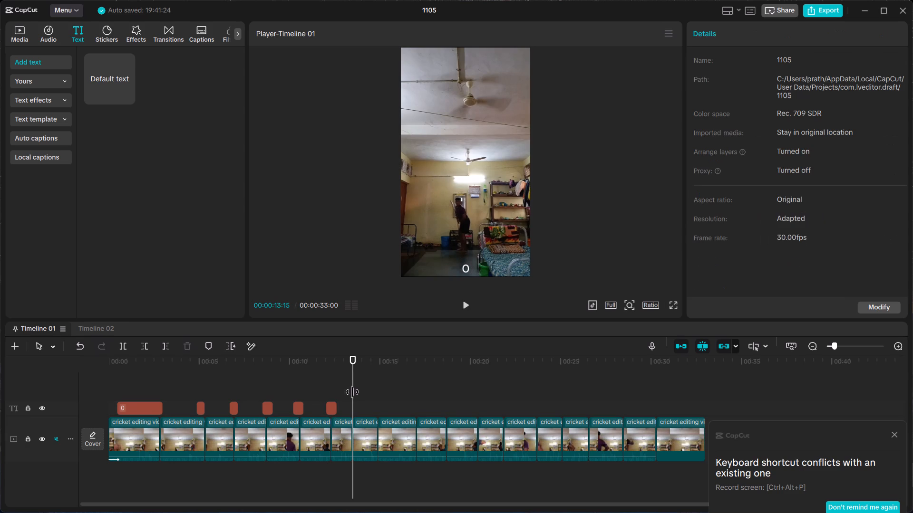
Change the wording of the text at the sixth video clip's end to "wicket".
left_click(332, 402)
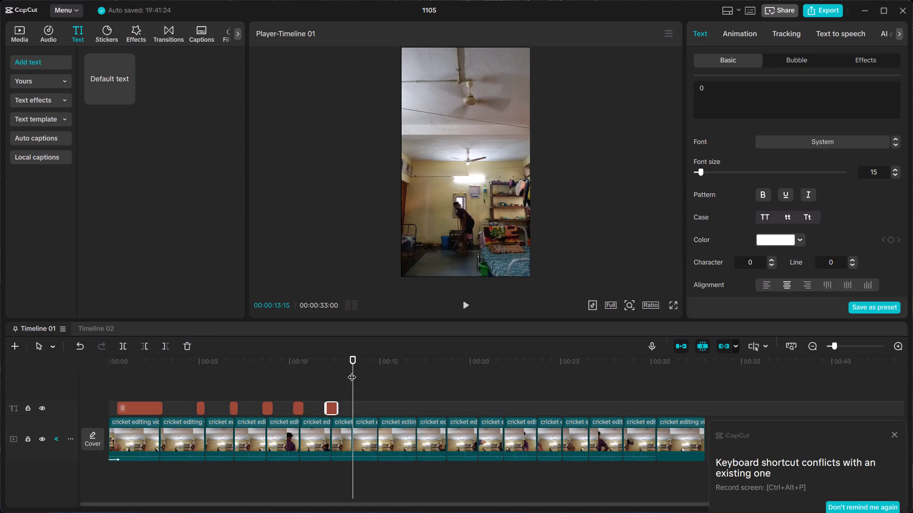
left_click(742, 89)
key("BackSpace")
type("wicket")
left_click(107, 81)
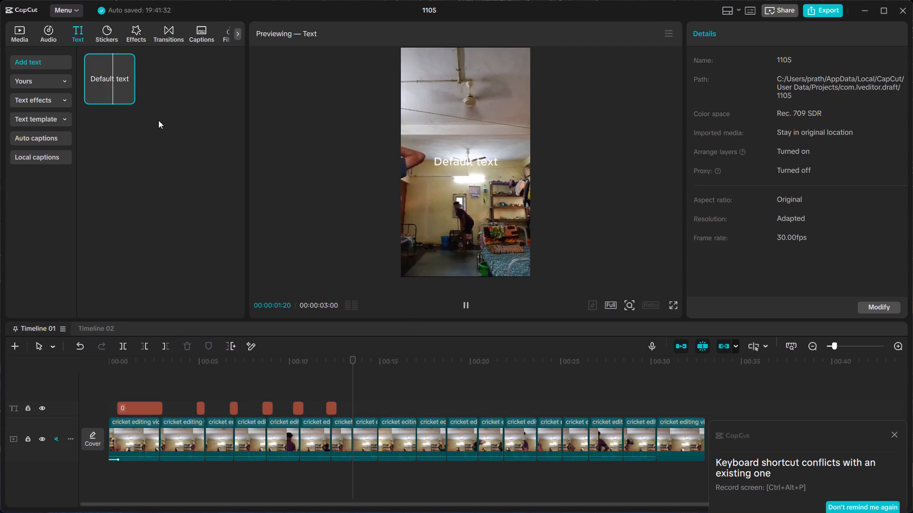
Play from the wicket text at the sixth video clip's end through the seventh clip to examine the text timing and the delivery.
left_click(332, 404)
left_click_drag(351, 389, 331, 389)
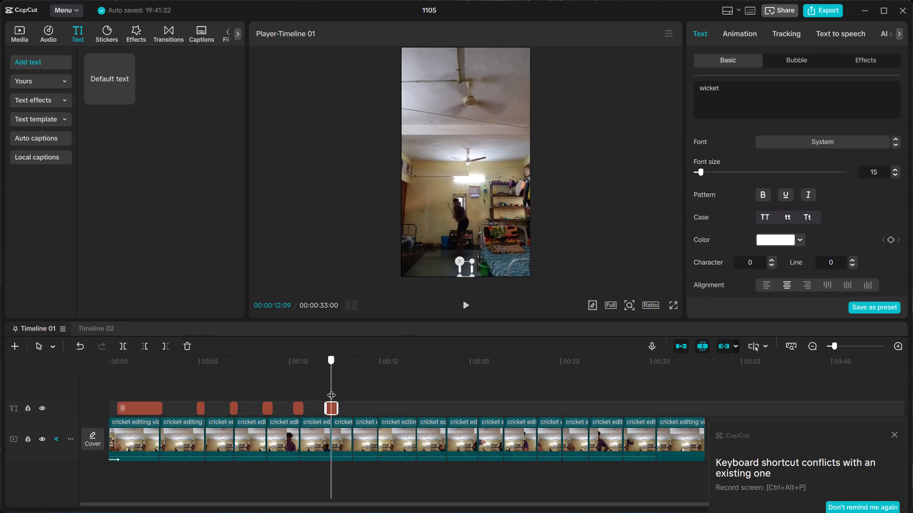
left_click_drag(331, 389, 330, 389)
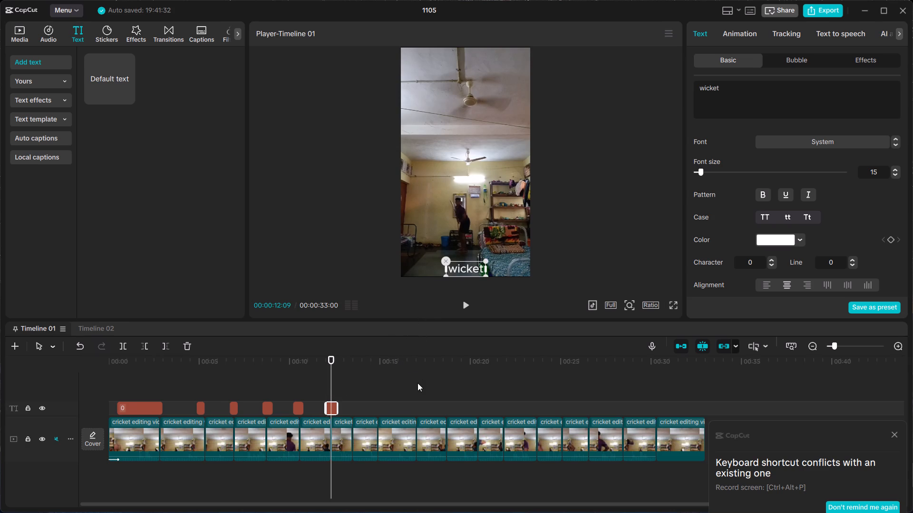
key("space")
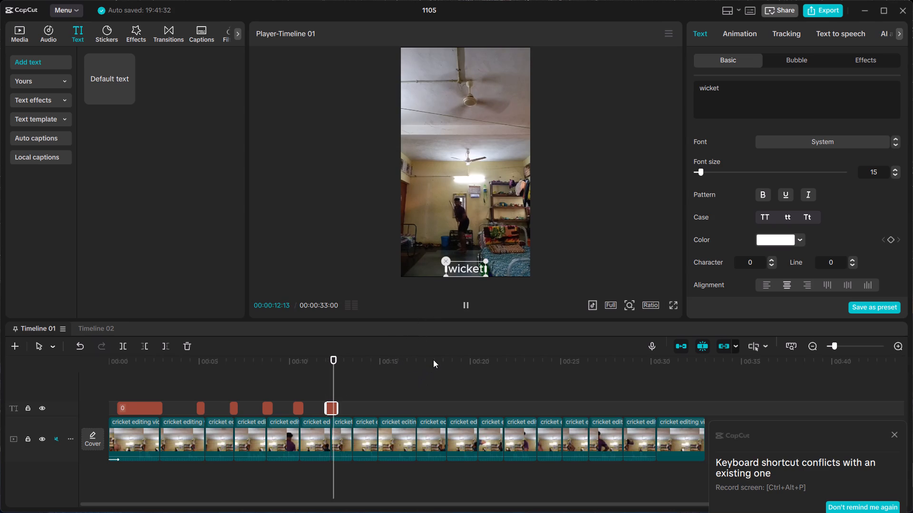
key("space")
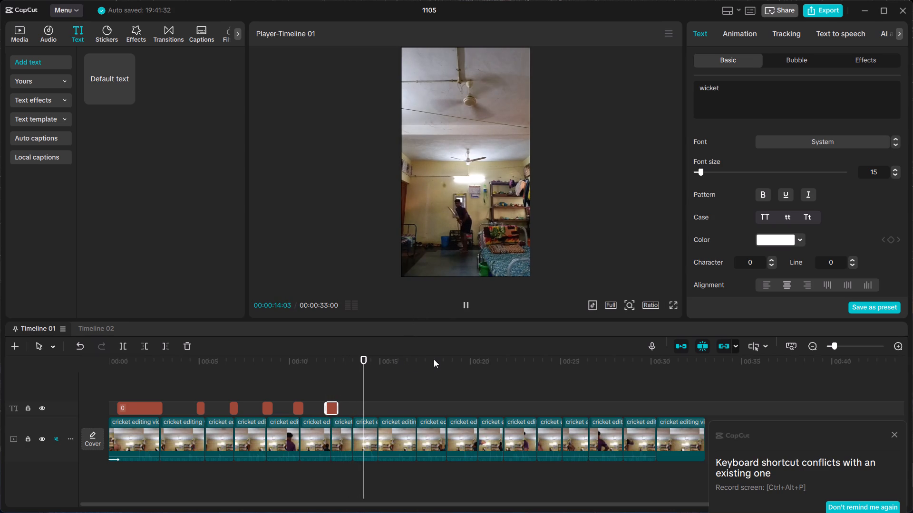
left_click_drag(361, 396, 355, 396)
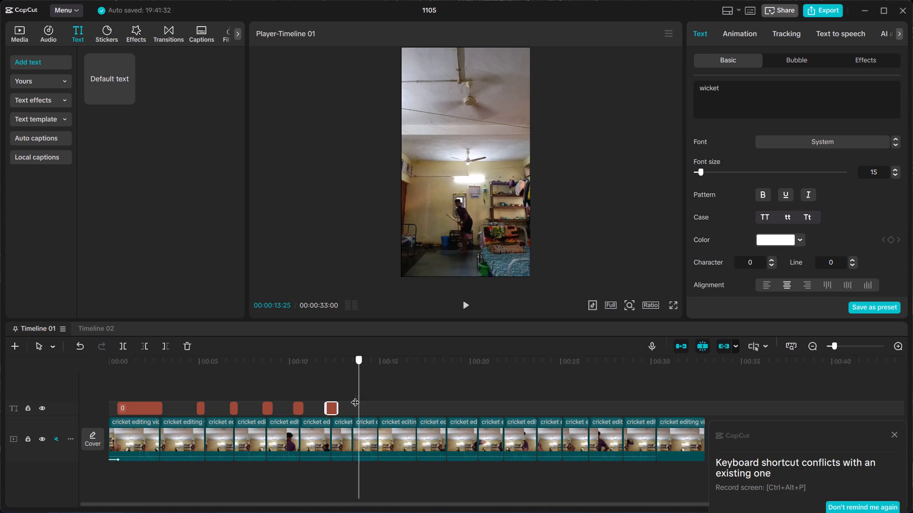
left_click_drag(355, 396, 345, 396)
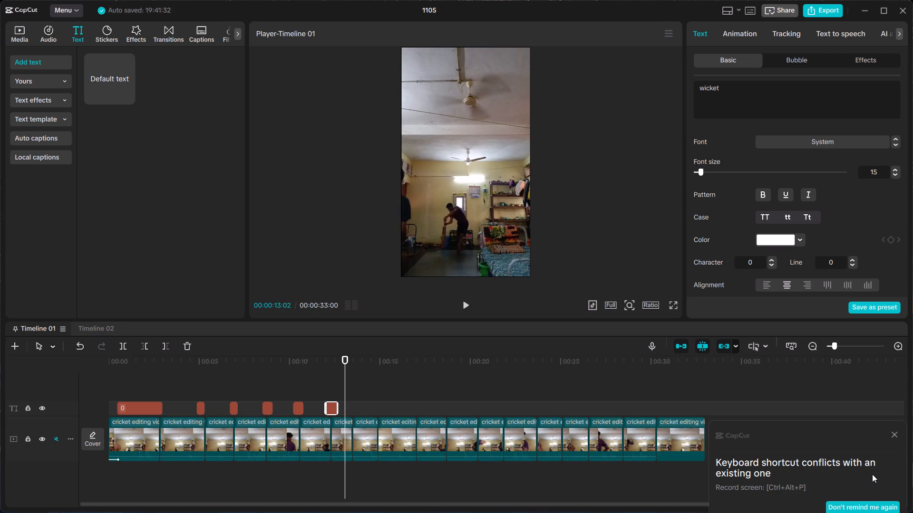
Dismiss the notification about the keyboard shortcut conflict.
left_click(895, 437)
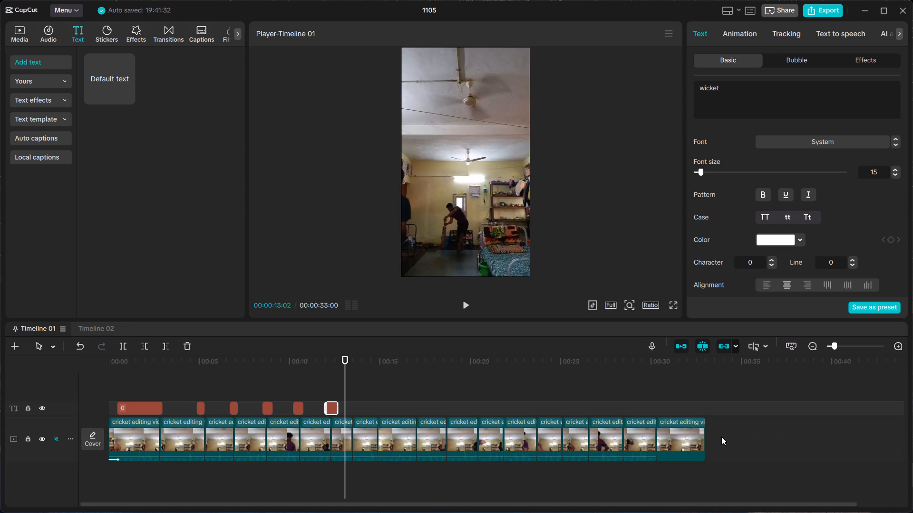
Replay the sixth and seventh video clips, stepping back through the frames, to examine the wicket text's timing and the seventh delivery.
key("ctrl+plus")
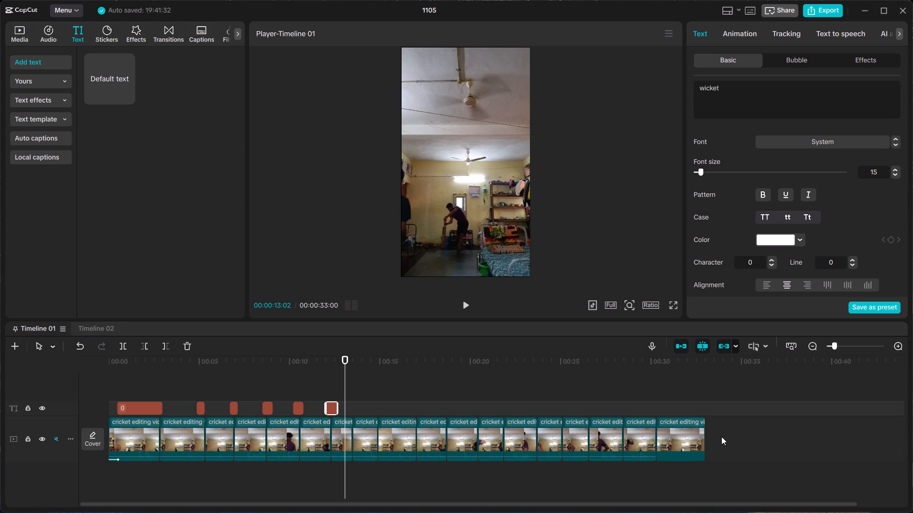
left_click(719, 446)
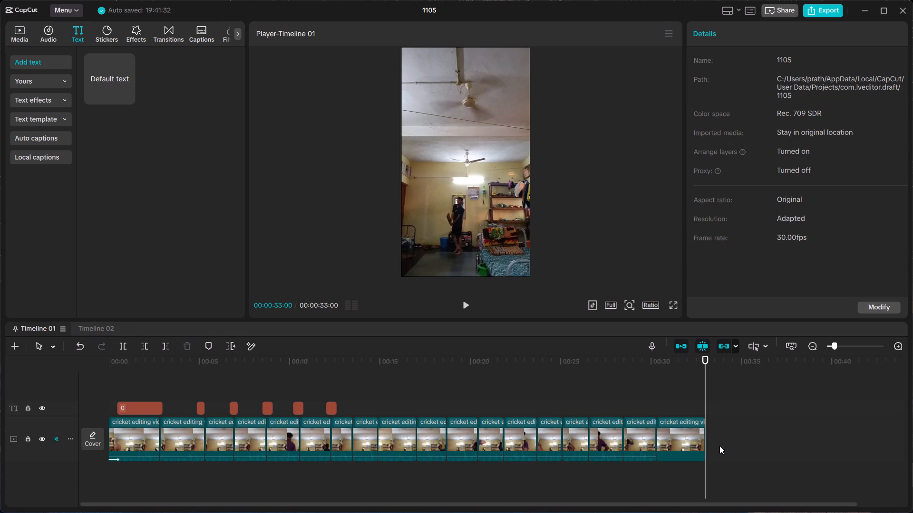
key("ctrl+plus")
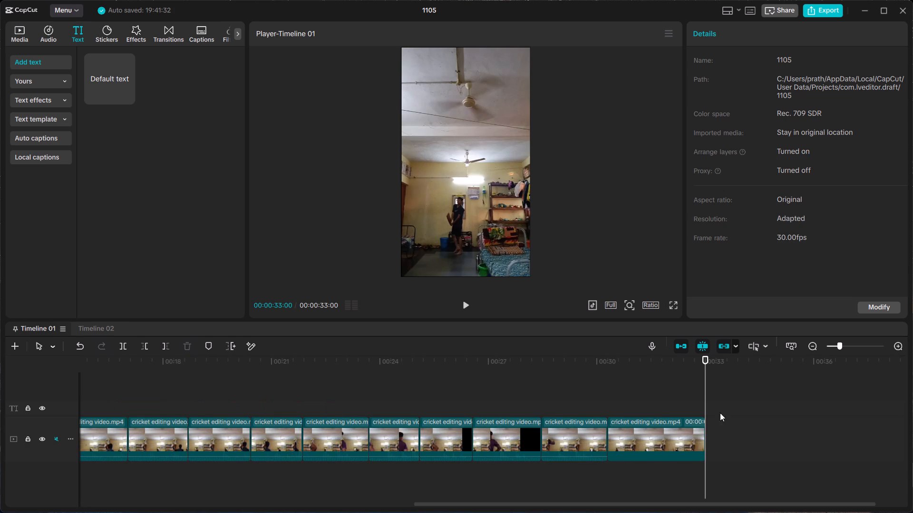
left_click_drag(704, 392, 10, 379)
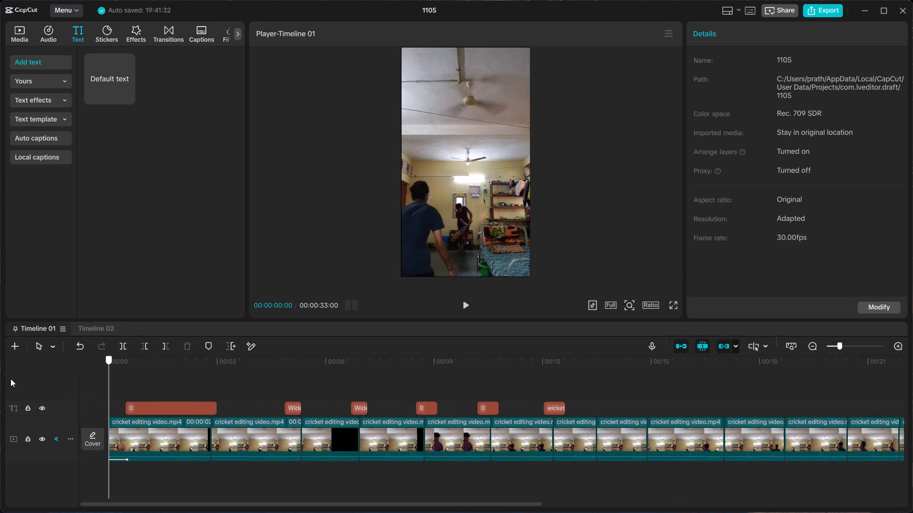
left_click_drag(10, 379, 330, 384)
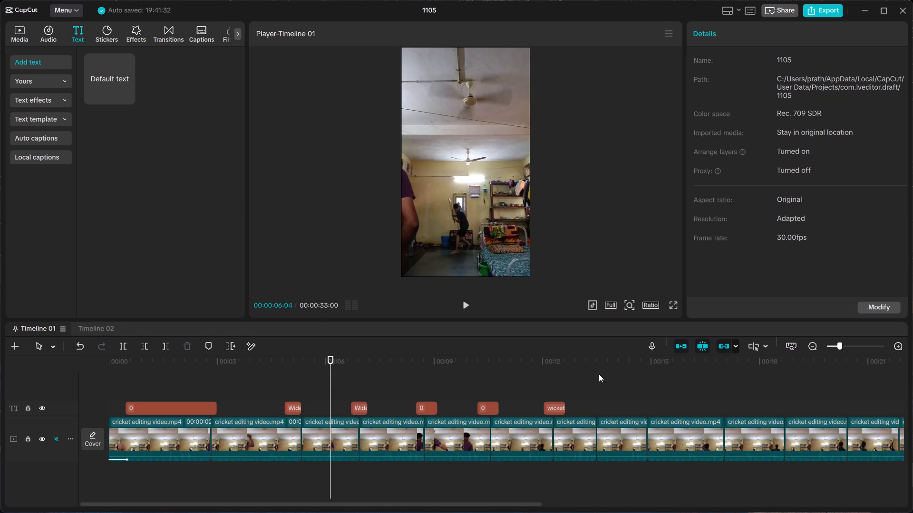
left_click(540, 430)
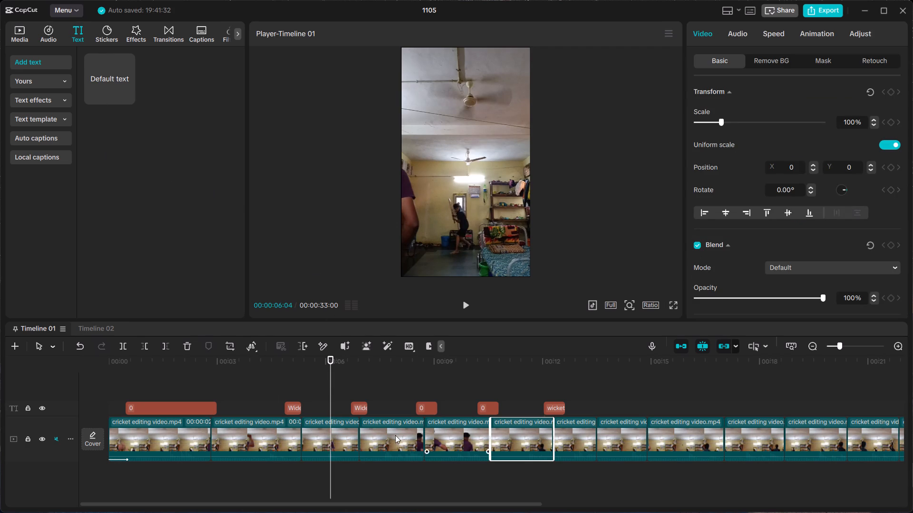
left_click_drag(332, 386, 511, 387)
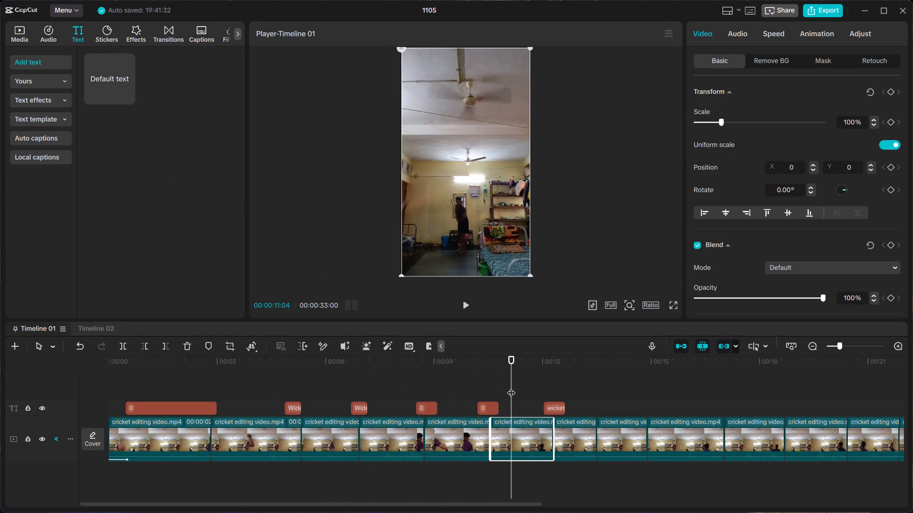
key("space")
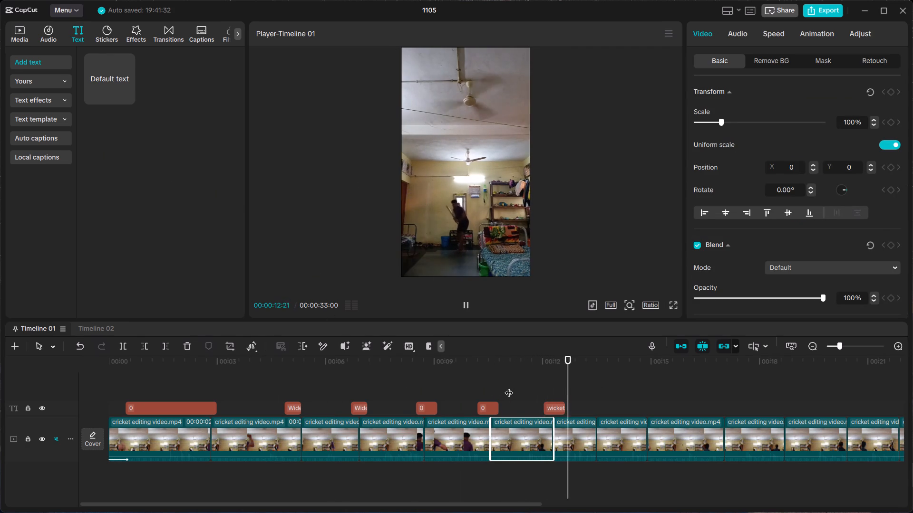
key("space")
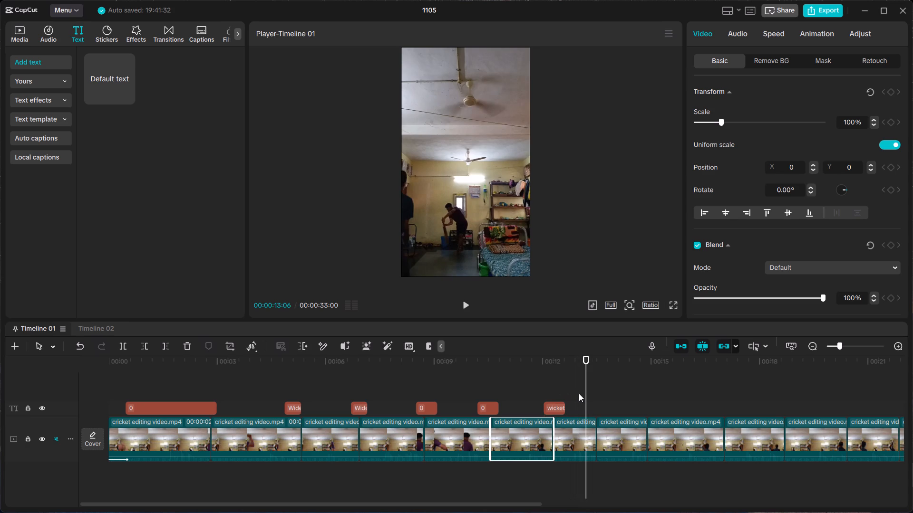
left_click_drag(584, 393, 539, 393)
key("space")
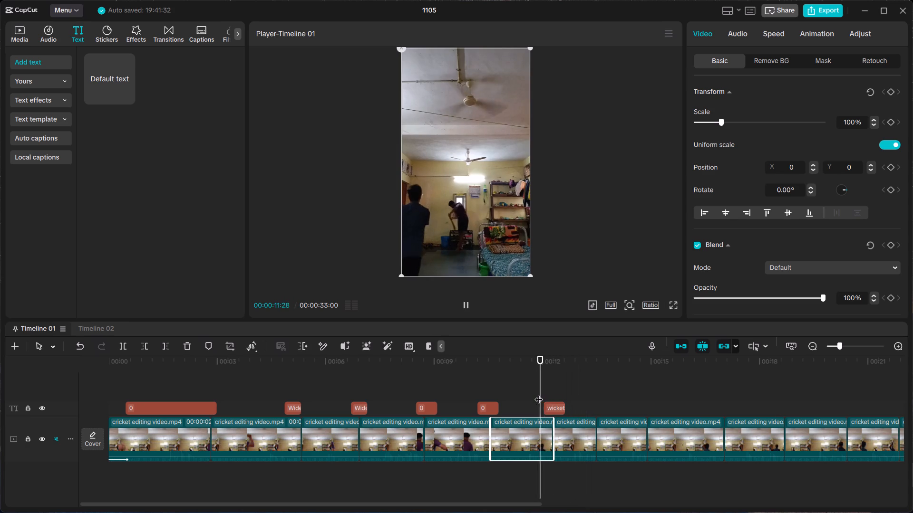
key("space")
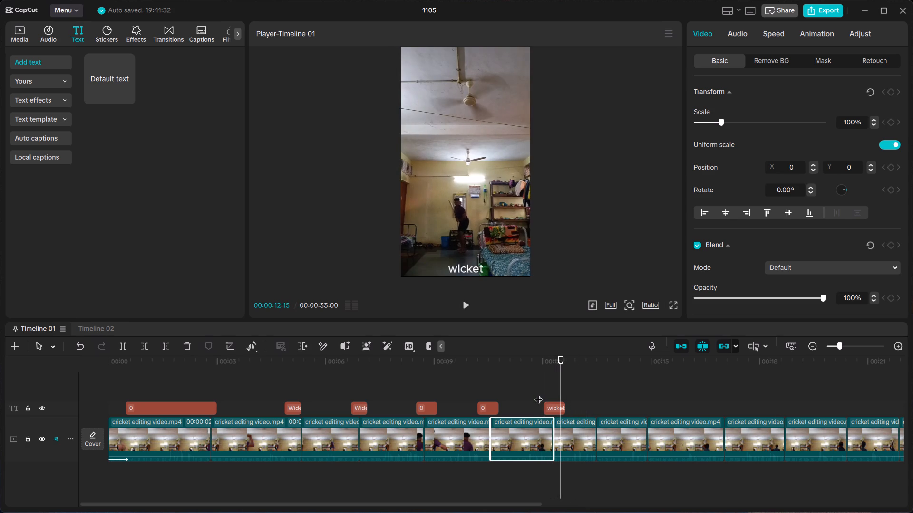
key("space")
key("space")
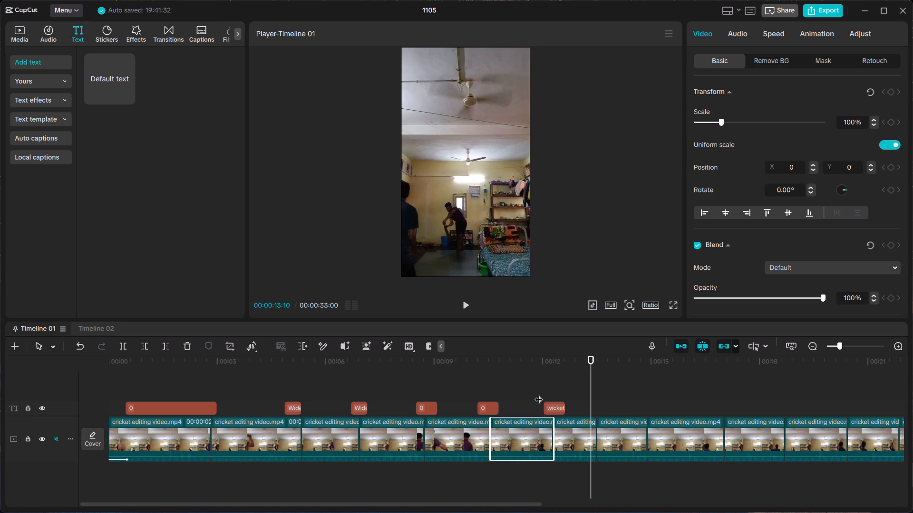
key("space")
key("Left")
key("Left")
key("Left")
key("Left")
key("Left")
key("Left")
key("Left")
key("Left")
key("Left")
key("Left")
key("Left")
key("Left")
key("Left")
key("Left")
key("Left")
key("Left")
key("Left")
key("Left")
key("Left")
key("Left")
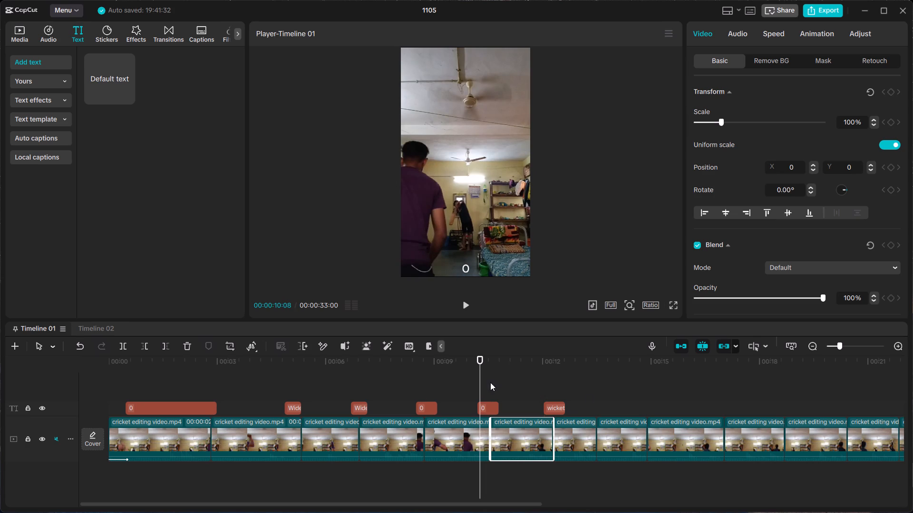
Review the first video clip from 00:00:00:00 to examine its opening and the timing of its 0 text.
left_click_drag(482, 382, 25, 323)
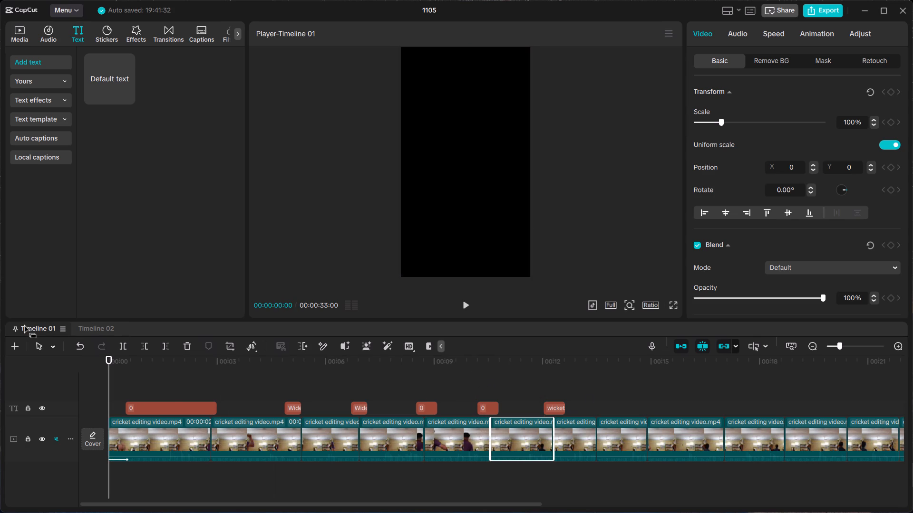
key("space")
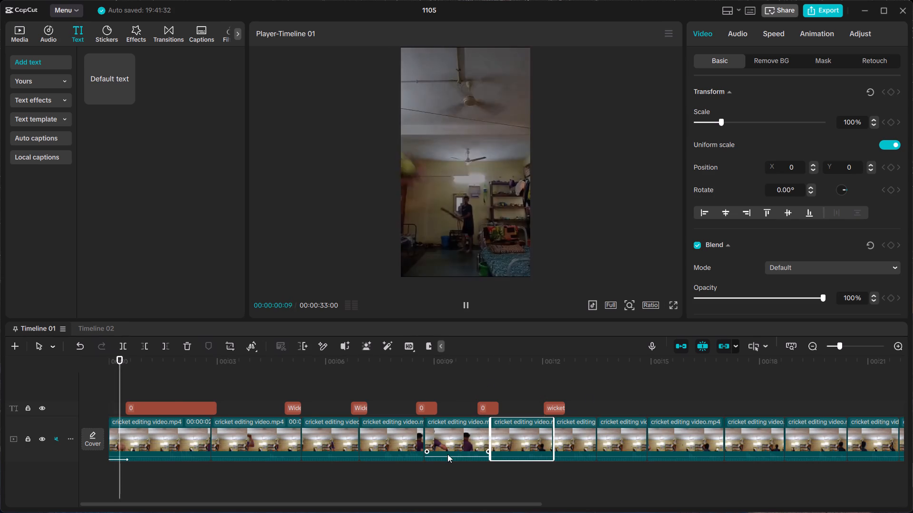
key("space")
key("Left")
key("Left")
key("Left")
key("Left")
key("Left")
key("Left")
key("Left")
key("Left")
key("Left")
key("Left")
key("Left")
key("Left")
key("Left")
key("Left")
key("Left")
key("Left")
key("Left")
key("Left")
key("Left")
key("Left")
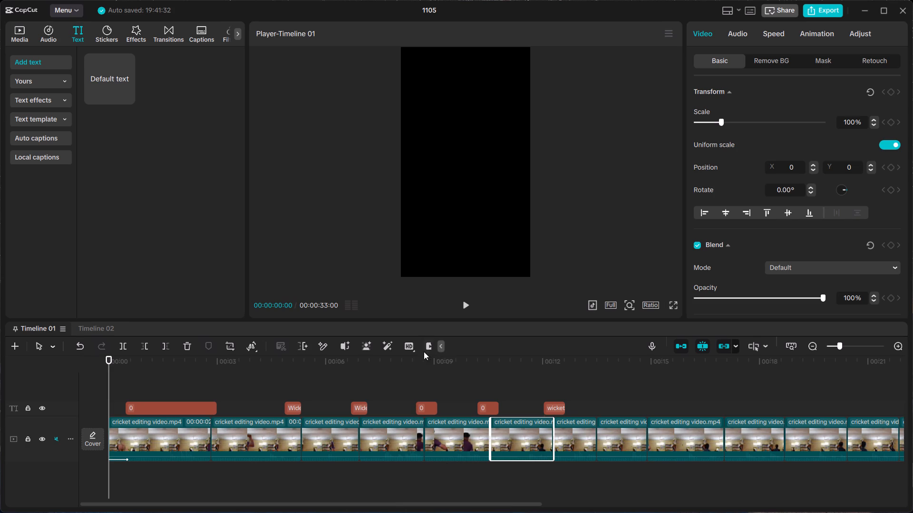
left_click_drag(420, 349, 461, 347)
key("space")
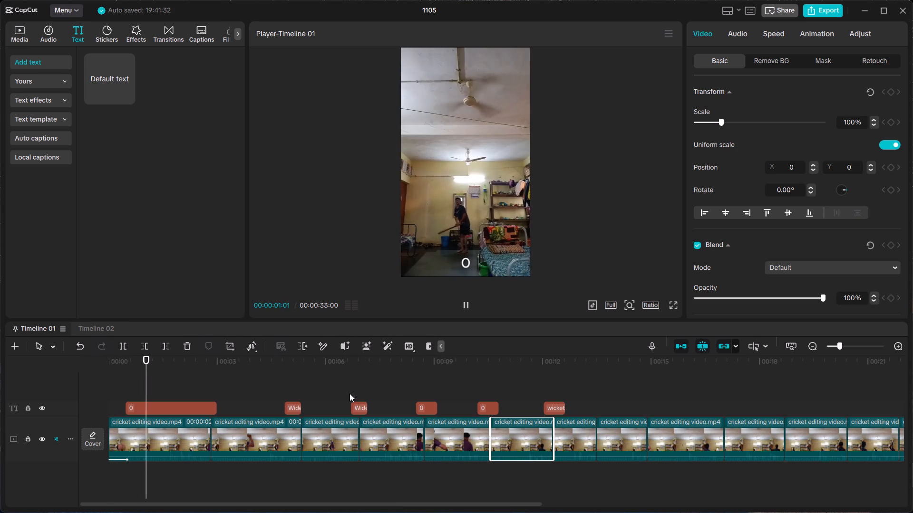
key("space")
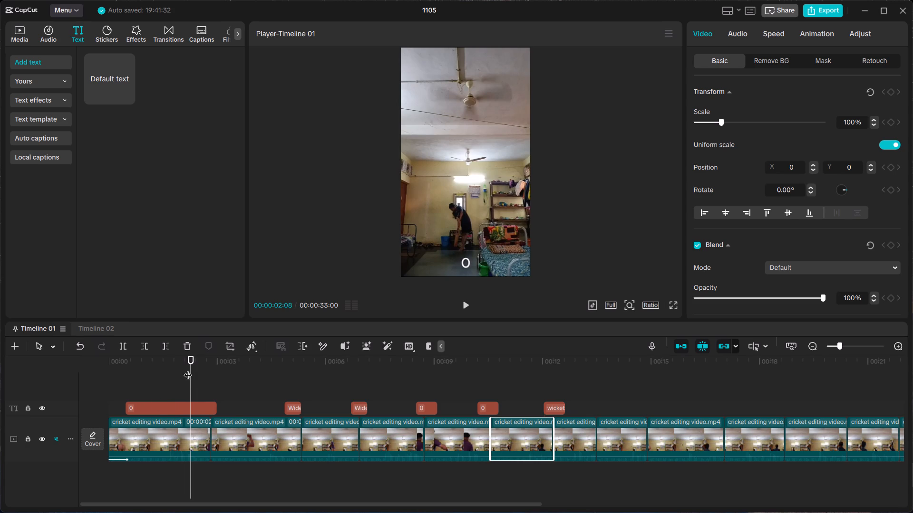
left_click_drag(193, 373, 99, 375)
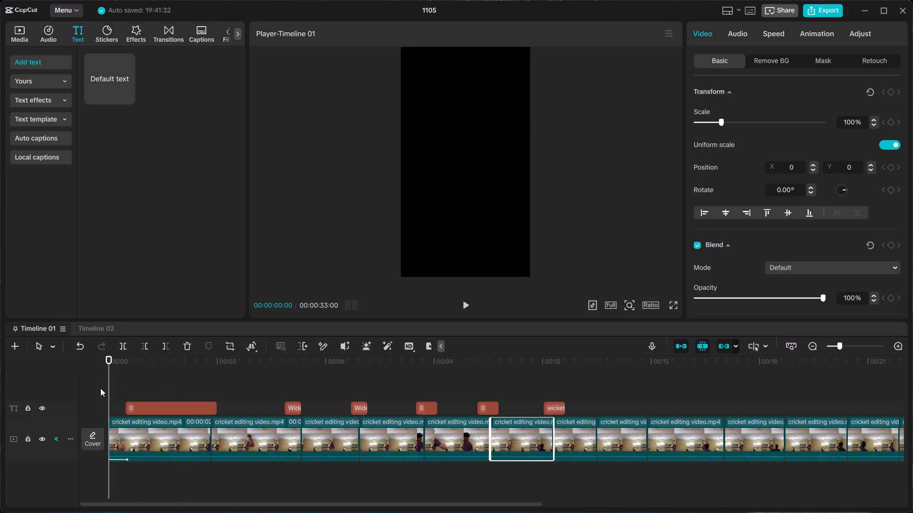
left_click_drag(108, 388, 170, 389)
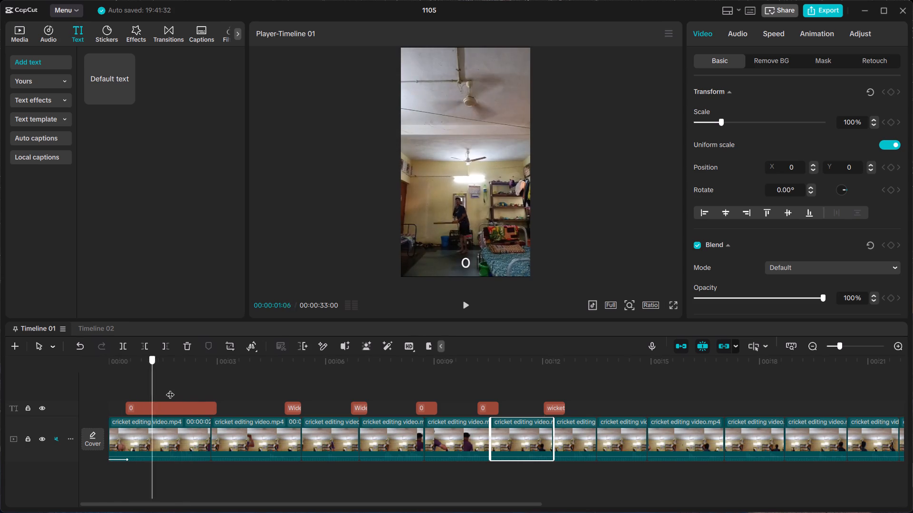
left_click_drag(170, 389, 102, 392)
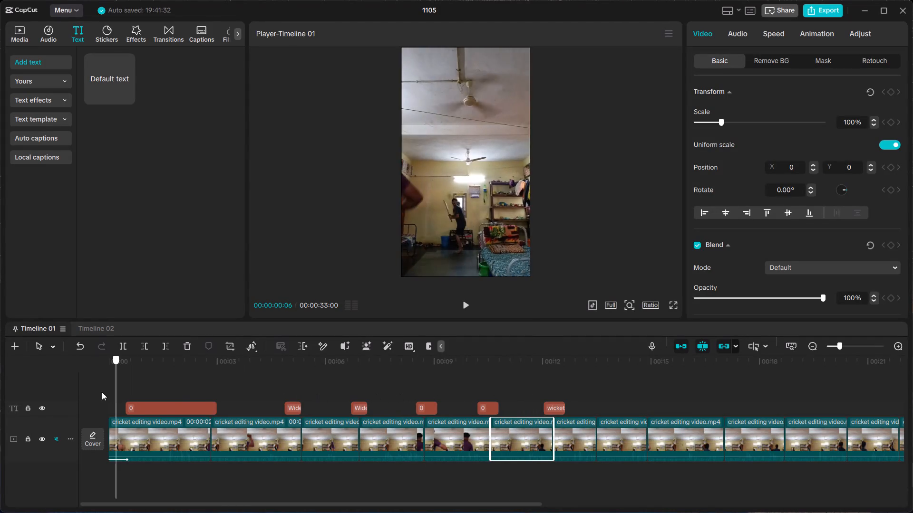
left_click_drag(102, 392, 84, 391)
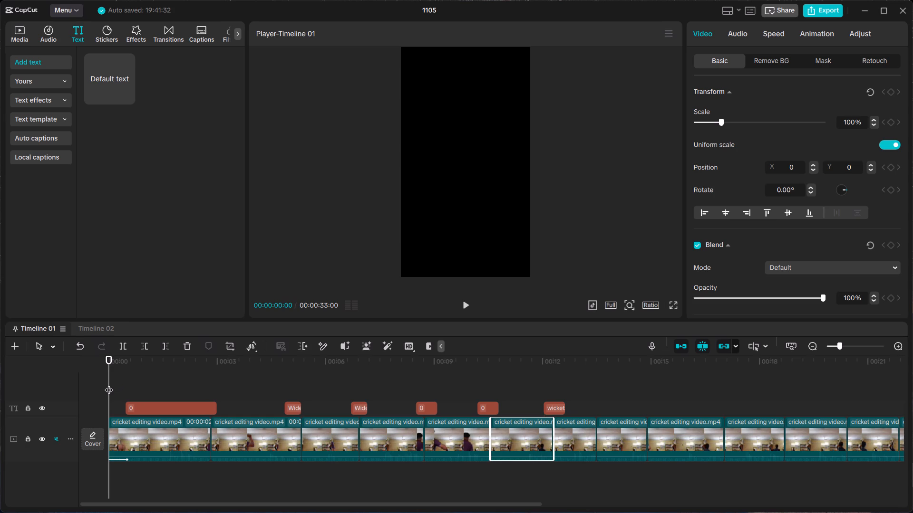
Skim the captioned clips from the start, then replay the fifth to seventh clips to check the 0 and wicket texts.
left_click_drag(109, 384, 287, 371)
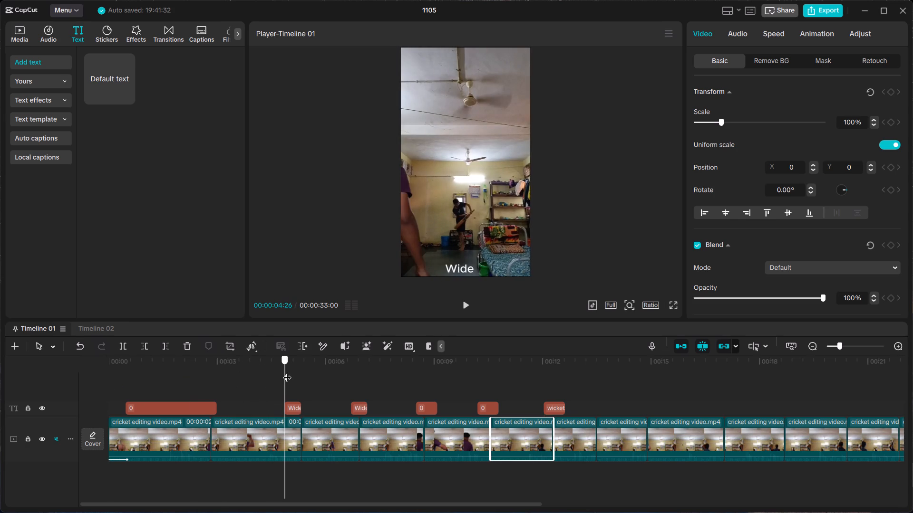
left_click_drag(287, 371, 449, 380)
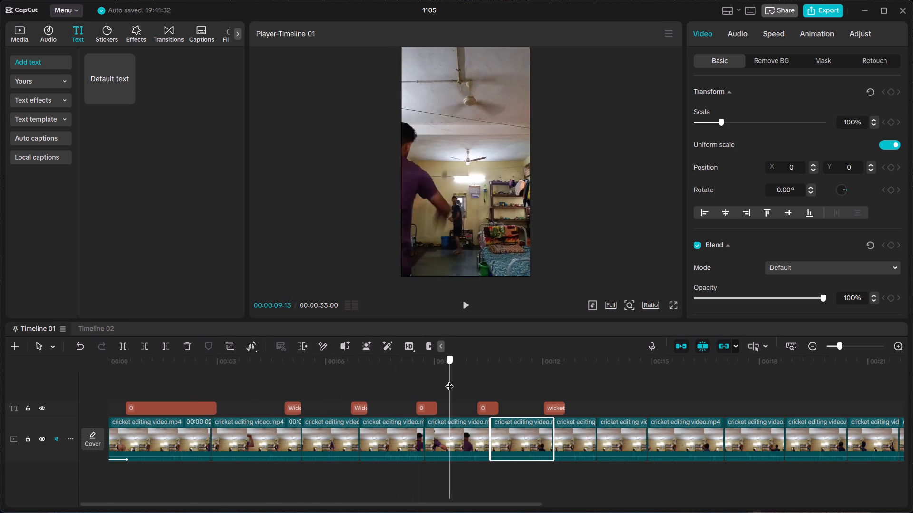
left_click_drag(449, 380, 456, 380)
key("space")
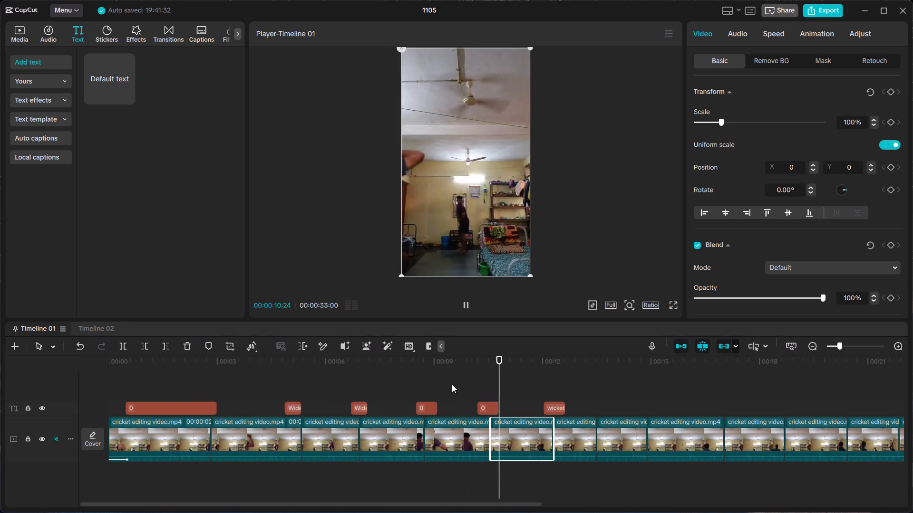
key("space")
key("space")
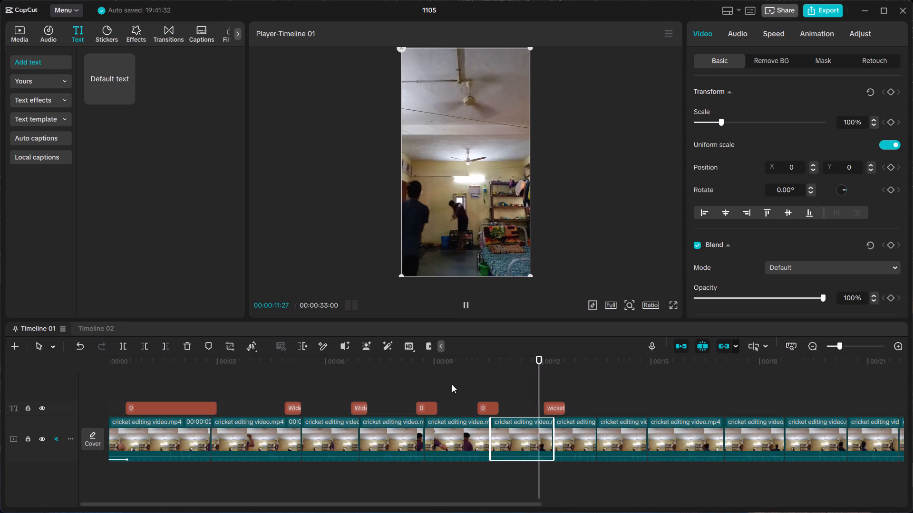
key("space")
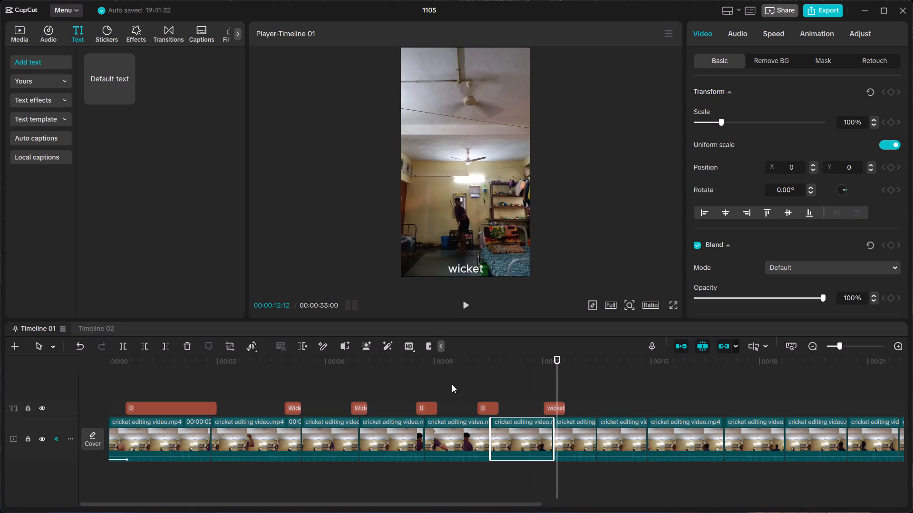
key("space")
key("space")
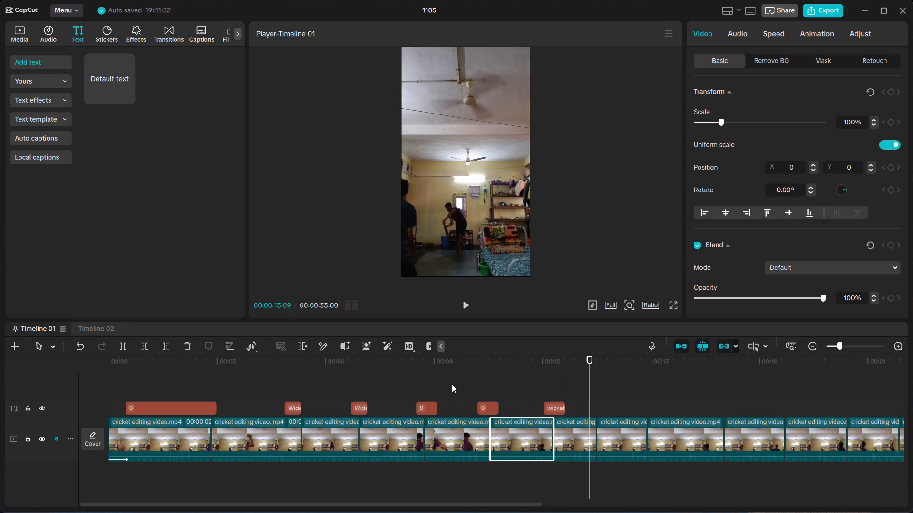
Replay from the end of the seventh clip into the eighth, stepping back to 00:00:13:09, to find where the seventh delivery ends.
key("space")
key("space")
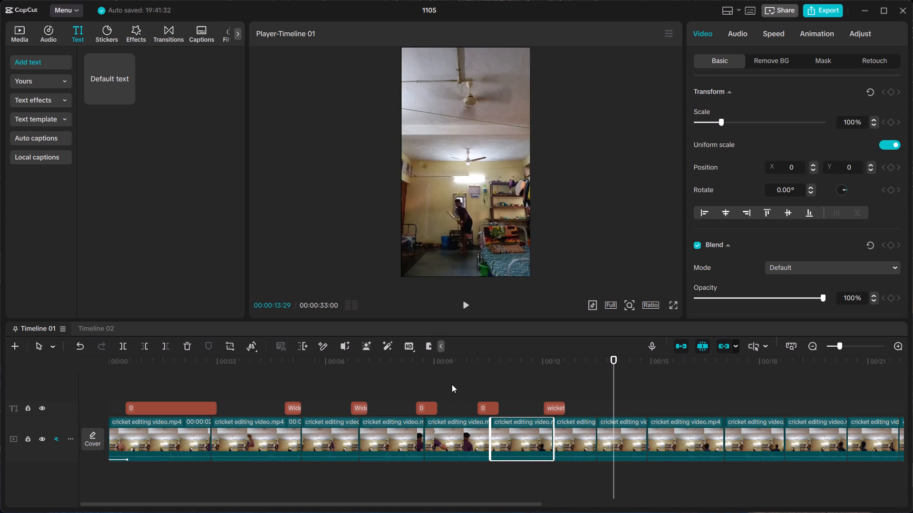
key("Left")
key("Left")
key("Left")
key("Left")
key("Left")
key("Left")
key("Left")
key("Left")
key("Left")
key("Left")
key("Left")
key("Left")
key("Left")
key("Left")
key("Left")
key("Left")
key("Left")
key("Left")
key("Left")
key("Left")
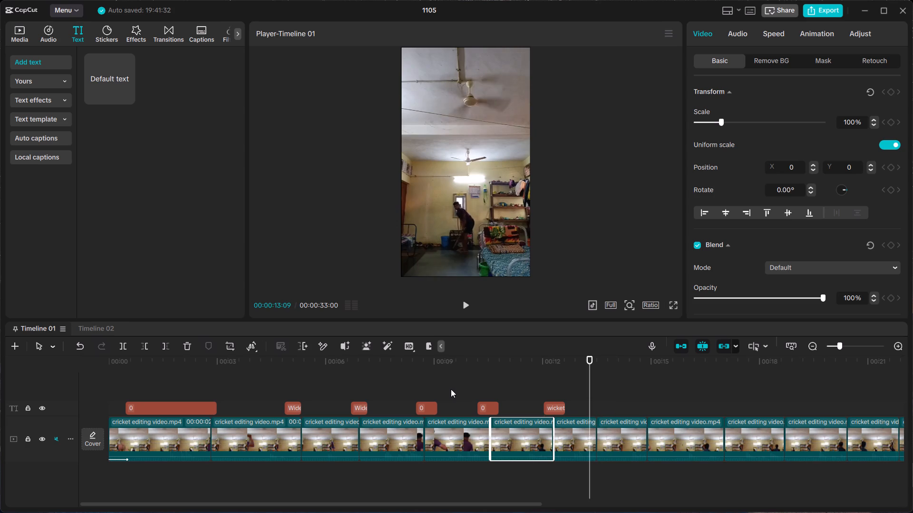
Copy the 0 text at the end of the fifth clip to the seventh clip's end, starting just before 00:00:13:12.
left_click(494, 405)
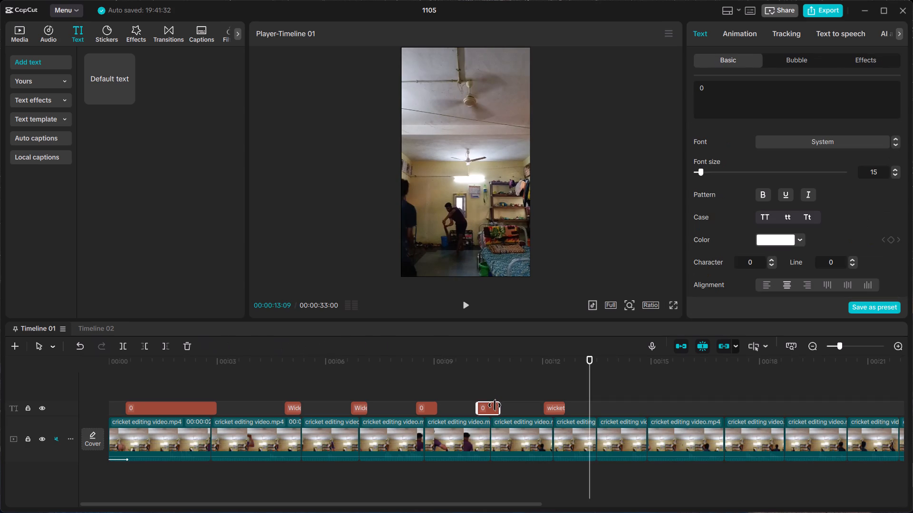
key("ctrl+c")
left_click(593, 405)
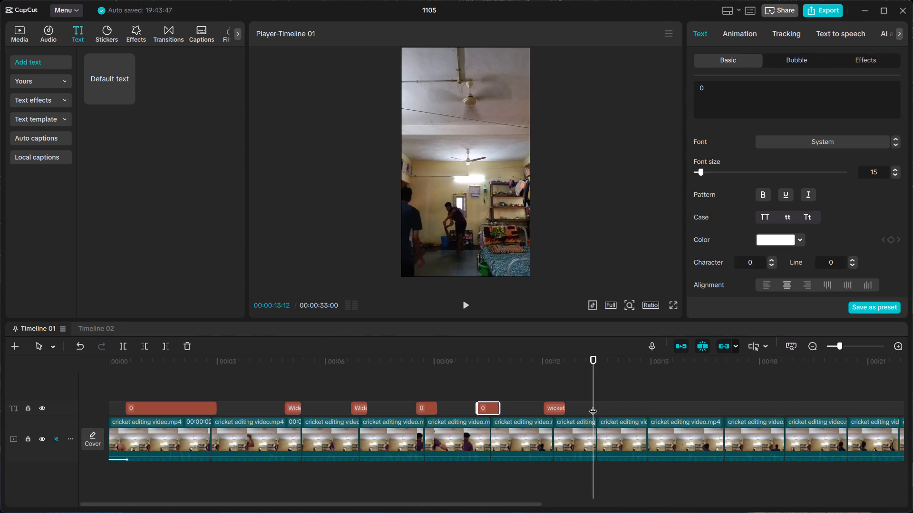
key("ctrl+v")
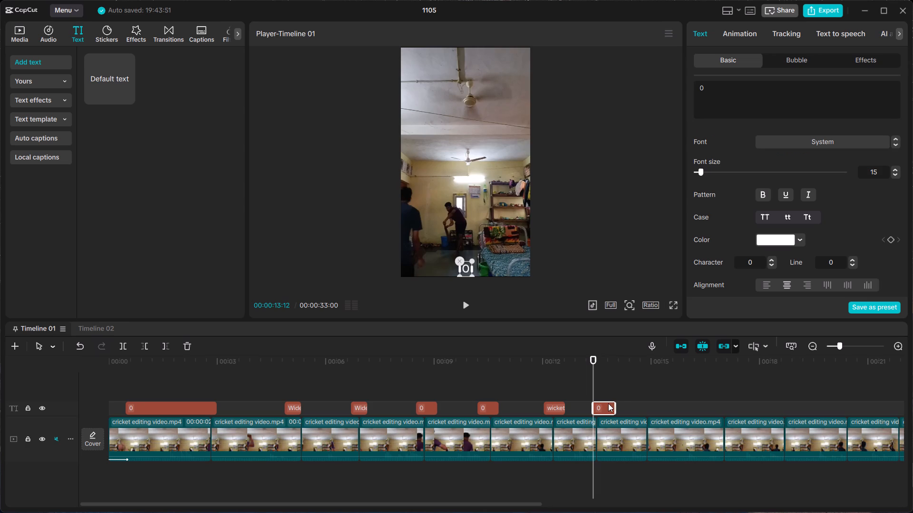
left_click_drag(599, 407, 596, 407)
left_click_drag(596, 407, 594, 407)
Replay from the seventh clip's 0 text through the eighth clip, stepping back to 00:00:14:00, to examine the text's timing and the eighth delivery.
left_click(616, 383)
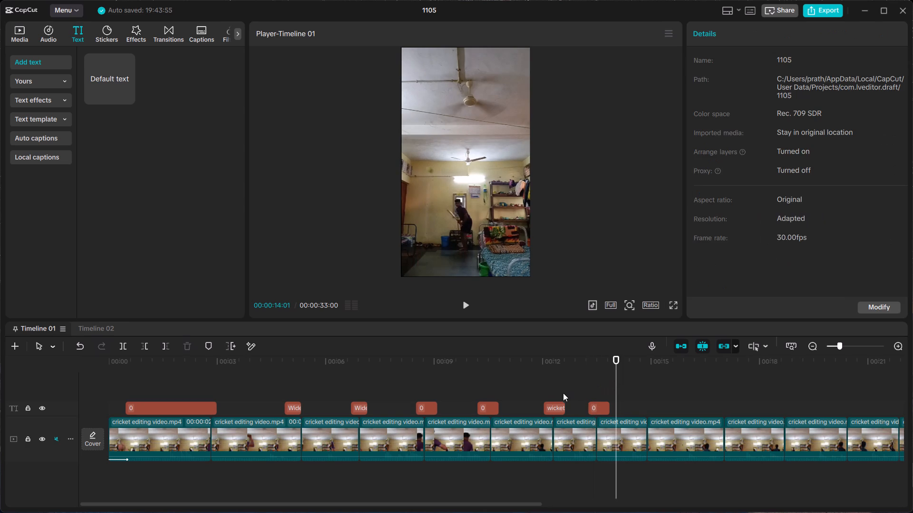
left_click(563, 393)
key("space")
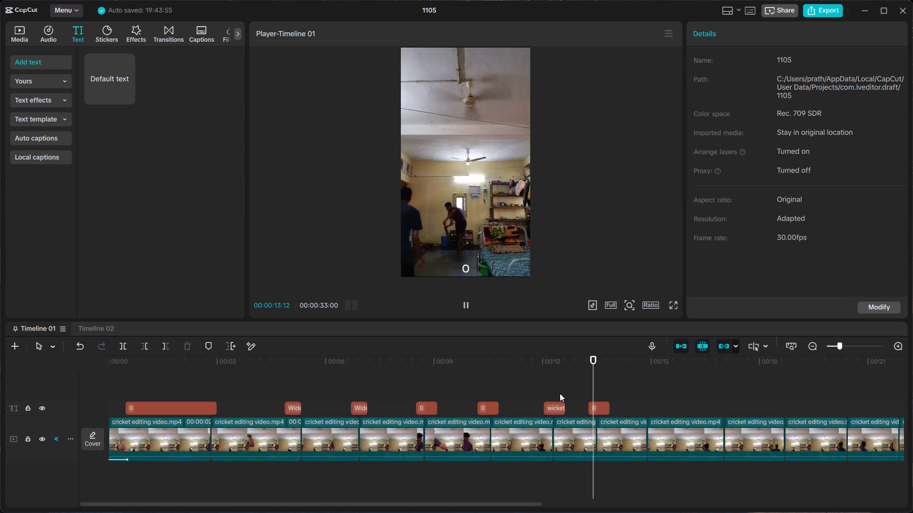
key("space")
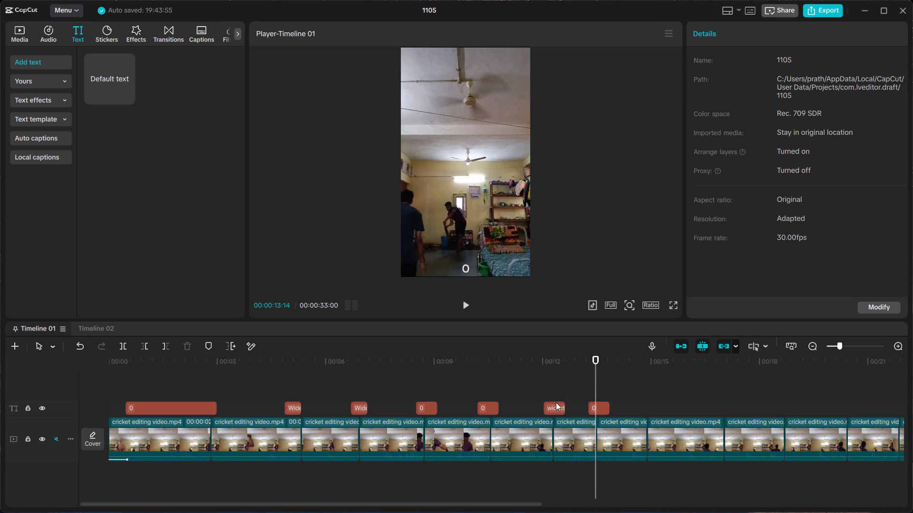
key("space")
key("space")
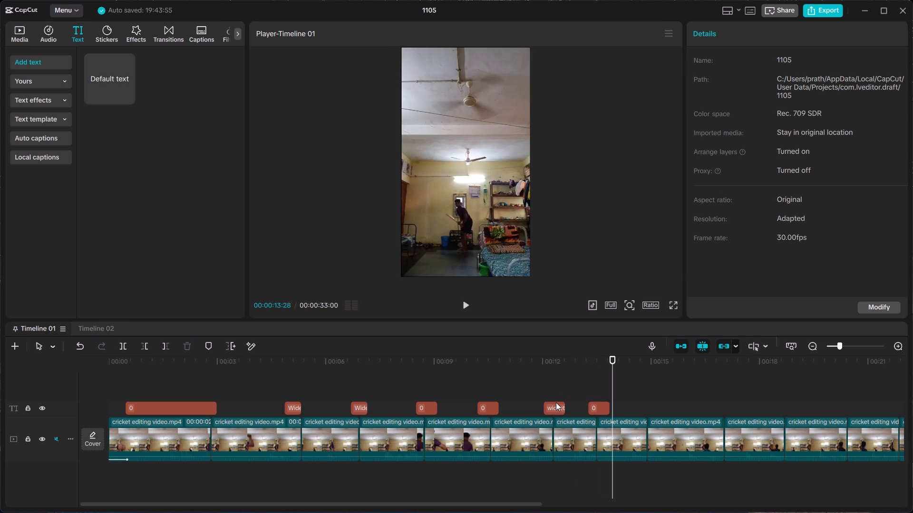
key("space")
key("space")
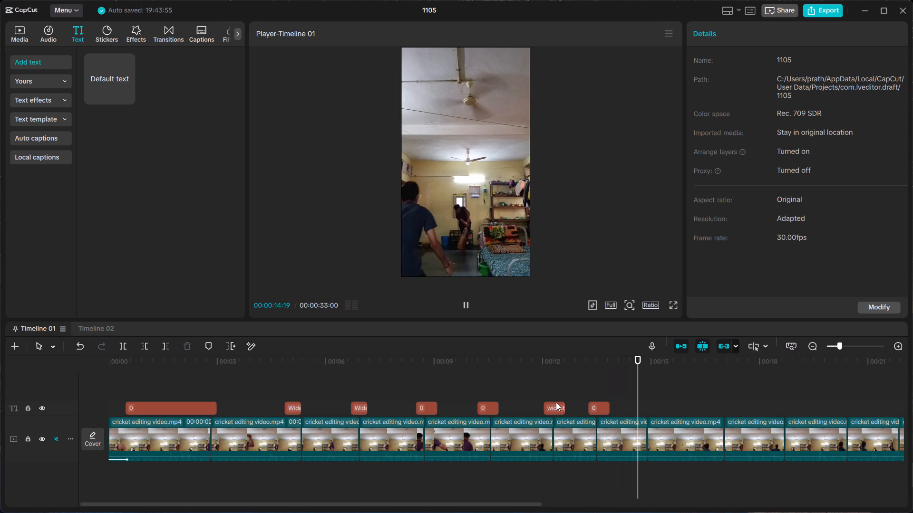
key("space")
key("space")
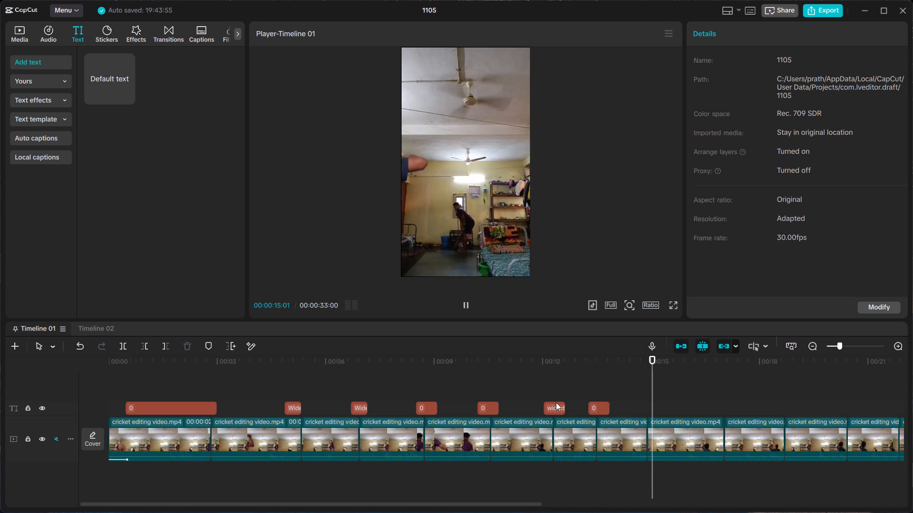
key("space")
key("Left")
key("Left")
key("Left")
key("Left")
key("Left")
key("Left")
key("Left")
key("Left")
key("Left")
key("Left")
key("Left")
key("Left")
key("Left")
key("Left")
key("Left")
key("Left")
key("Left")
key("Left")
key("Left")
key("Left")
key("Left")
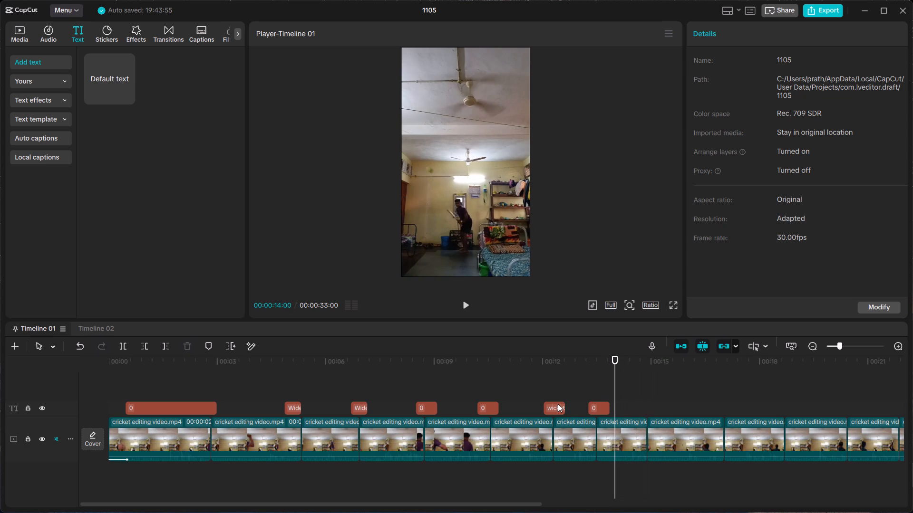
key("space")
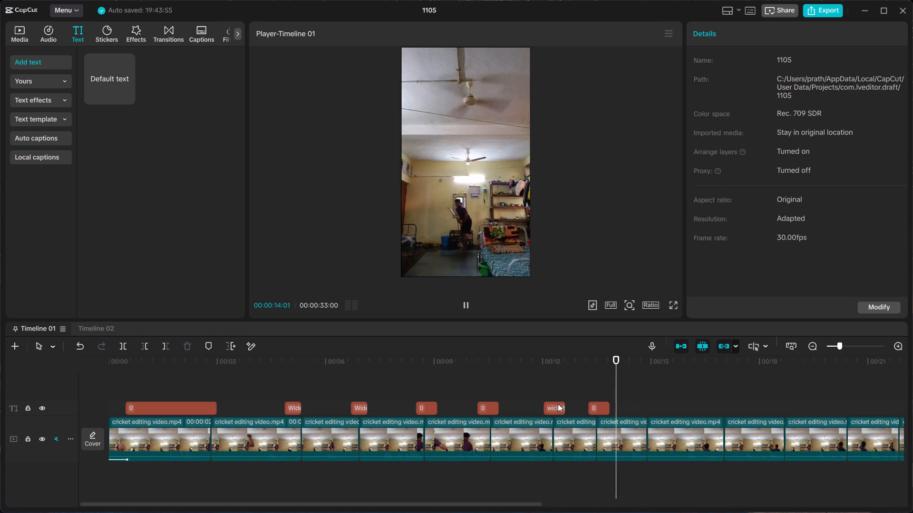
key("space")
key("space")
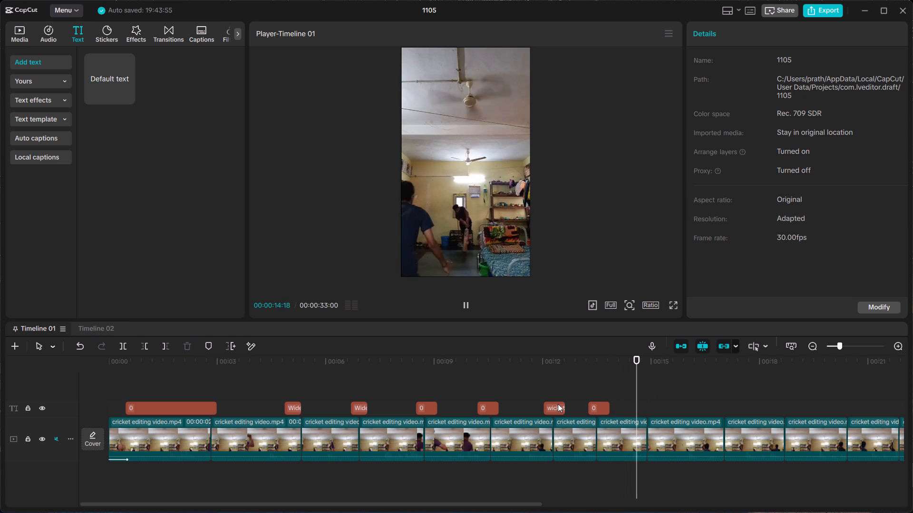
key("space")
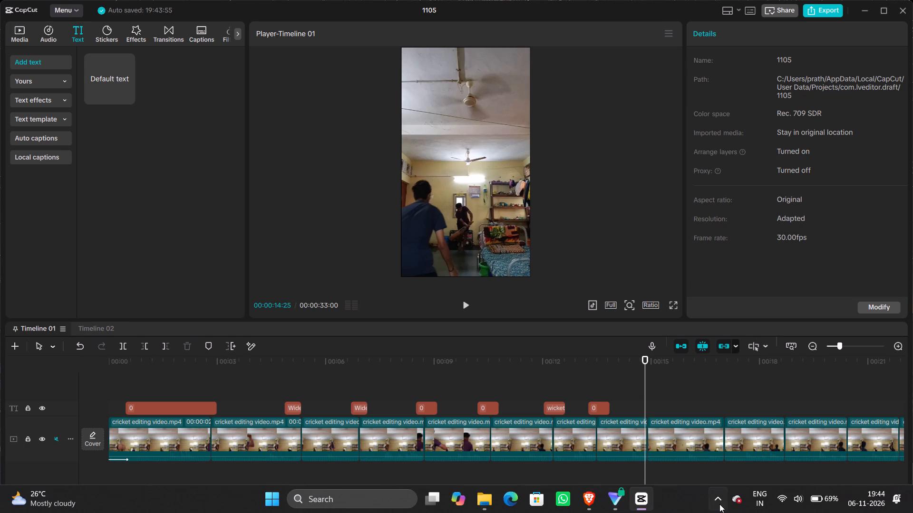
Show the hidden system tray icons in Windows.
left_click(719, 504)
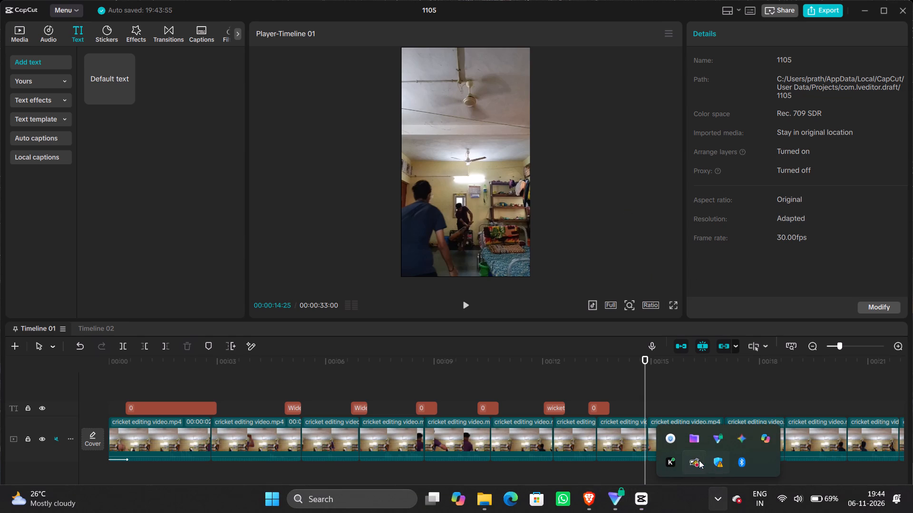
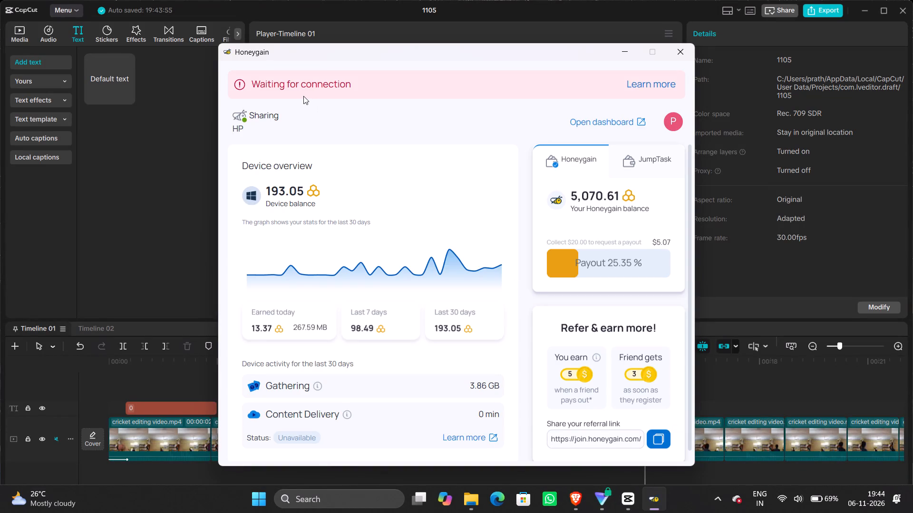
Open the Honeygain dashboard in the browser to view it, and close it along with the Honeygain window to return to CapCut.
left_click(303, 96)
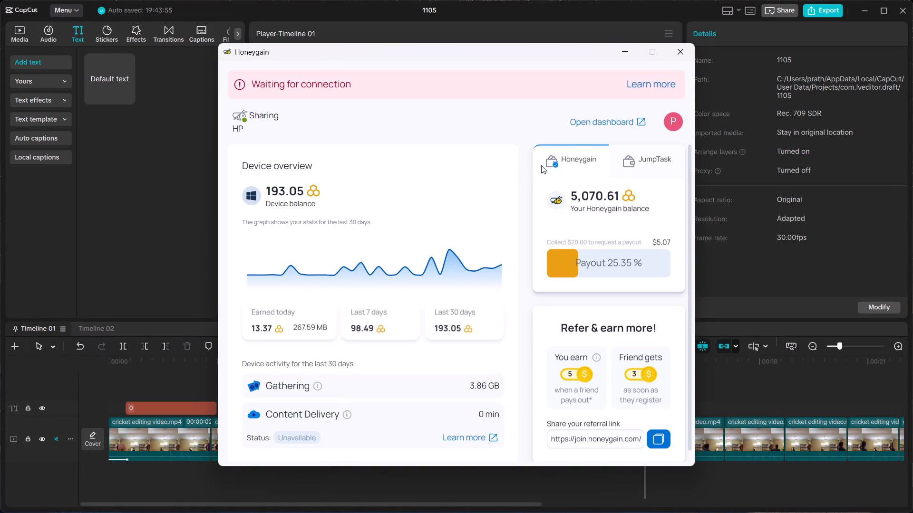
left_click(587, 127)
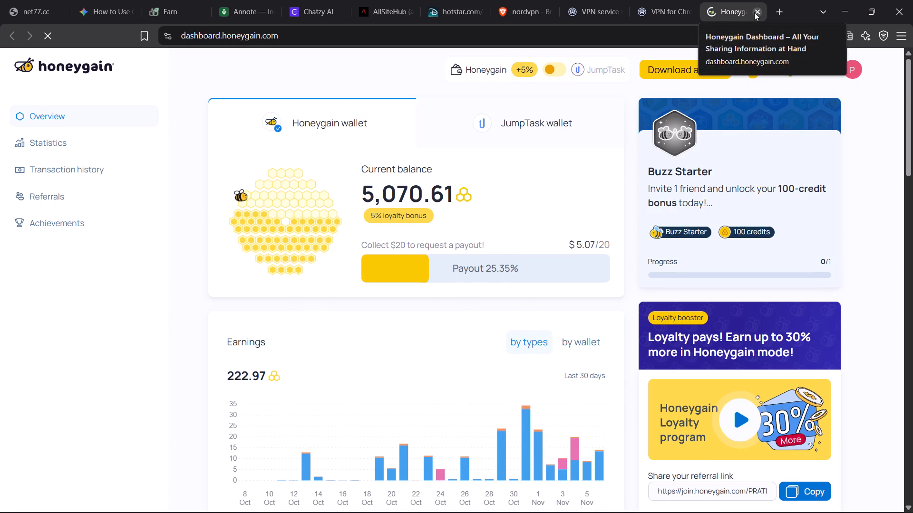
left_click(754, 12)
left_click(844, 10)
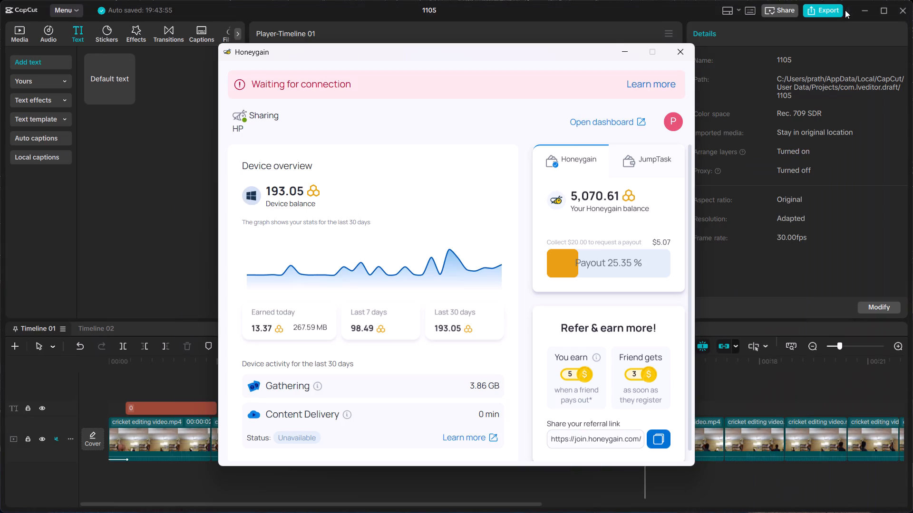
left_click(687, 59)
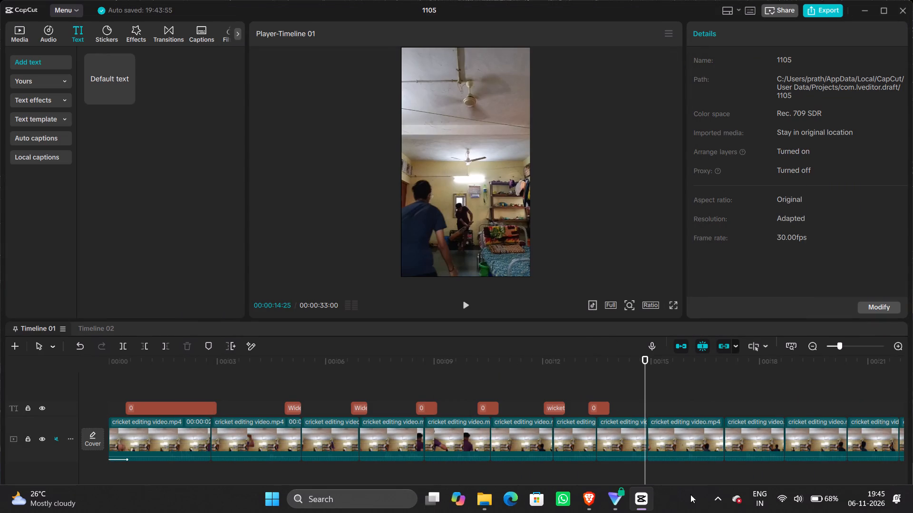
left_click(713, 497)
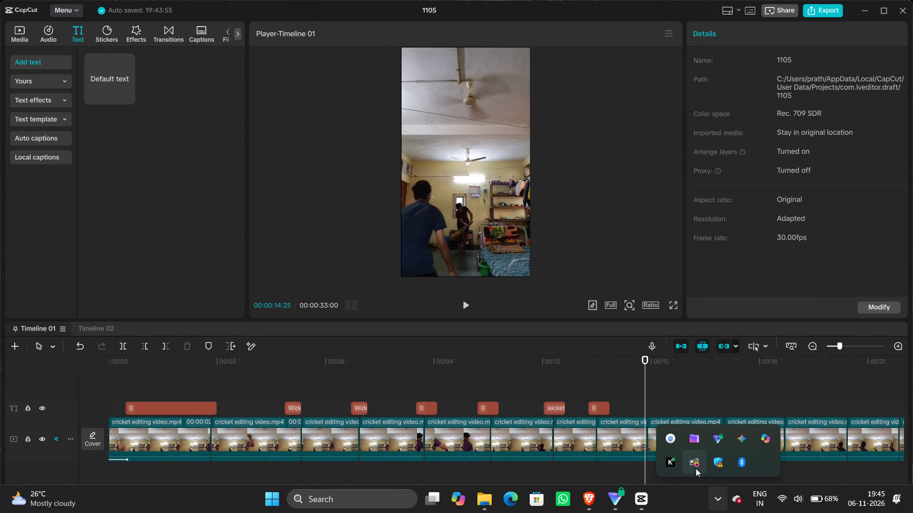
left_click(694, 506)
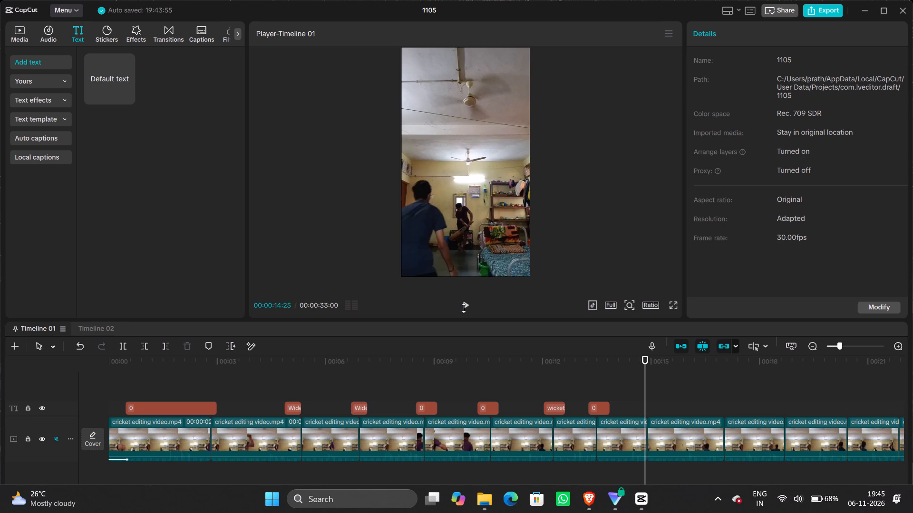
Play from 00:00:14:25 into the ninth clip, stepping back to 00:00:13:24, to examine the eighth delivery and the preceding 0 text.
key("space")
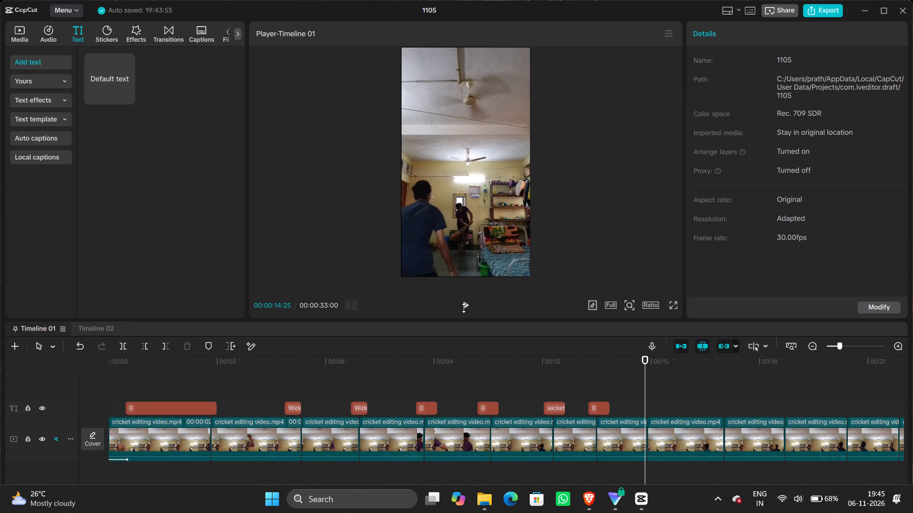
left_click(466, 307)
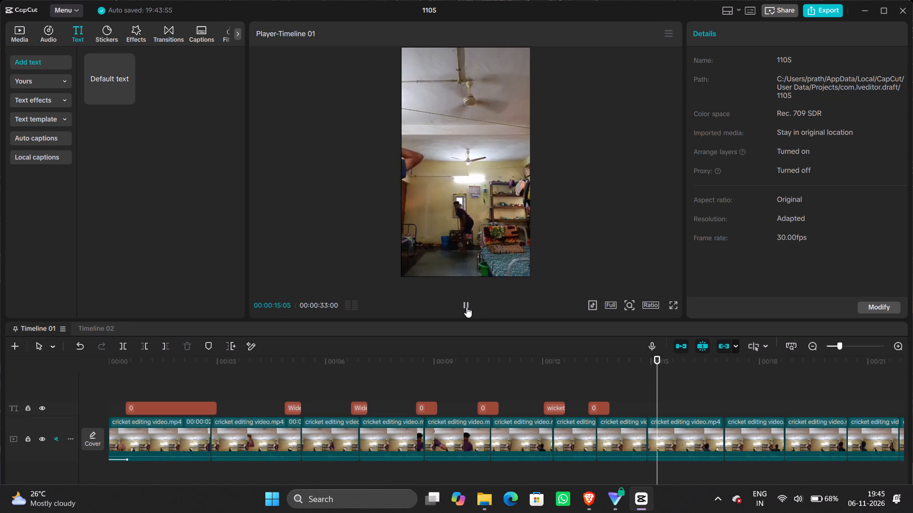
key("space")
key("Left")
key("Left")
key("Left")
key("Left")
key("Left")
key("Left")
key("Left")
key("Left")
key("Left")
key("Left")
key("Left")
key("Left")
key("Left")
key("Left")
key("Left")
key("Left")
key("Left")
key("Left")
key("Left")
key("Left")
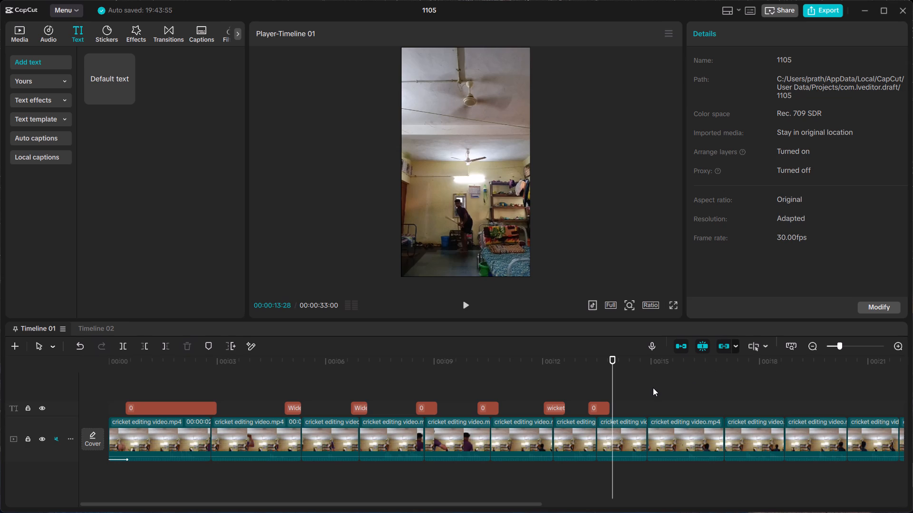
key("Left")
key("Left")
key("Left")
key("Left")
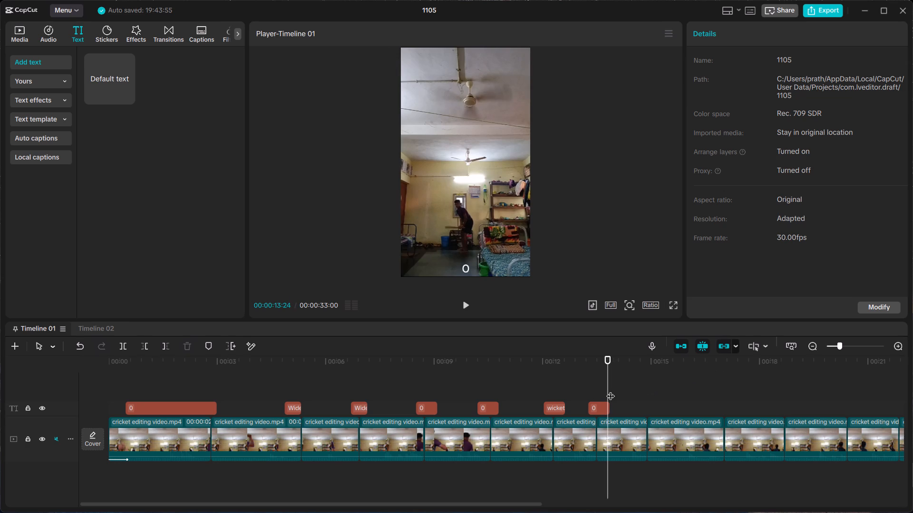
Replay the timeline from the start through the sixth clip to check the score and call texts against each delivery.
left_click_drag(611, 390, 31, 344)
key("space")
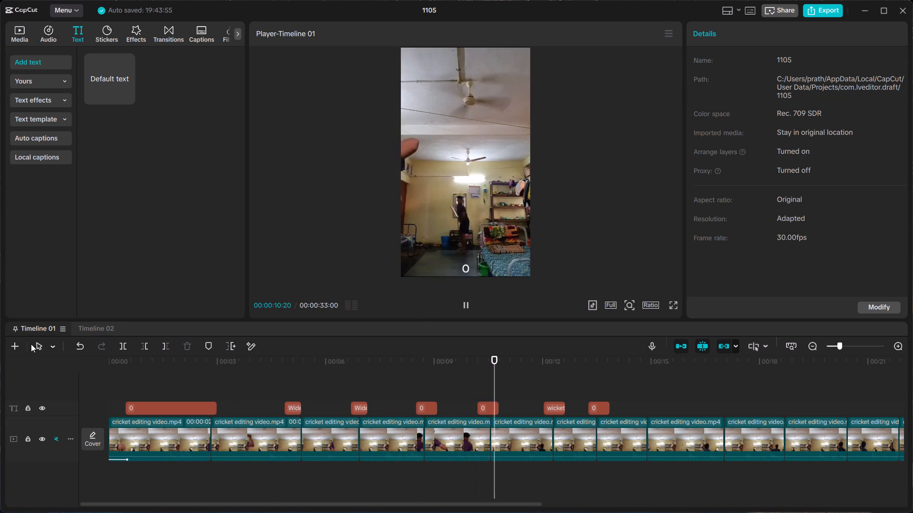
key("space")
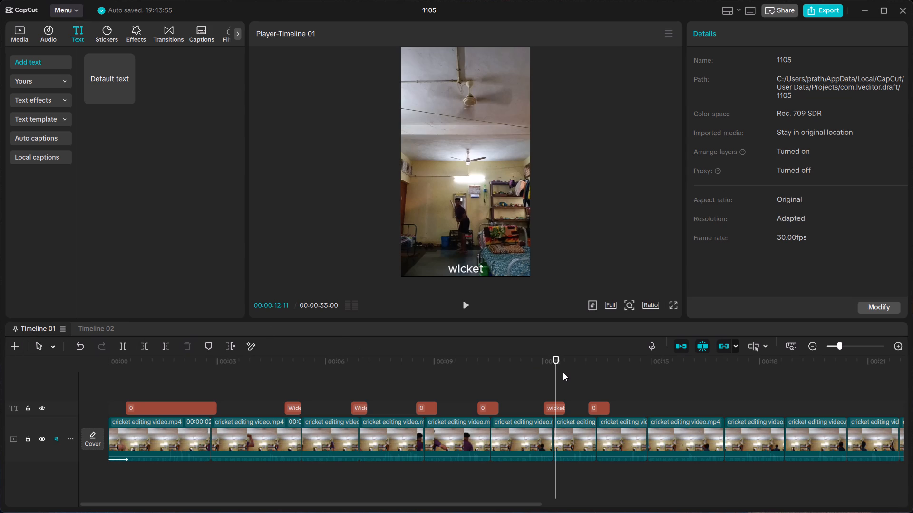
left_click_drag(557, 378, 421, 384)
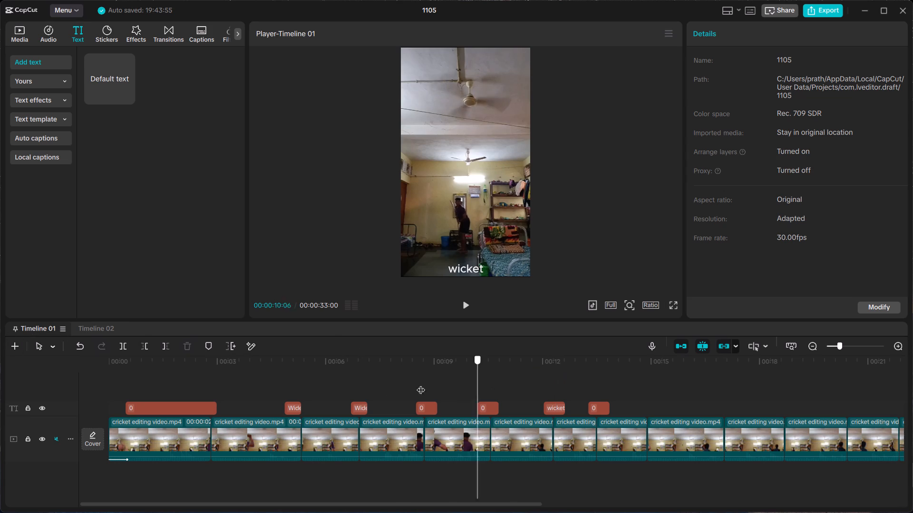
left_click_drag(421, 384, 83, 387)
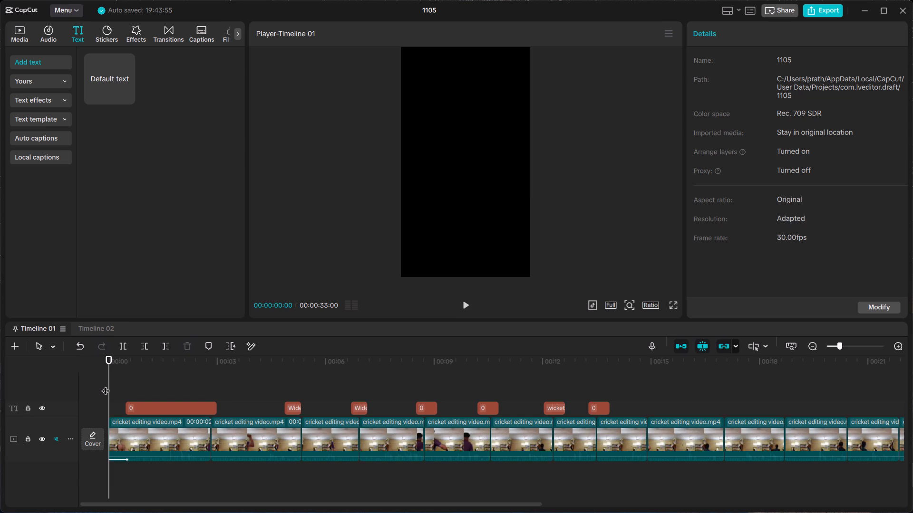
key("space")
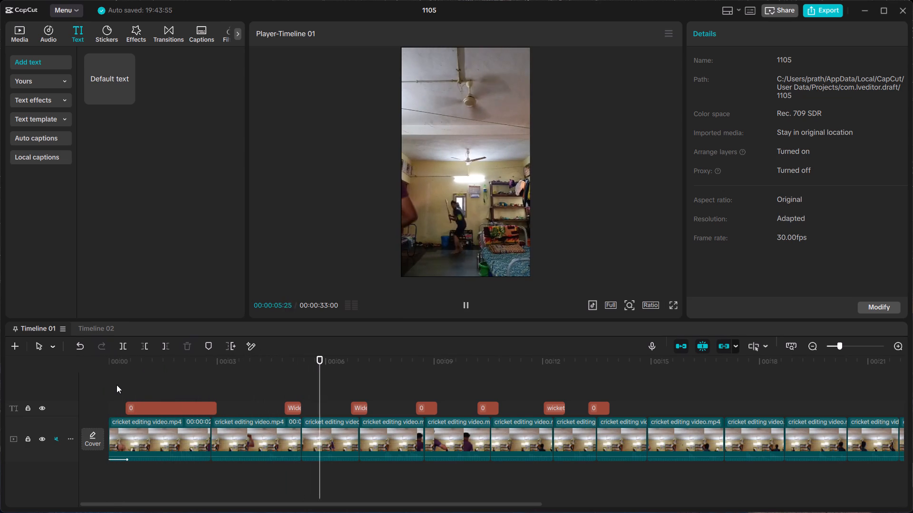
key("space")
key("space")
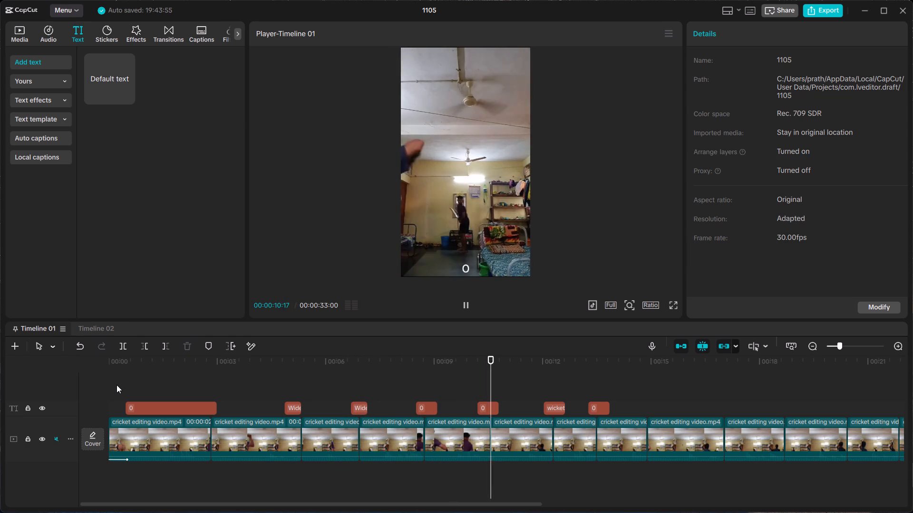
key("space")
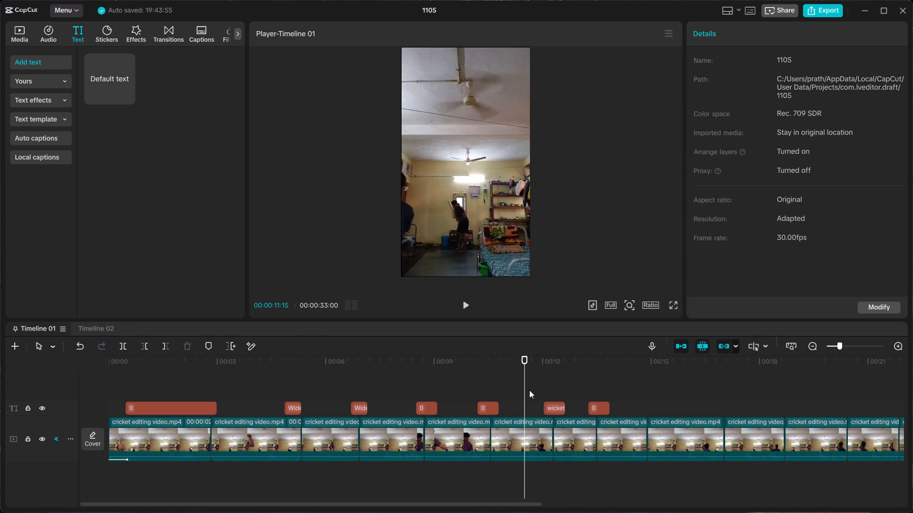
Replay from 00:00:09:19 through the sixth clip, stepping back to 00:00:11:29, to check the wicket text against the sixth delivery.
left_click_drag(524, 389, 460, 390)
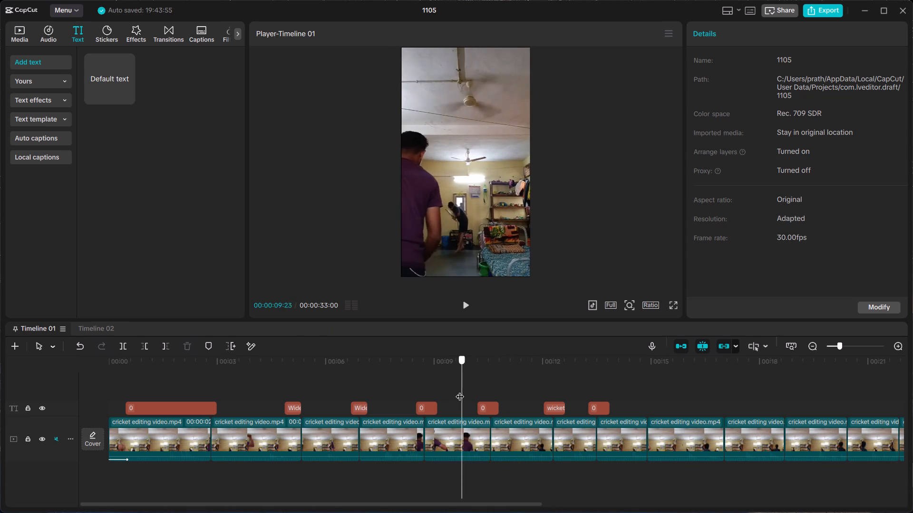
left_click_drag(460, 390, 456, 390)
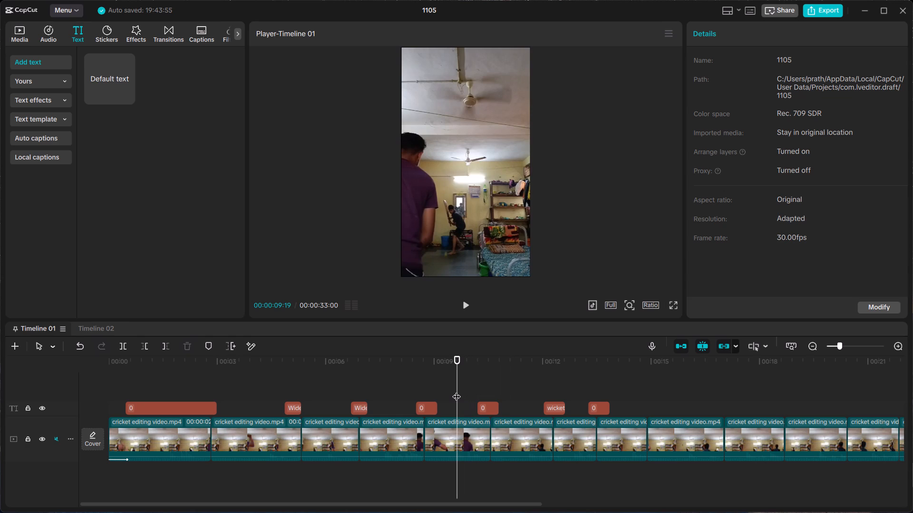
key("space")
key("space")
key("space")
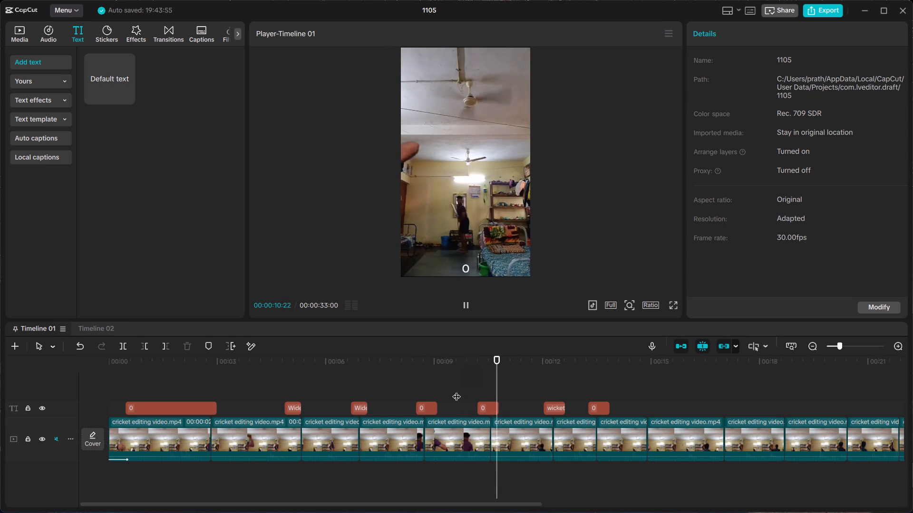
key("space")
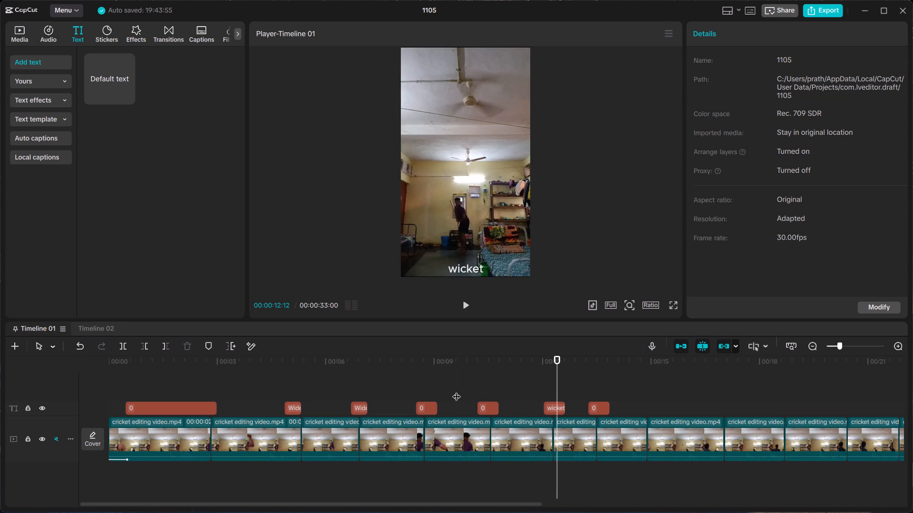
key("Left")
key("Left")
key("Left")
key("Left")
key("Left")
key("Left")
key("Left")
key("Left")
key("Left")
key("Left")
key("Left")
key("Left")
key("Left")
key("Left")
key("Left")
key("Left")
key("Left")
key("Left")
key("Left")
key("Left")
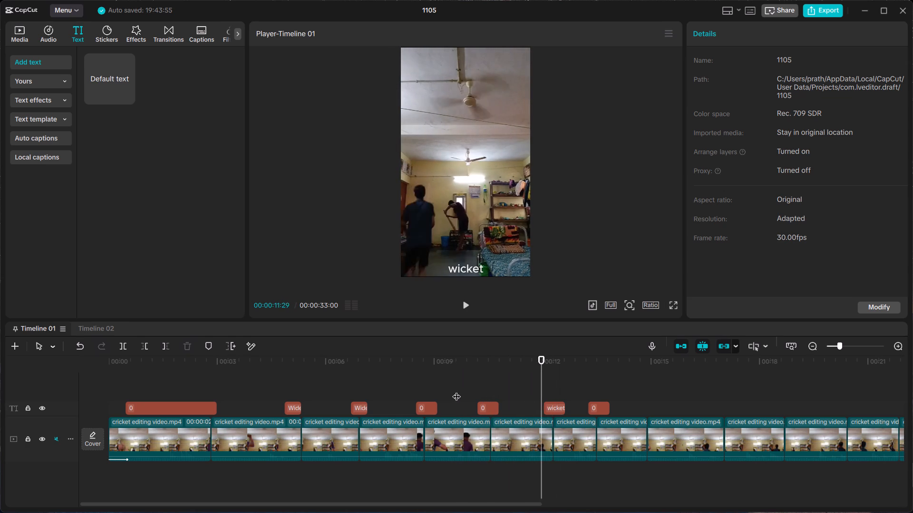
Replay the sixth delivery into the seventh clip, stepping back to 00:00:12:06, to examine the wicket call at the sixth clip's end.
key("space")
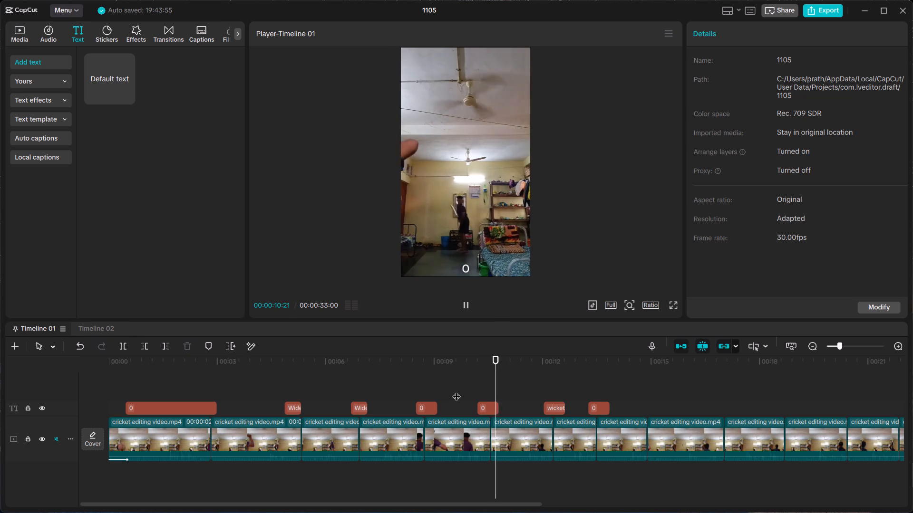
key("space")
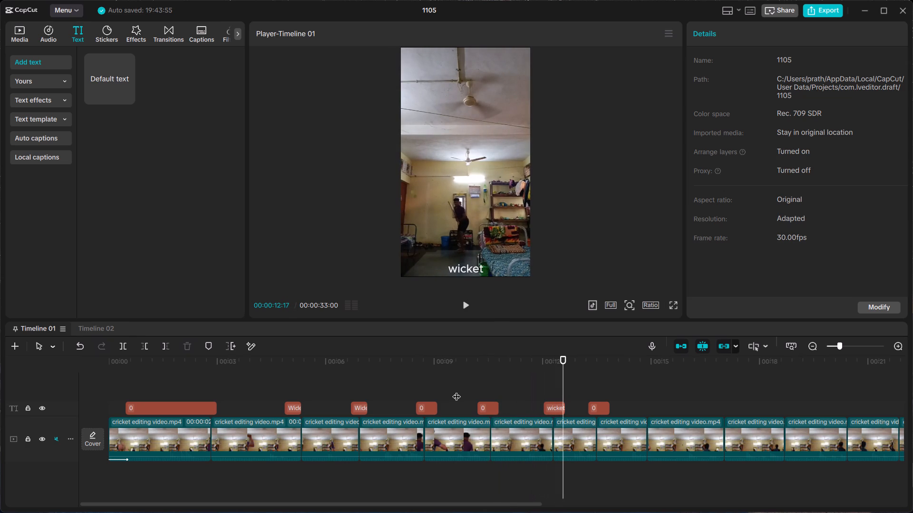
key("Left")
key("Left")
key("Left")
key("Left")
key("Left")
key("Left")
key("Left")
key("Left")
key("Left")
key("Left")
key("Left")
key("Left")
key("Left")
key("Left")
key("Left")
key("Left")
key("Left")
key("Left")
key("Left")
key("Left")
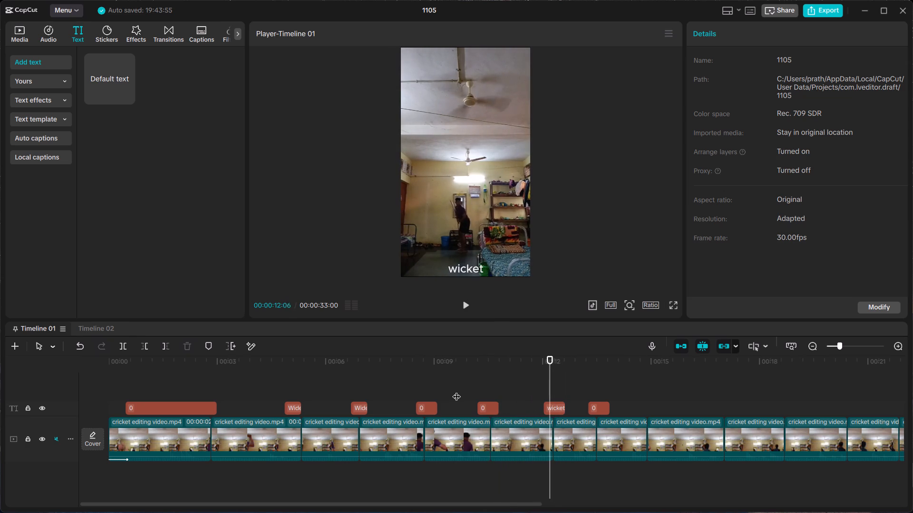
Delete the wicket text at the end of the sixth clip.
left_click(556, 401)
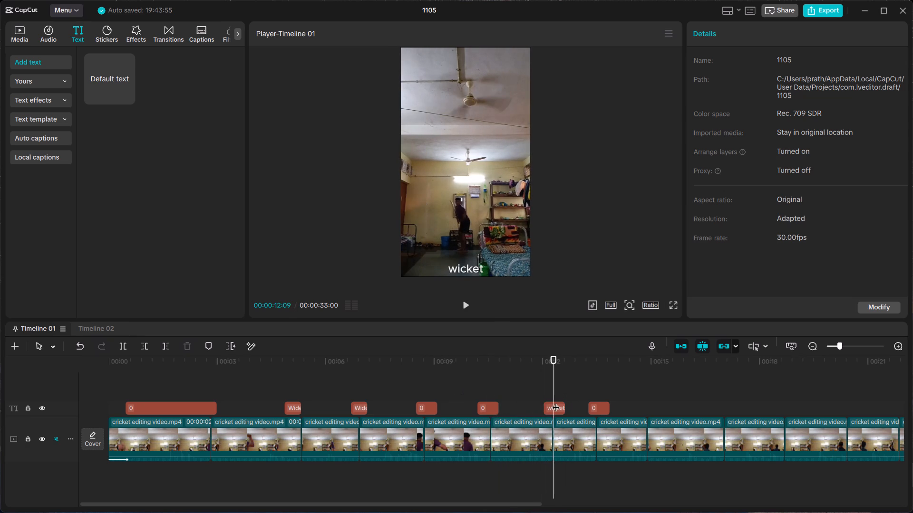
left_click(561, 406)
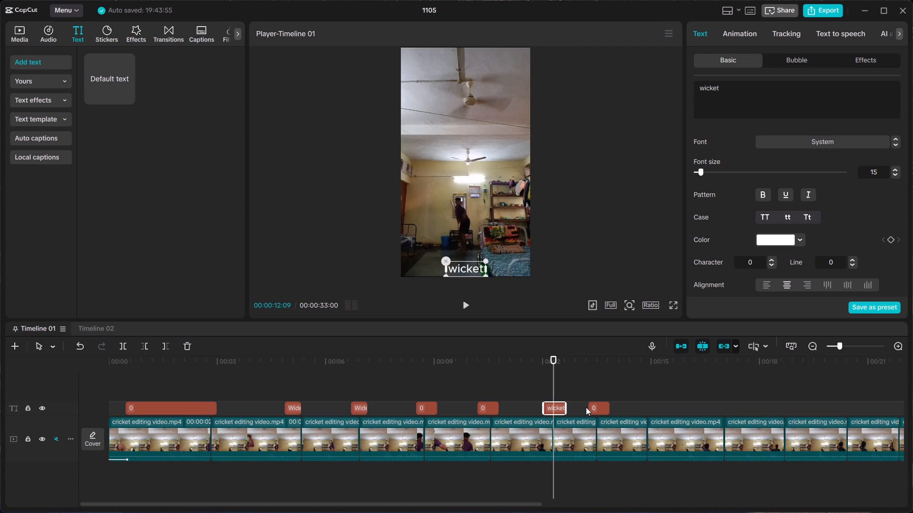
key("Delete")
Copy the 0 text at the fifth clip's end to the sixth clip's end, starting just before 00:00:12:09.
left_click(495, 408)
key("ctrl+c")
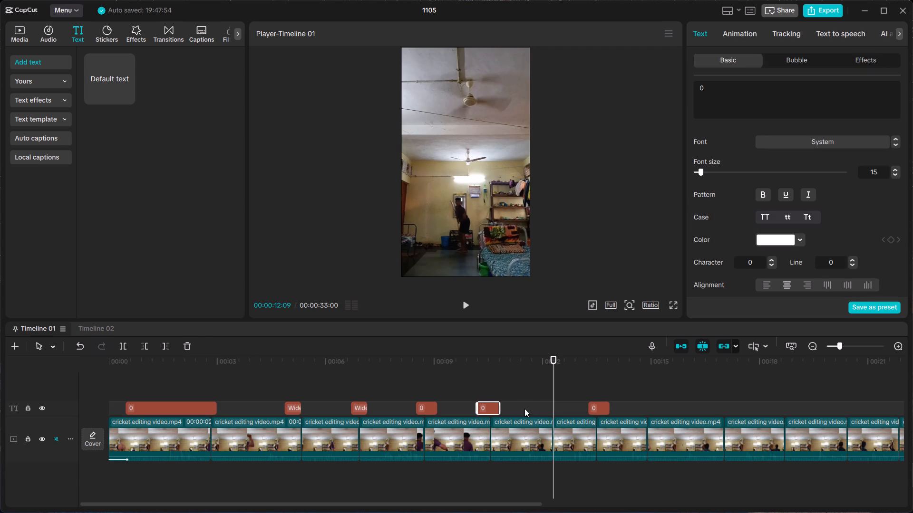
left_click(553, 407)
key("ctrl+v")
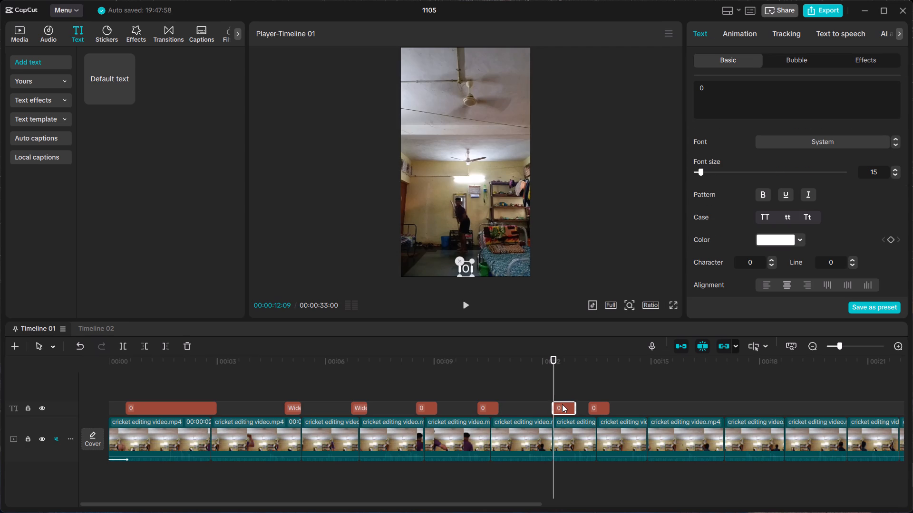
left_click_drag(562, 404, 557, 404)
left_click(529, 430)
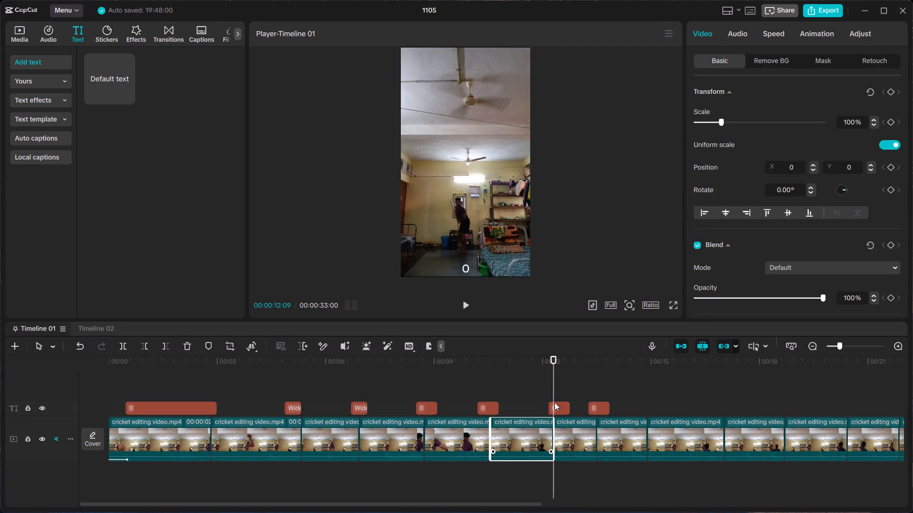
Replay the sixth clip from 00:00:11:01 into the seventh clip to check the timing of the new 0 text.
left_click_drag(553, 383, 507, 384)
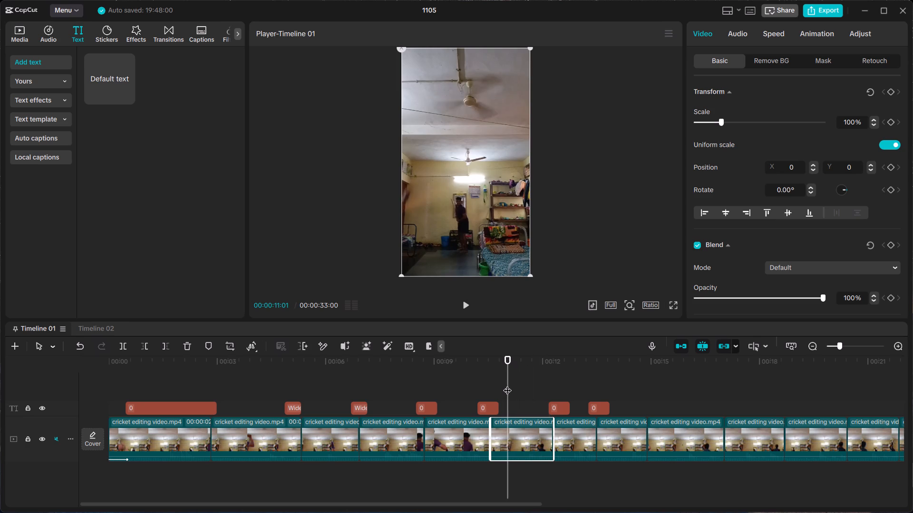
key("space")
key("space")
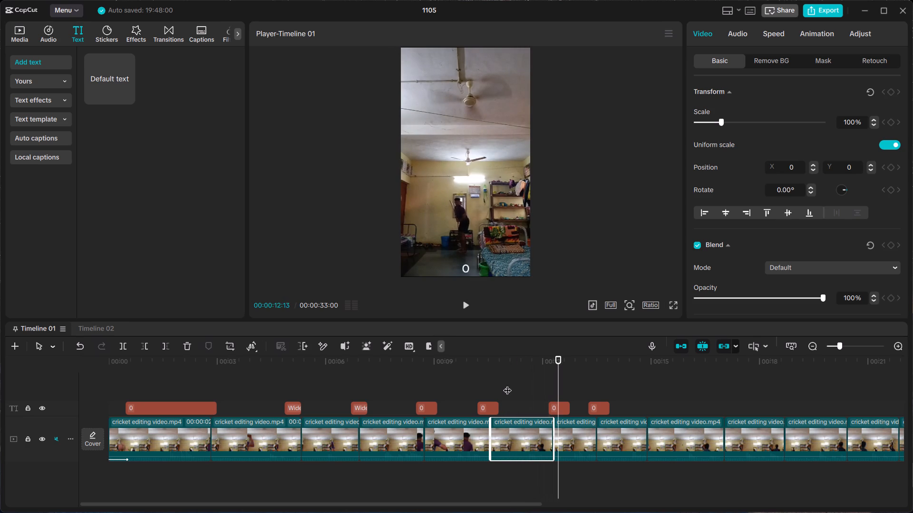
Replay from 00:00:11:11 in the sixth clip through the seventh clip to check the timing of their 0 texts.
left_click_drag(556, 382, 519, 384)
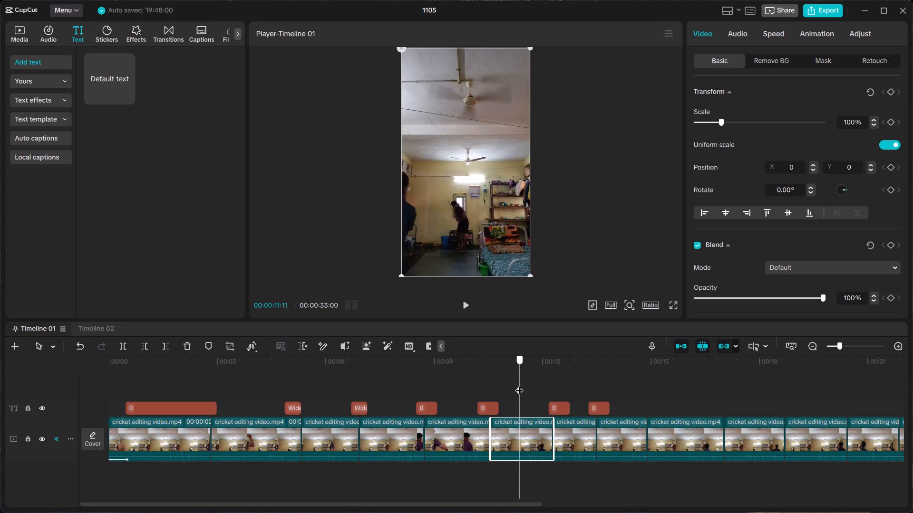
left_click_drag(519, 384, 519, 384)
key("space")
key("space")
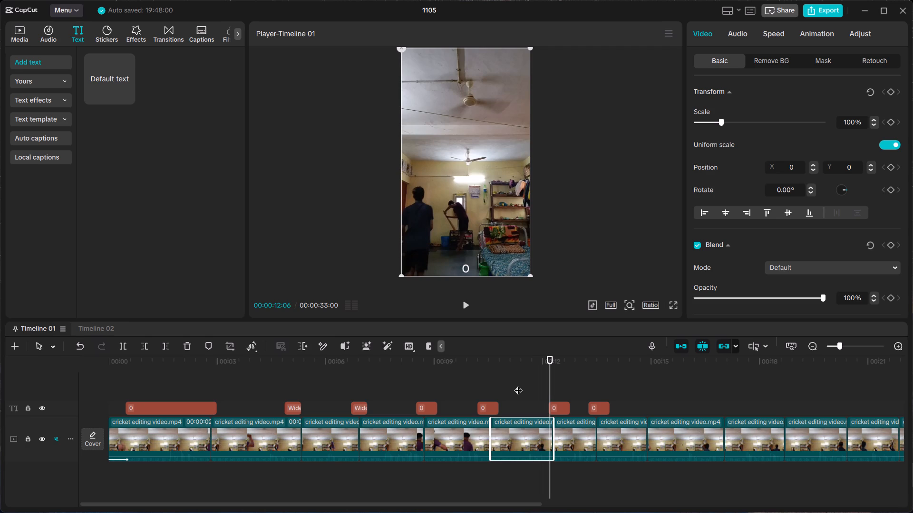
key("space")
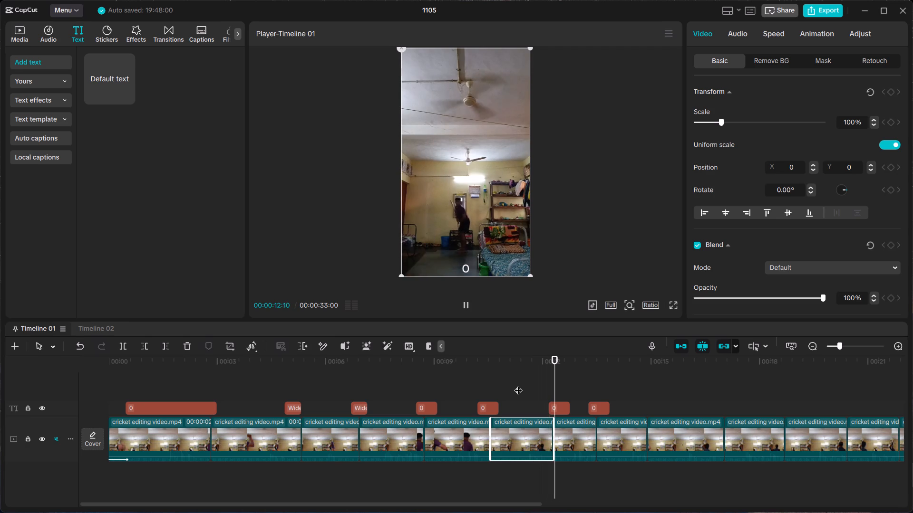
key("space")
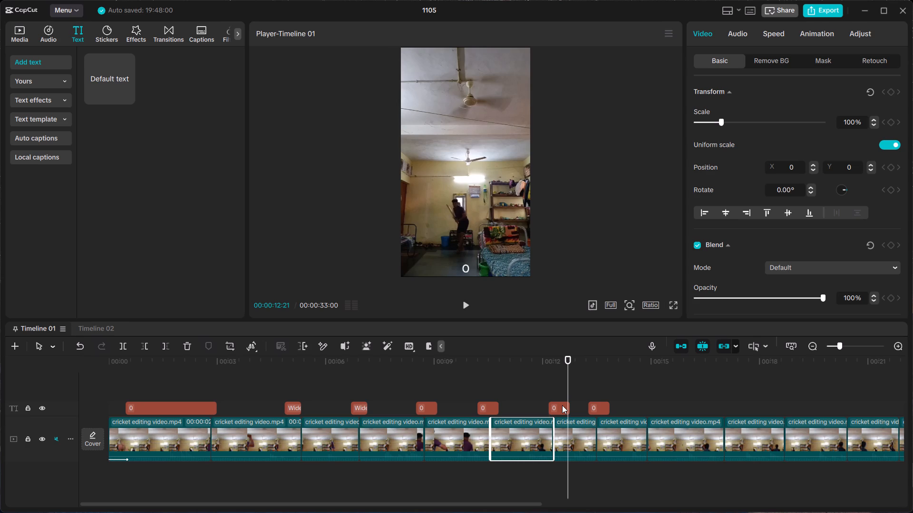
key("space")
key("space")
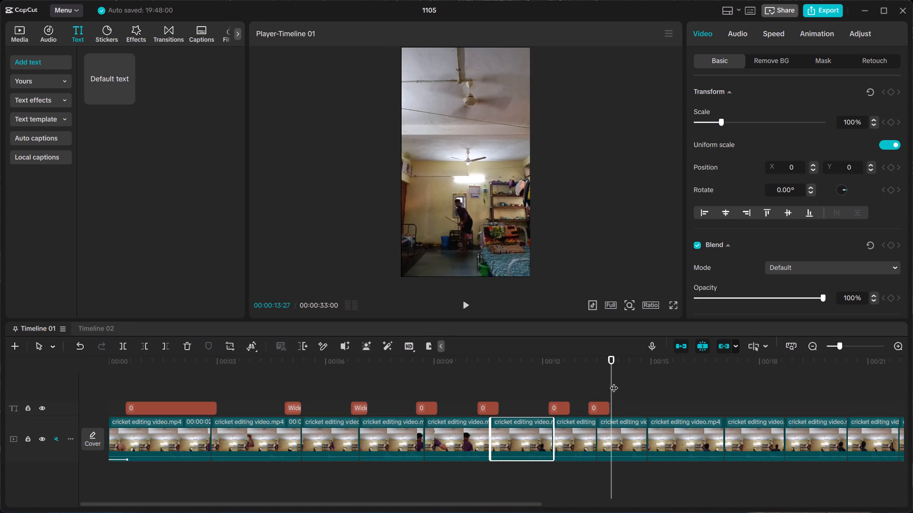
Replay the seventh clip from 00:00:12:23 and again from 00:00:12:07 to check the 0 text at its end.
left_click_drag(613, 381, 569, 387)
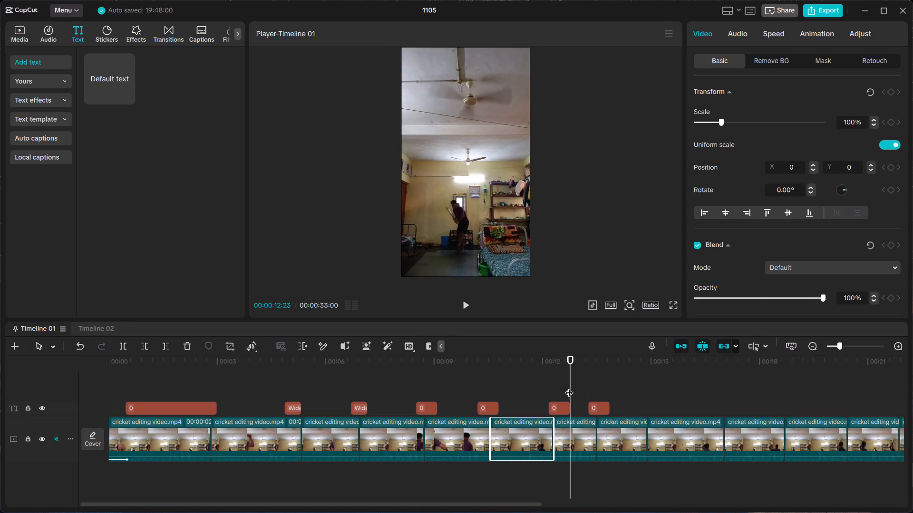
key("space")
key("space")
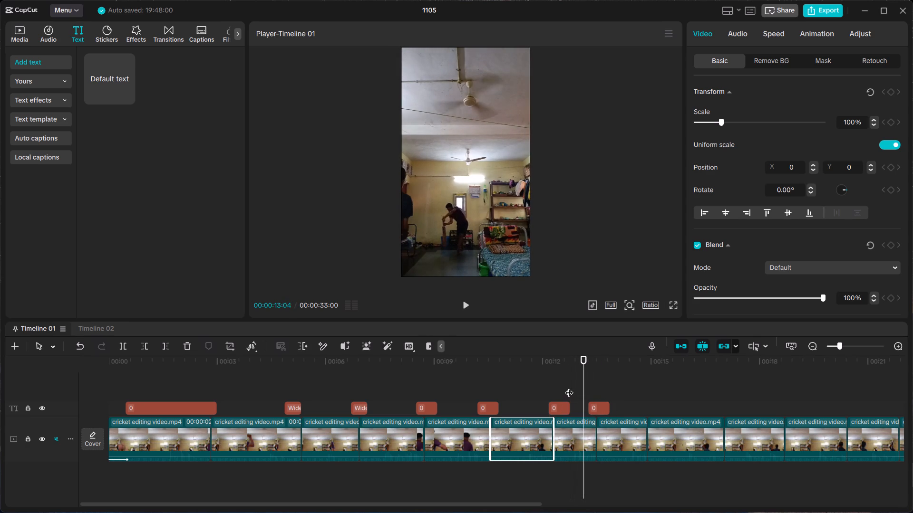
key("space")
key("space")
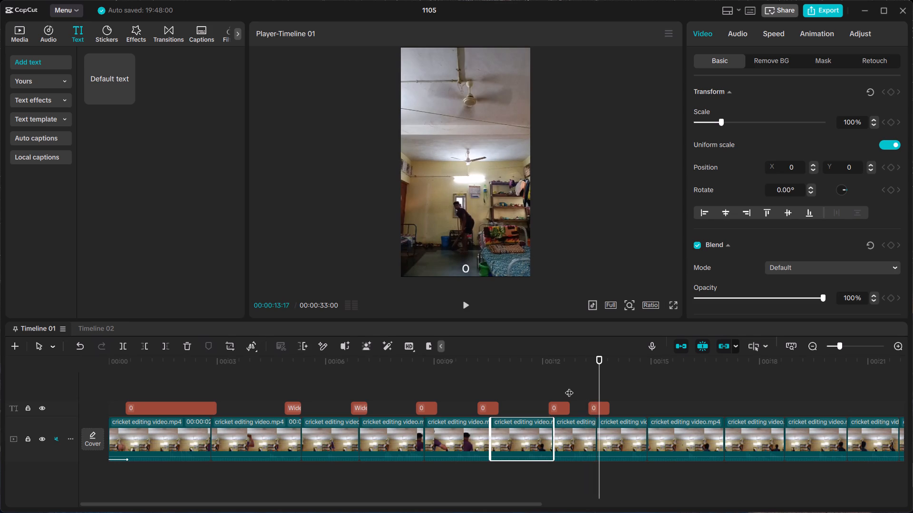
key("Left")
key("Left")
key("Left")
key("Left")
key("Left")
key("Left")
key("Left")
key("Left")
key("Left")
key("Left")
key("Left")
key("Left")
key("Left")
key("Left")
key("Left")
key("Left")
key("Left")
key("Left")
key("Left")
key("Left")
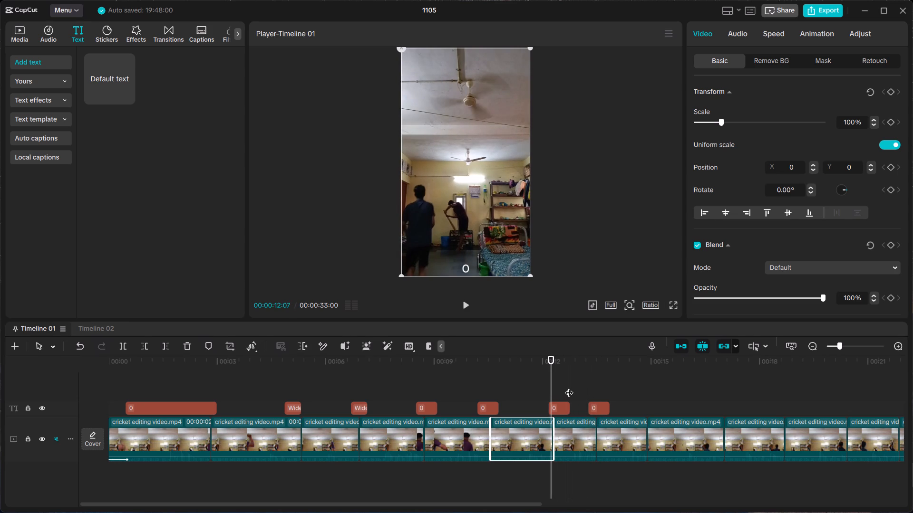
key("space")
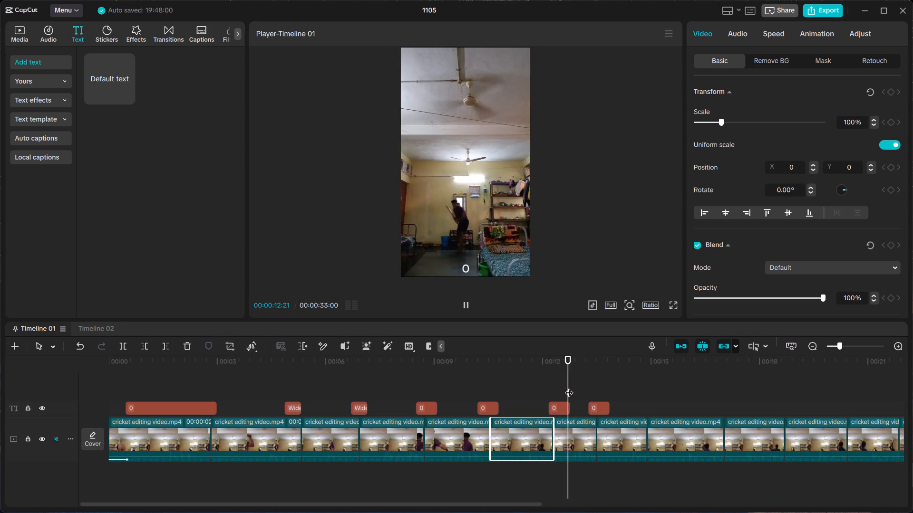
key("space")
key("space")
key("space")
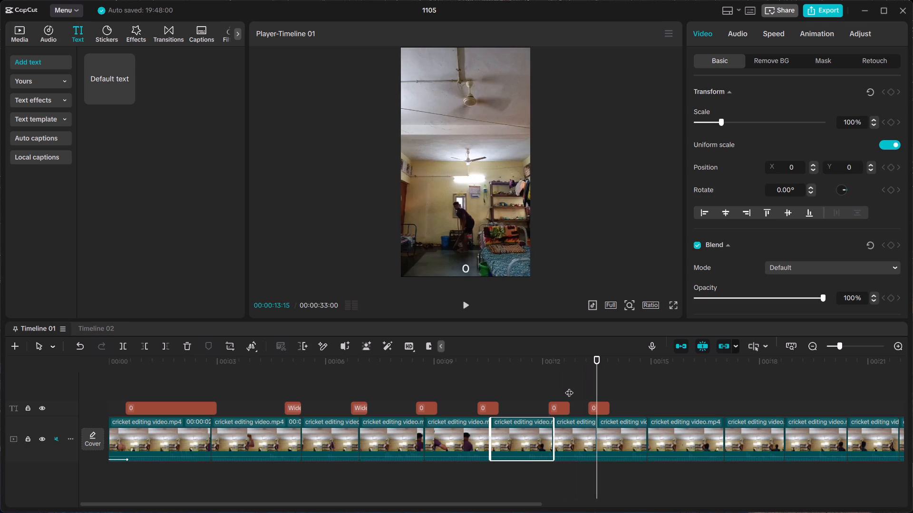
Replay the eighth delivery into the ninth clip, stepping back repeatedly, to examine its outcome and where its call text belongs.
key("space")
key("space")
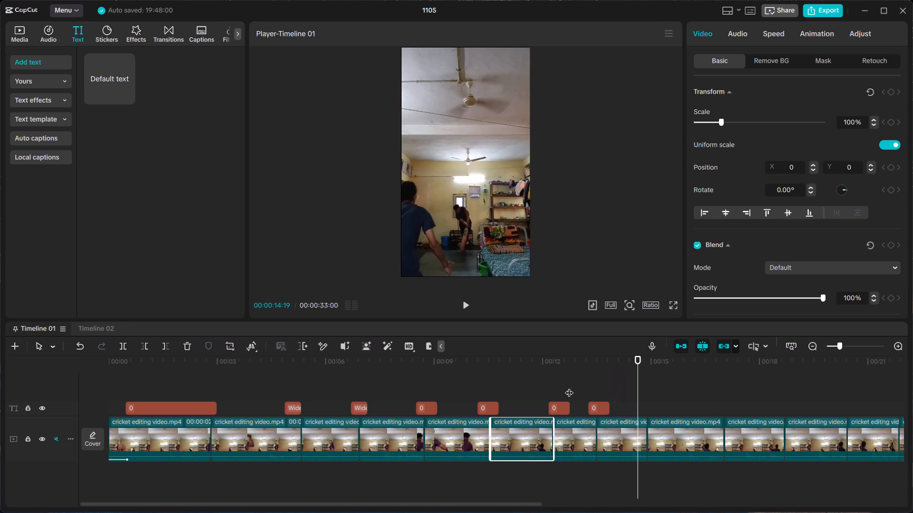
key("Left")
key("Left")
key("Left")
key("Left")
key("Left")
key("Left")
key("Left")
key("Left")
key("Left")
key("Left")
key("Left")
key("Left")
key("Left")
key("Left")
key("Left")
key("Left")
key("Left")
key("Left")
key("Left")
key("Left")
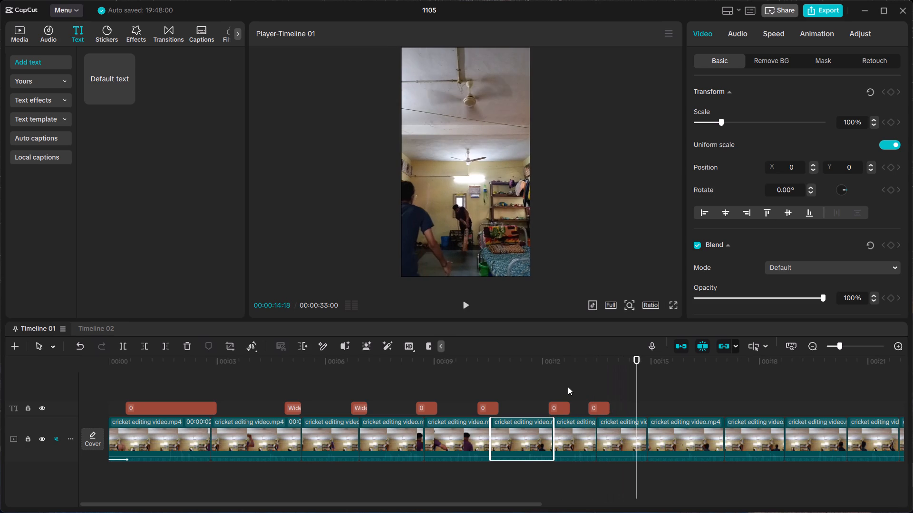
key("space")
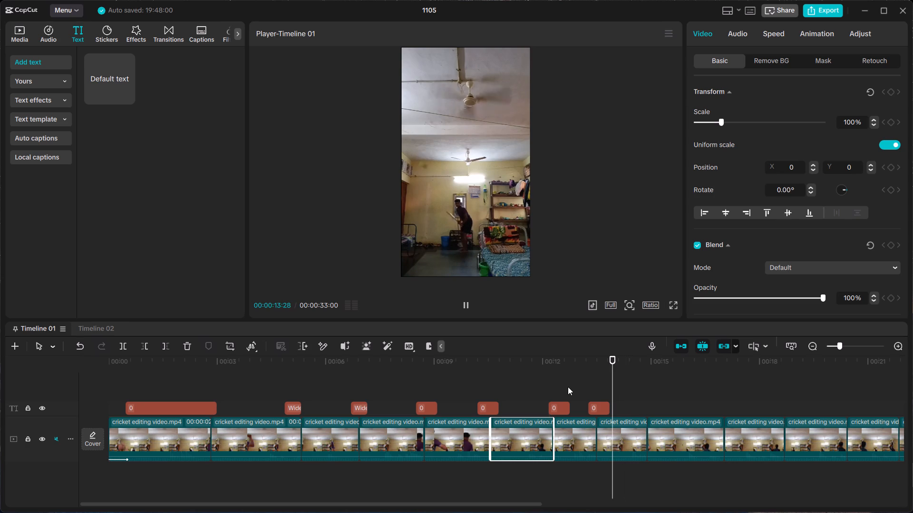
key("space")
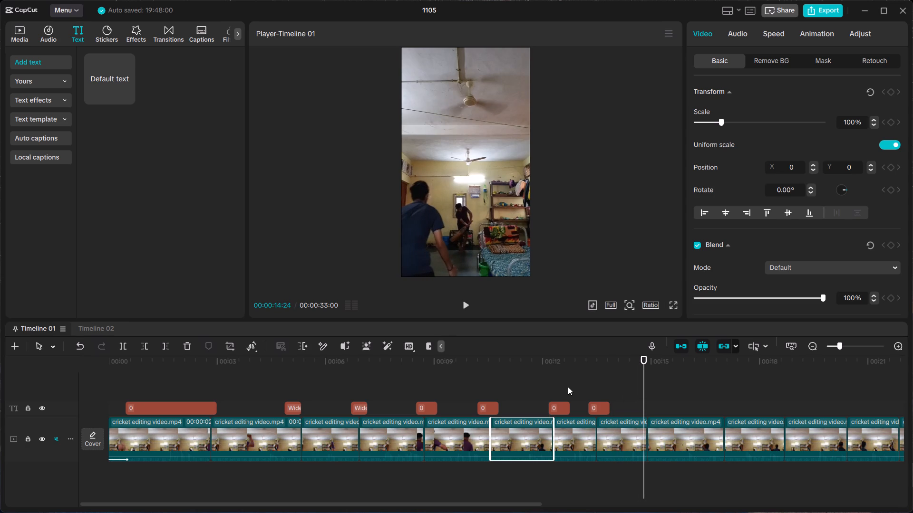
key("Left")
key("Left")
key("Left")
key("Left")
key("Left")
key("Left")
key("Left")
key("Left")
key("Left")
key("Left")
key("Left")
key("Left")
key("Left")
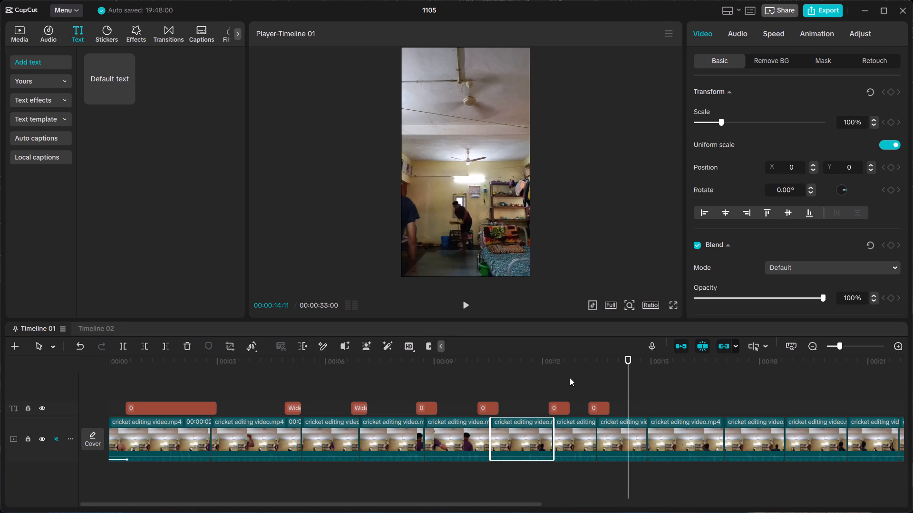
key("space")
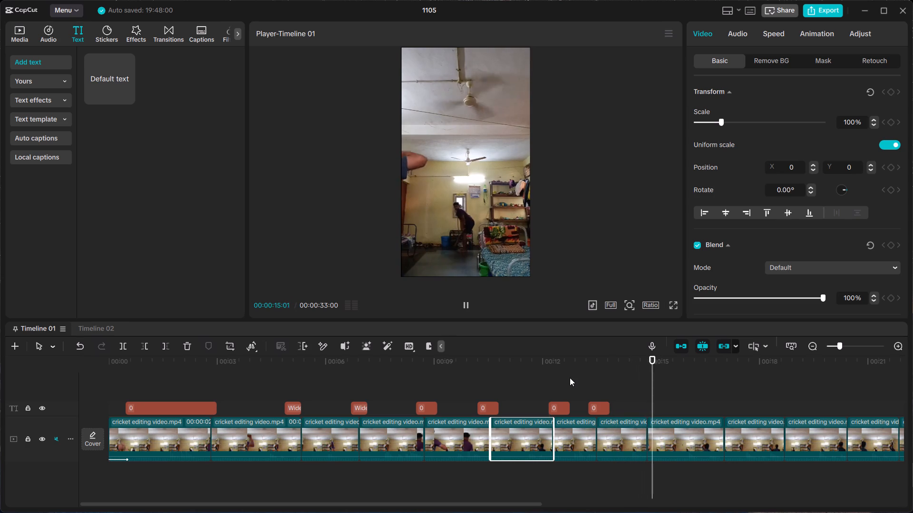
key("space")
Copy the 0 text at the seventh clip's end to the eighth clip's end, starting just before 00:00:14:27.
key("Left")
key("Left")
key("Left")
key("Left")
key("Left")
key("Left")
key("Left")
key("Left")
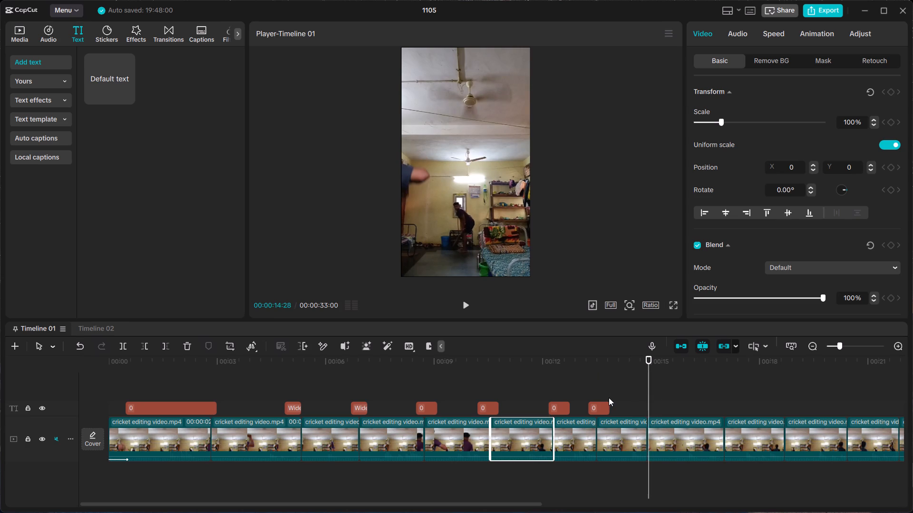
left_click(593, 407)
key("ctrl+c")
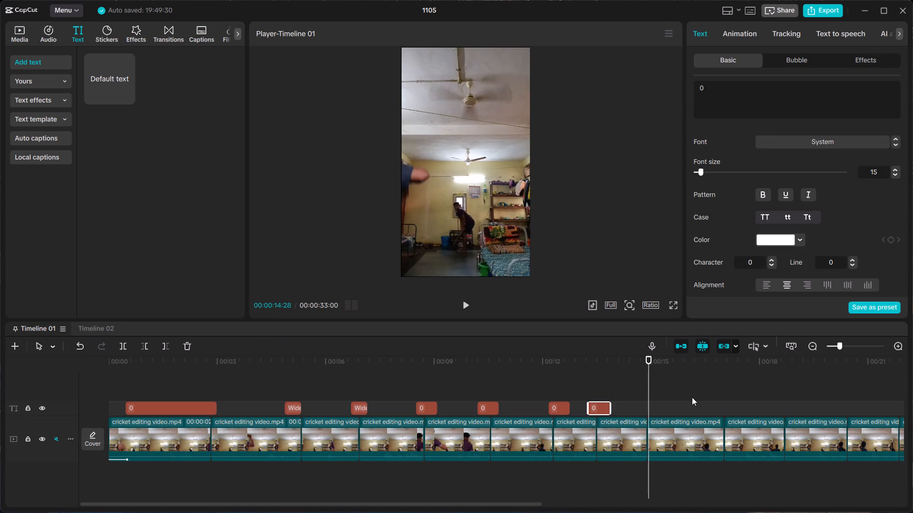
left_click(650, 404)
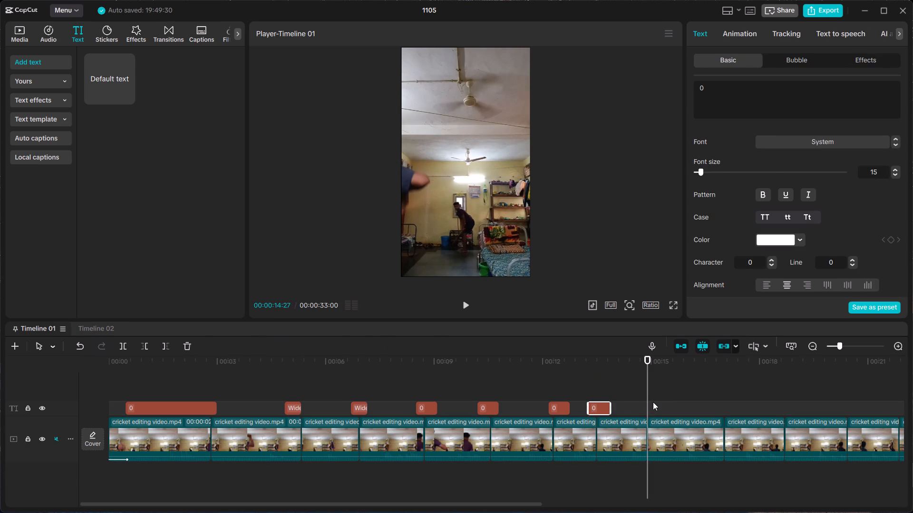
key("ctrl+v")
left_click_drag(655, 411, 650, 412)
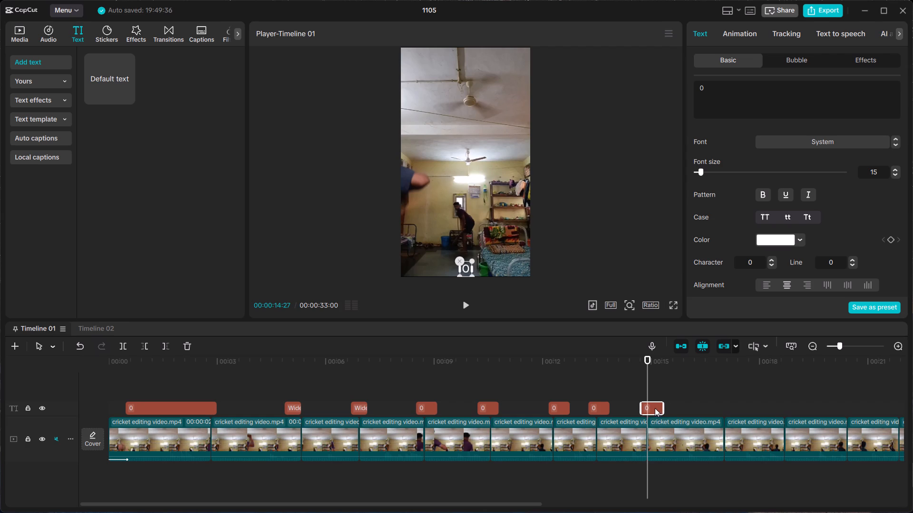
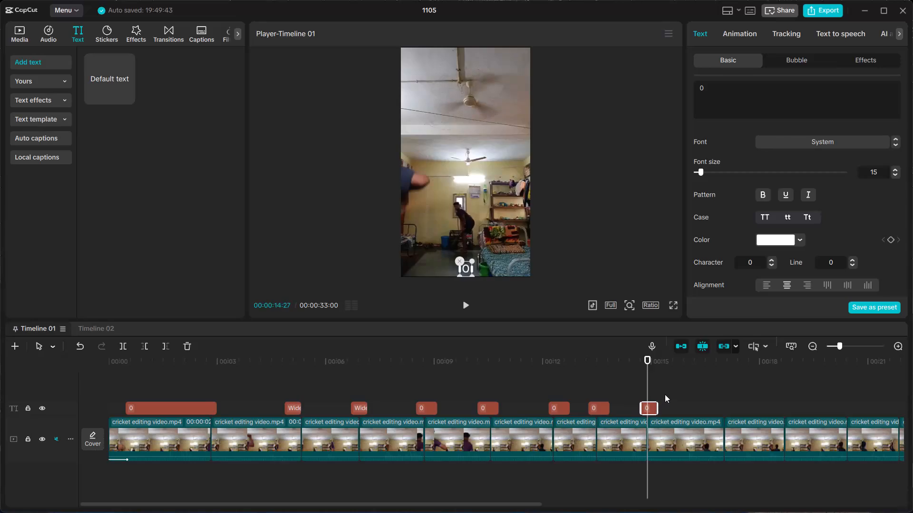
Replay from 00:00:14:07 in the eighth clip into the ninth clip to check the 0 text at the eighth clip's end.
left_click(665, 394)
left_click(625, 421)
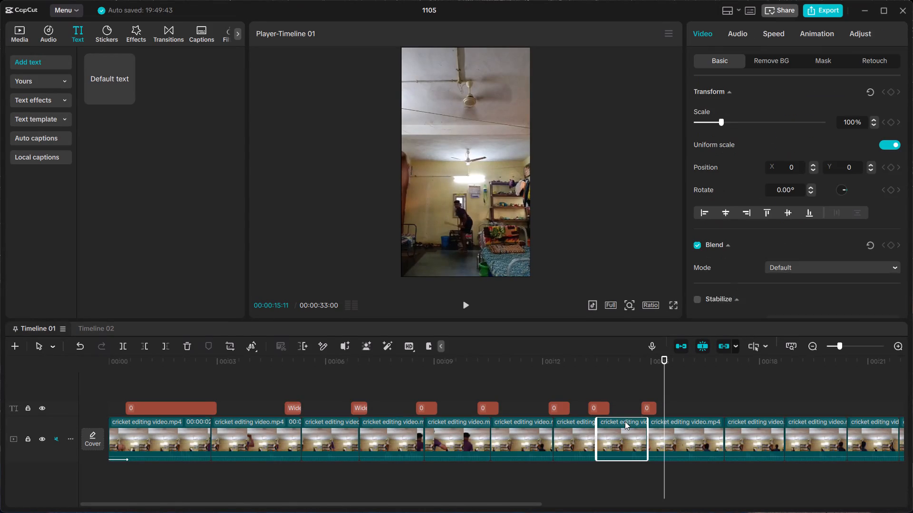
left_click(623, 412)
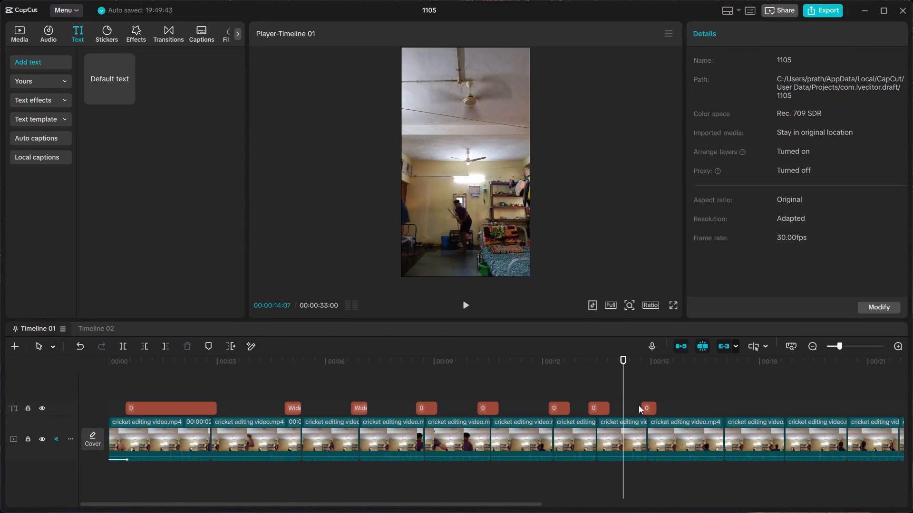
key("space")
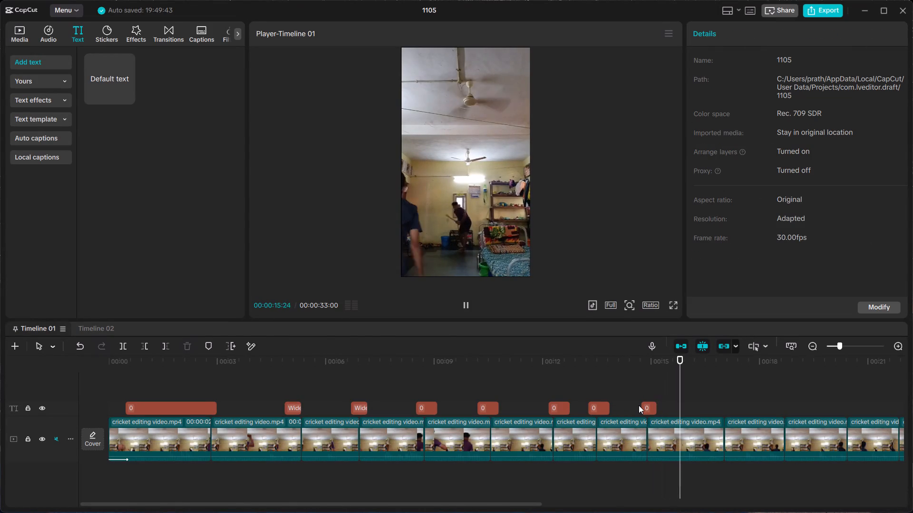
key("space")
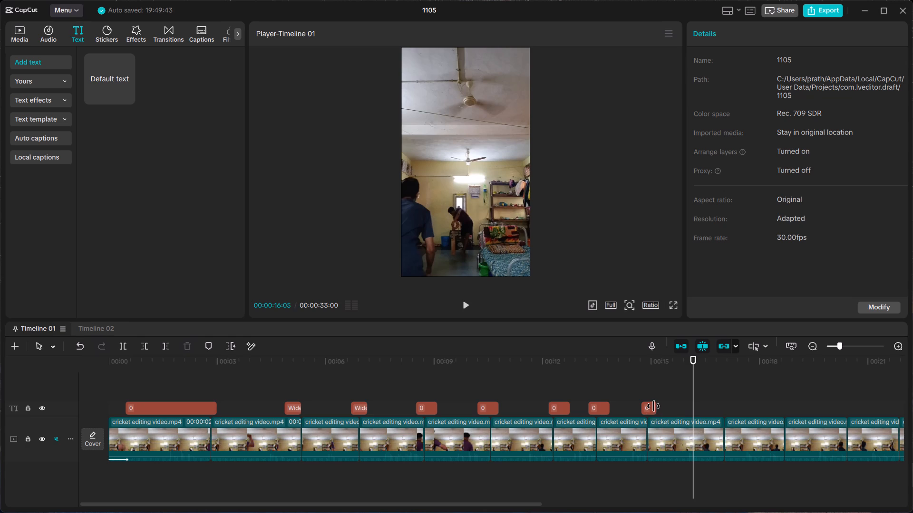
left_click(653, 406)
left_click(660, 410)
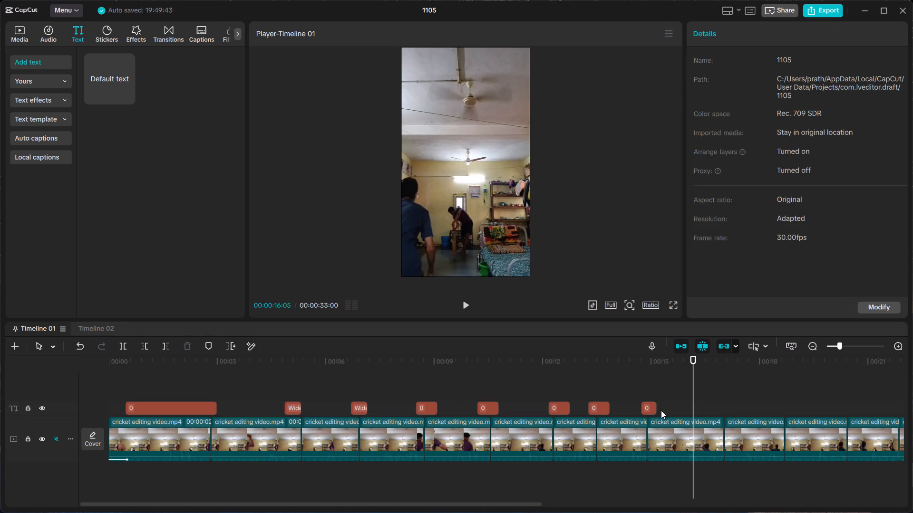
left_click(622, 406)
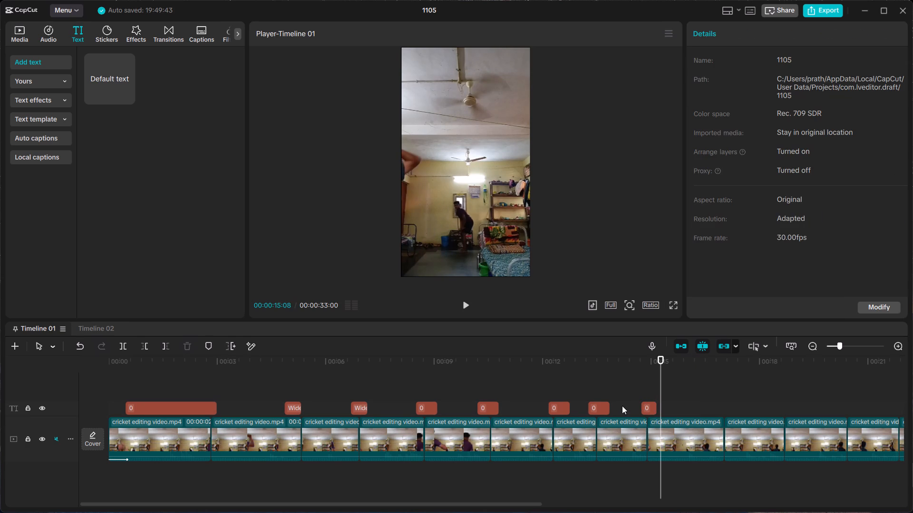
key("space")
key("space")
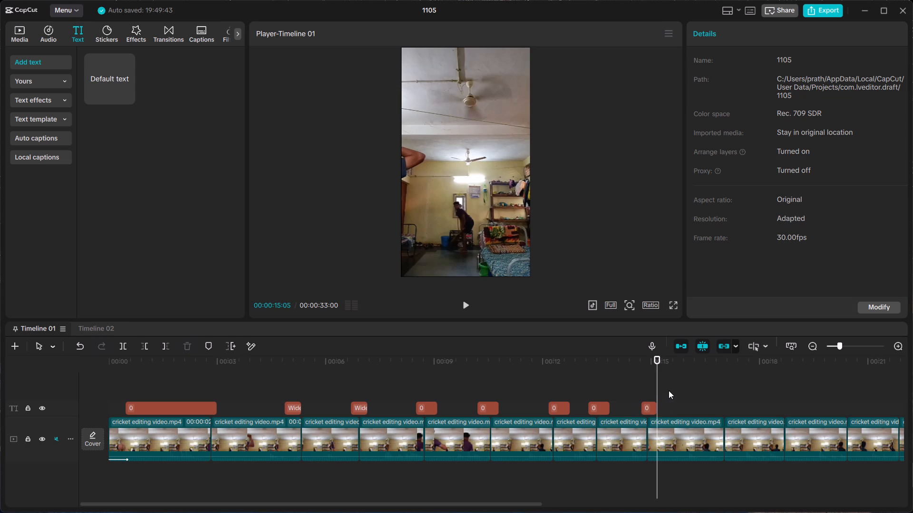
Replay the eighth clip again from 00:00:13:26 into the ninth clip to check when its 0 text appears and ends.
left_click(611, 391)
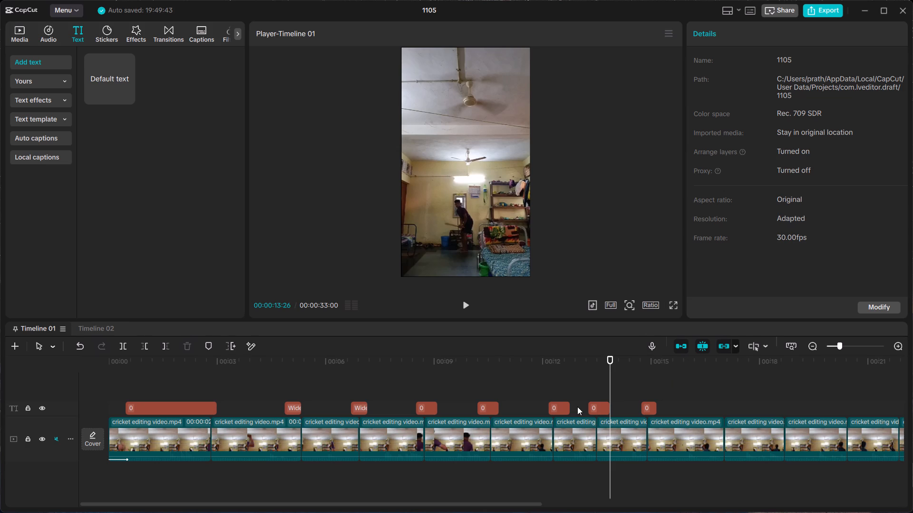
key("space")
key("space")
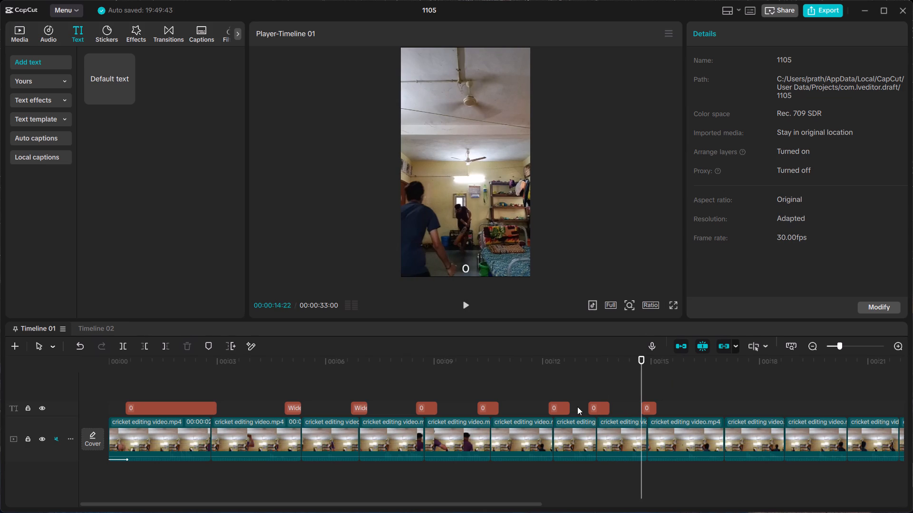
key("space")
key("space")
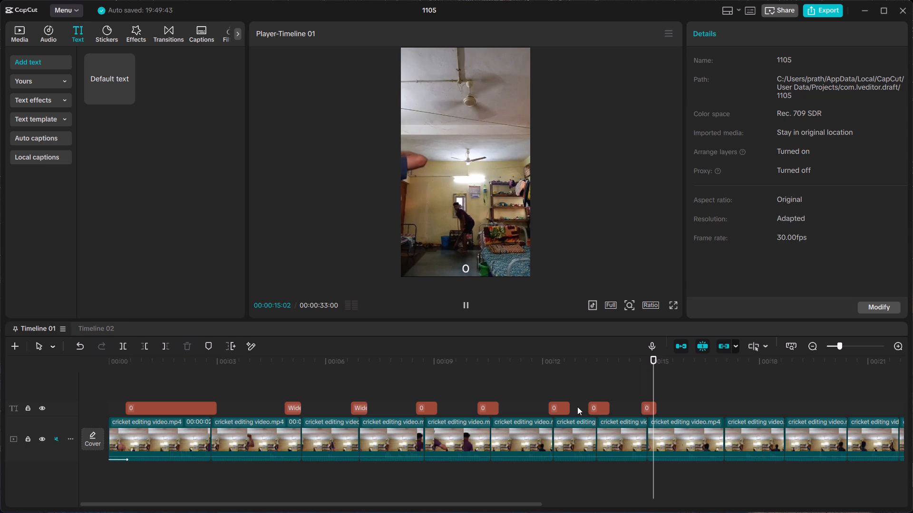
key("space")
key("space")
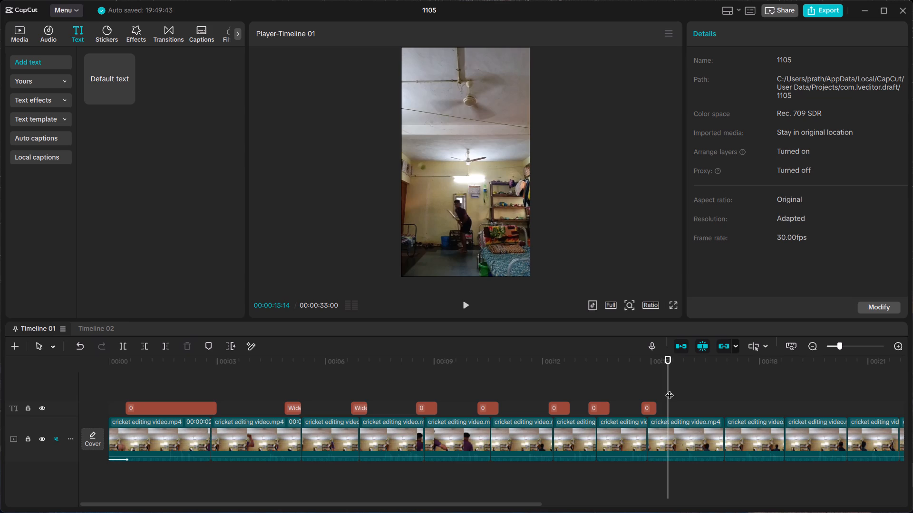
Play the ninth clip from its start at 00:00:14:27 to watch the delivery.
left_click_drag(670, 389, 645, 389)
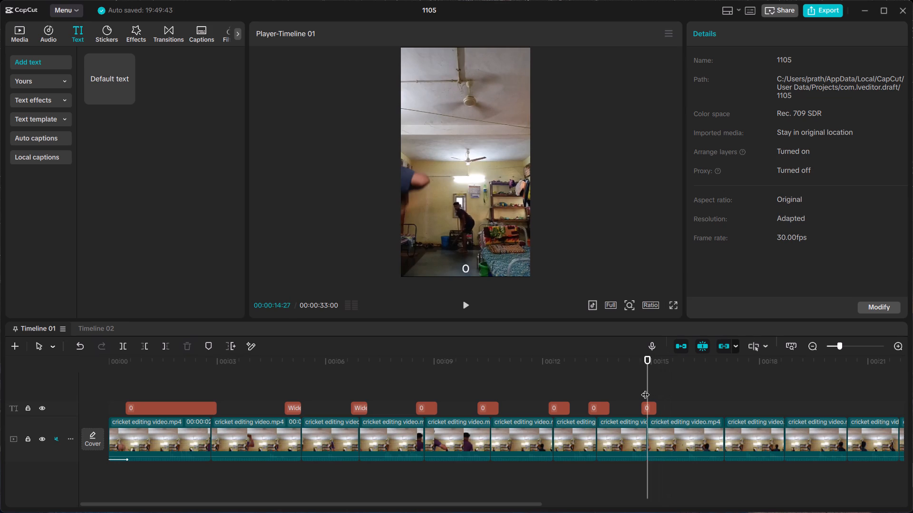
key("space")
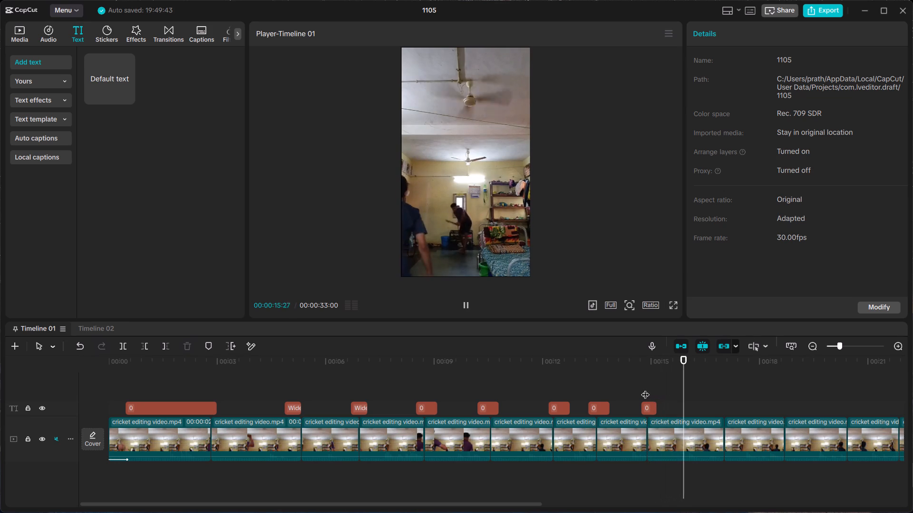
key("space")
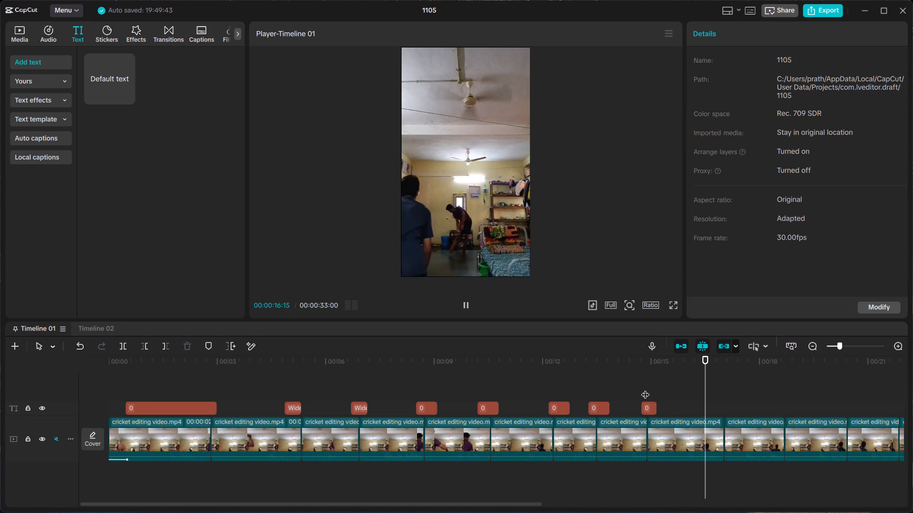
key("space")
key("space")
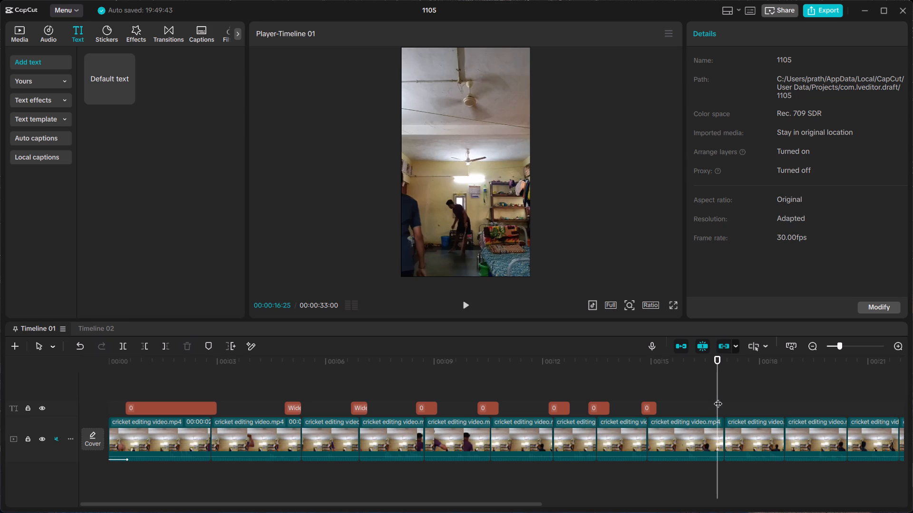
Replay the middle of the ninth clip repeatedly, stepping back to about 00:00:15:26, to examine how the delivery turns out.
left_click_drag(718, 398, 683, 395)
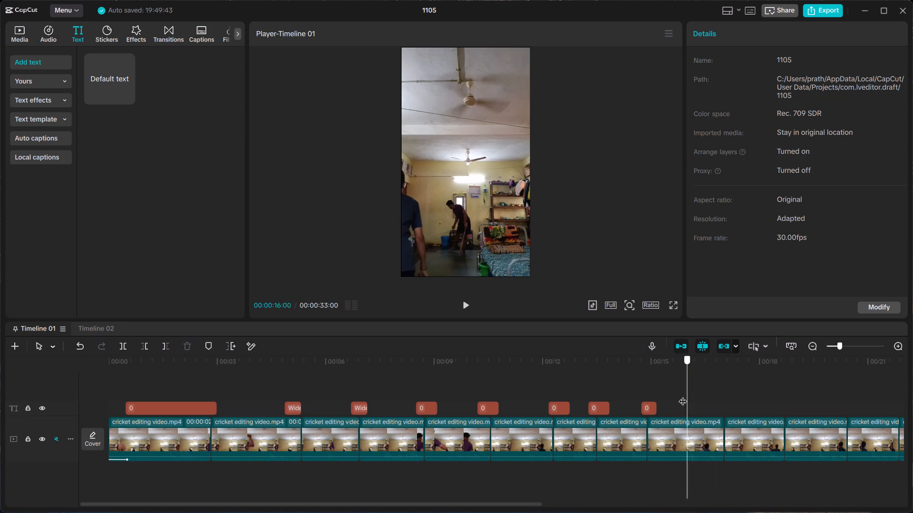
left_click_drag(683, 395, 673, 394)
key("space")
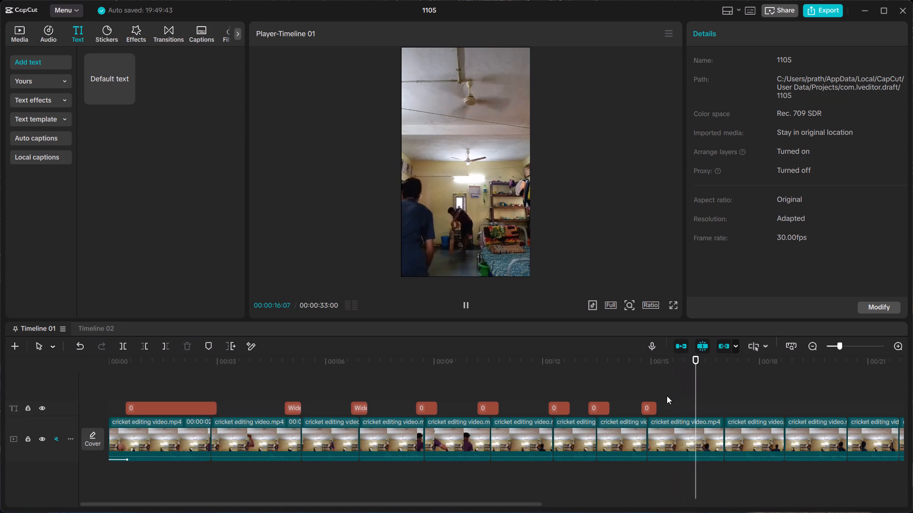
key("Left")
key("Left")
key("Left")
key("Left")
key("Left")
key("Left")
key("Left")
key("Left")
key("Left")
key("Left")
key("Left")
key("Left")
key("Left")
key("Left")
key("Left")
key("Left")
key("Left")
key("Left")
key("Left")
key("Left")
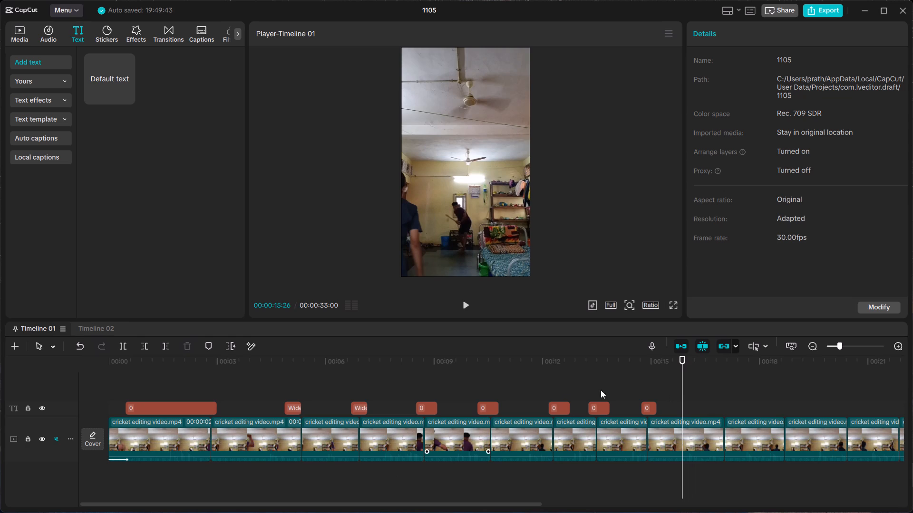
key("space")
key("space")
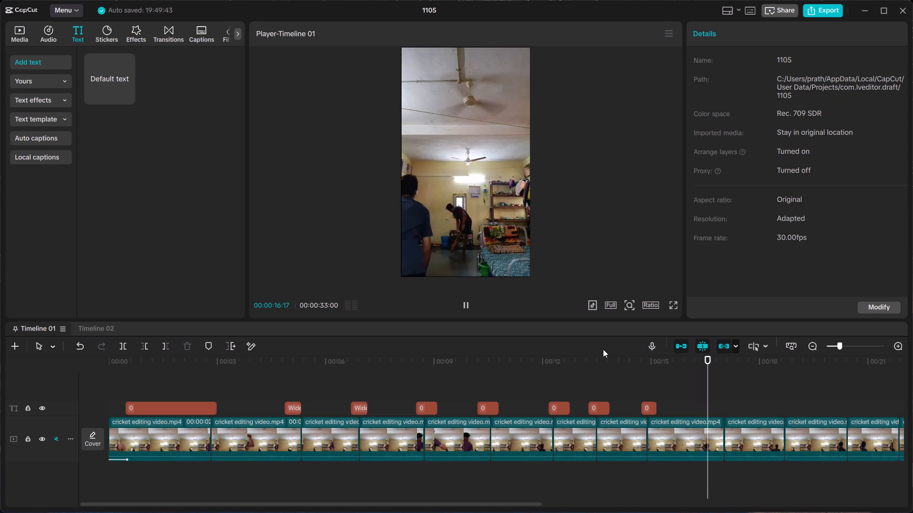
key("Left")
key("Left")
key("Left")
key("Left")
key("Left")
key("Left")
key("Left")
key("Left")
key("Left")
key("Left")
key("Left")
key("Left")
key("Left")
key("Left")
key("Left")
key("Left")
key("Left")
key("Left")
key("Left")
key("Left")
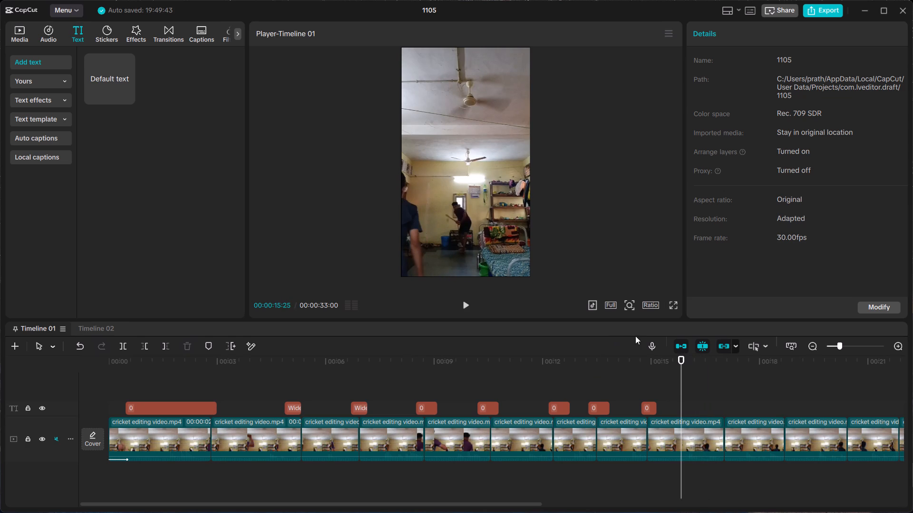
Replay the ninth clip from 00:00:15:11 and again from 00:00:15:28 to its end to examine the outcome and where its call text belongs.
left_click_drag(682, 384, 665, 386)
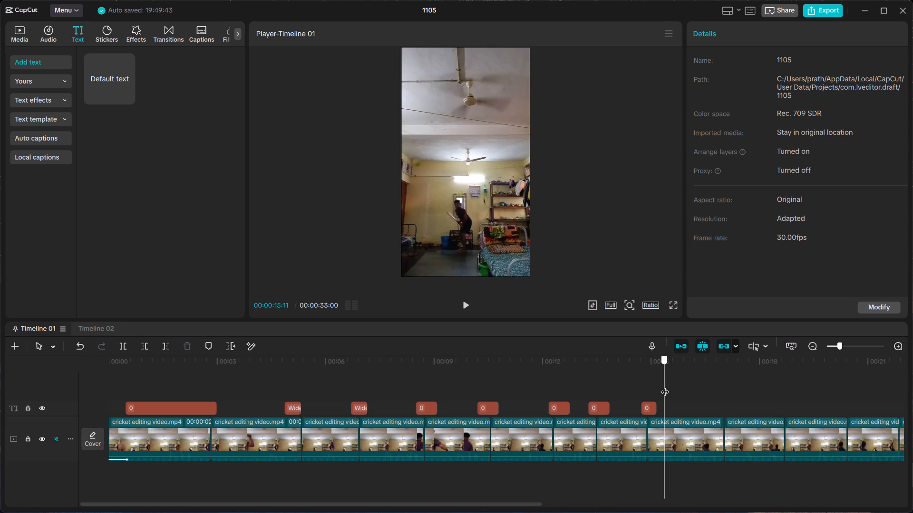
key("space")
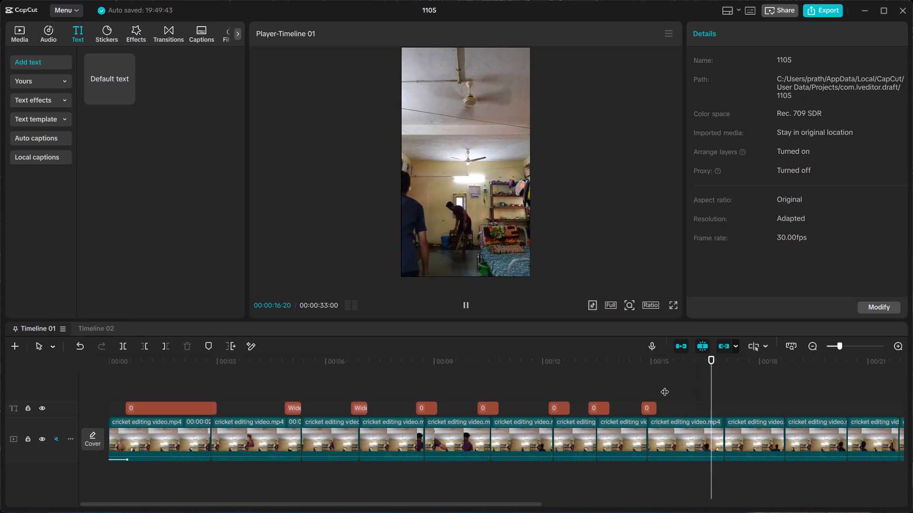
key("space")
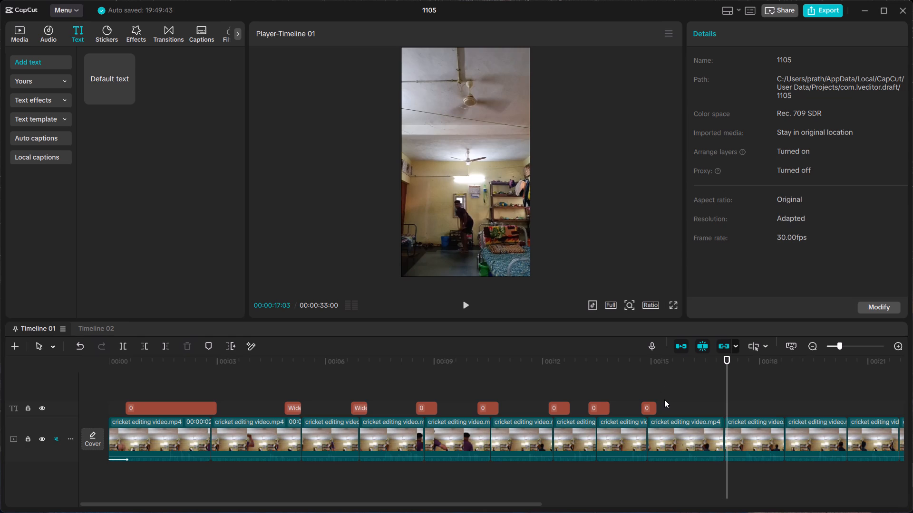
key("Left")
key("Left")
key("Left")
key("Left")
key("Left")
key("Left")
key("Left")
key("Left")
key("Left")
key("Left")
key("Left")
key("Left")
key("Left")
key("Left")
key("Left")
key("Left")
key("Left")
key("Left")
key("Left")
key("Left")
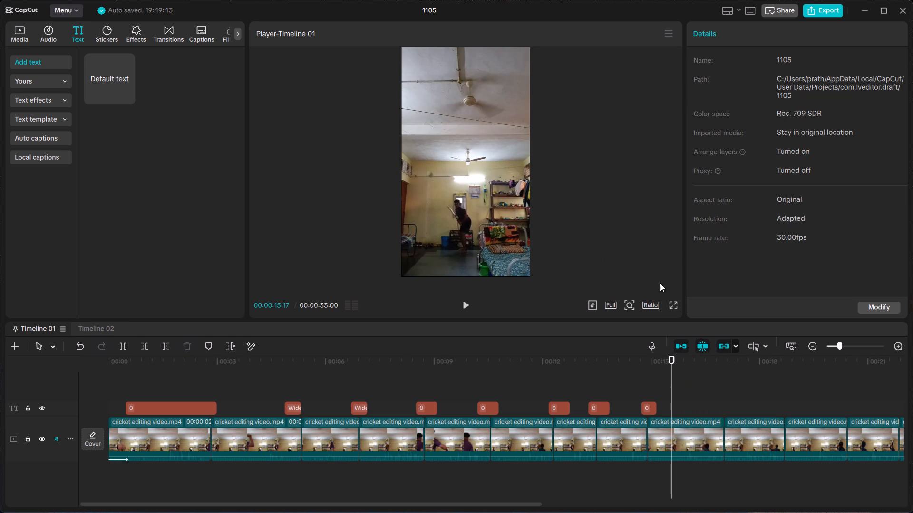
left_click(701, 422)
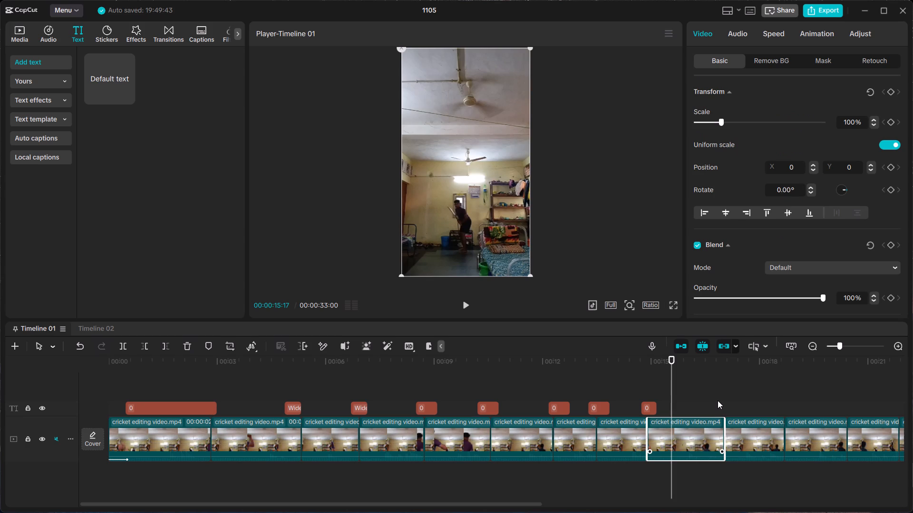
left_click_drag(672, 400, 673, 400)
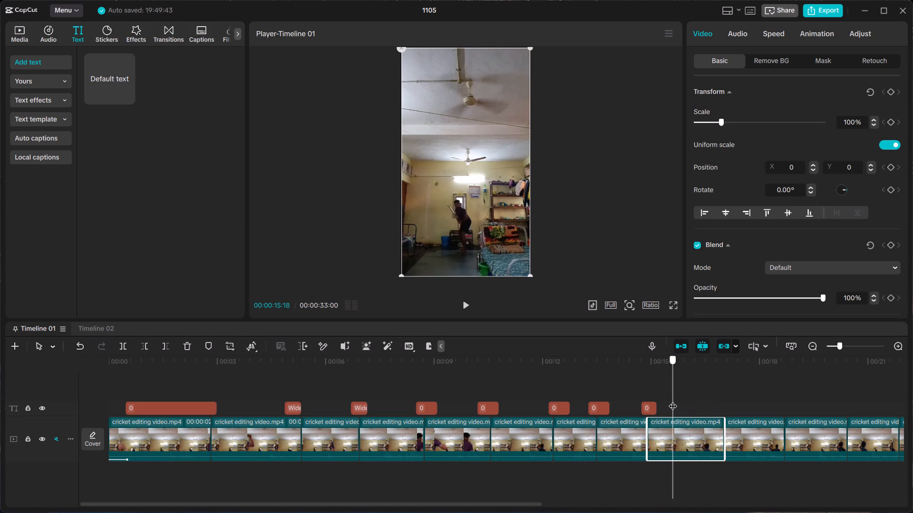
left_click_drag(673, 400, 724, 400)
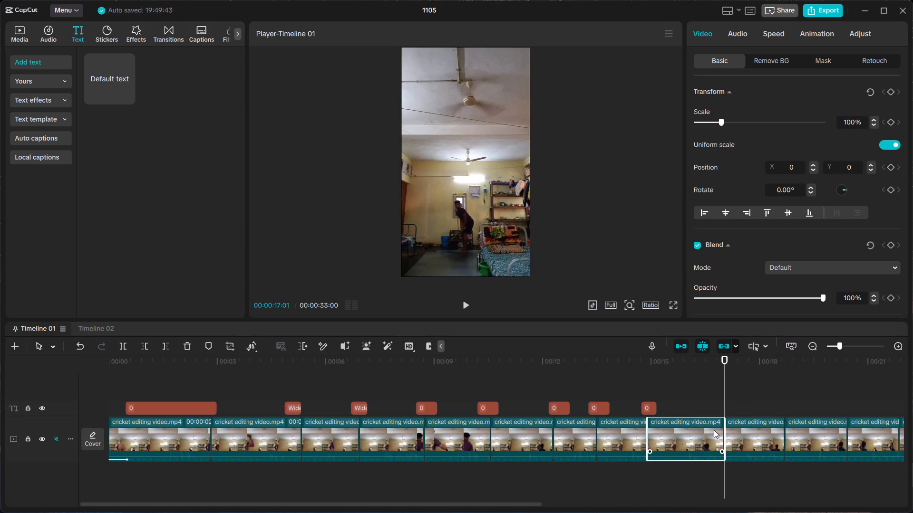
left_click(712, 432)
left_click(685, 387)
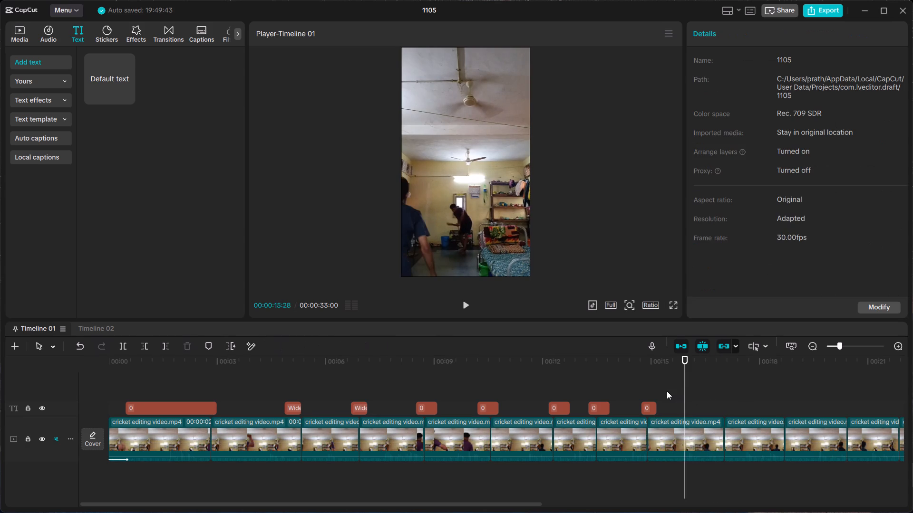
key("space")
key("space")
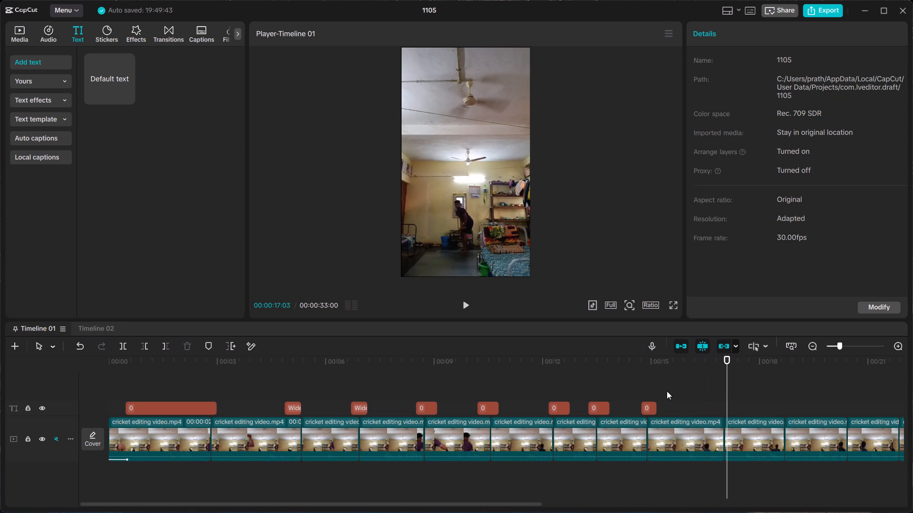
Replay the ninth delivery from 00:00:15:20, stepping back to 00:00:15:25, to determine which call text it needs.
key("Left")
key("Left")
key("Left")
key("Left")
key("Left")
key("Left")
key("Left")
key("Left")
key("Left")
key("Left")
key("Left")
key("Left")
key("Left")
key("Left")
key("Left")
key("Left")
key("Left")
key("Left")
key("Left")
key("Left")
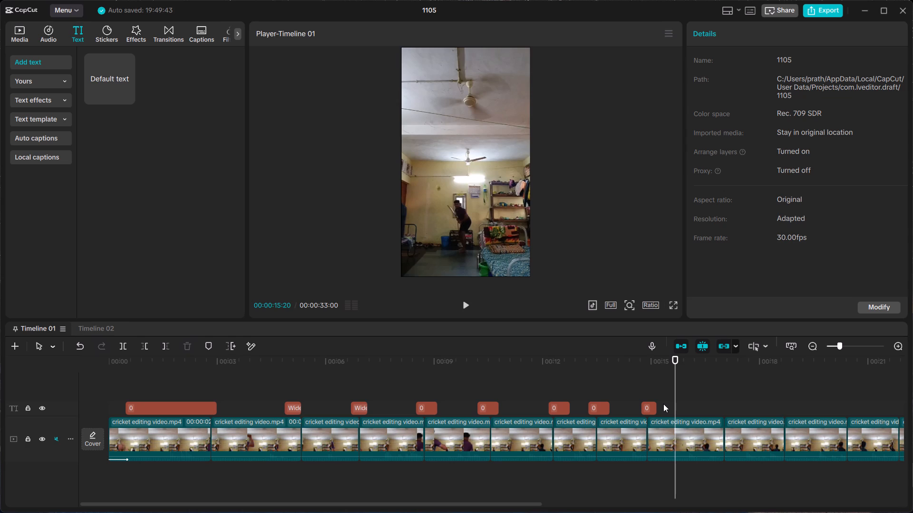
key("space")
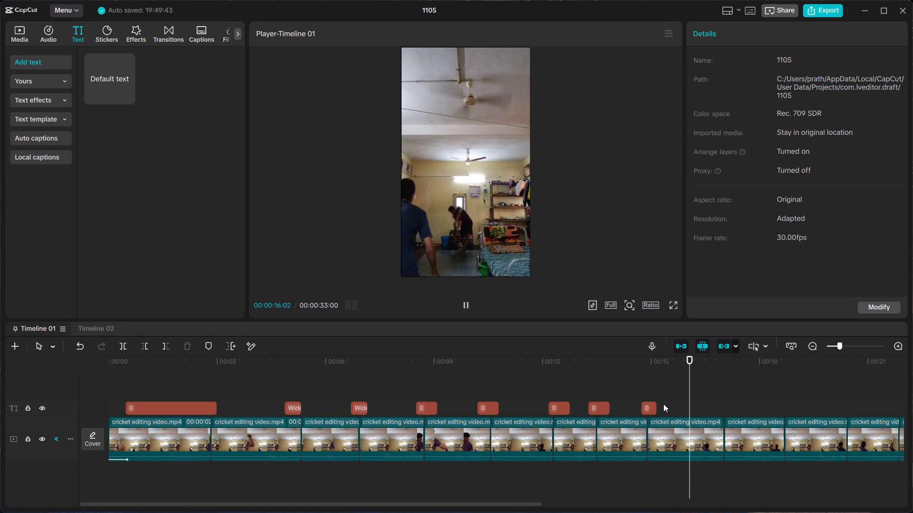
key("space")
key("space")
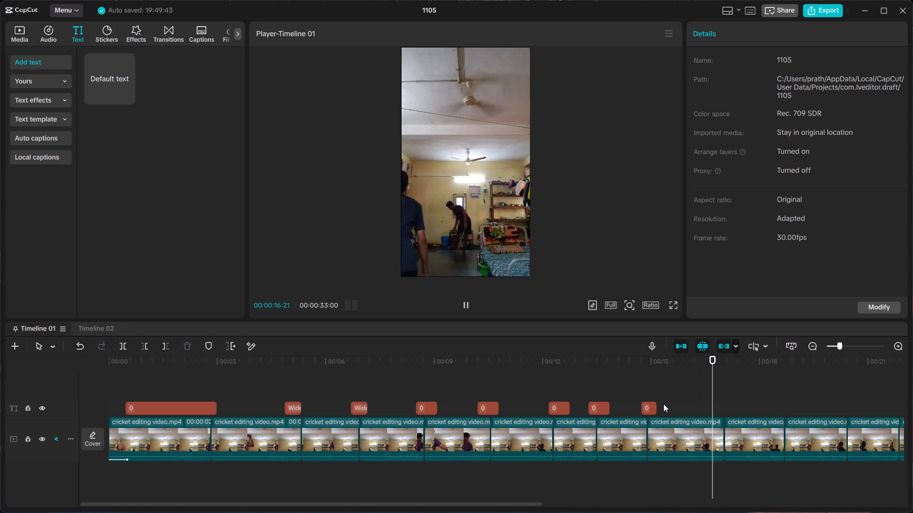
key("Left")
key("Left")
key("Left")
key("Left")
key("Left")
key("Left")
key("Left")
key("Left")
key("Left")
key("Left")
key("Left")
key("Left")
key("Left")
key("Left")
key("Left")
key("Left")
key("Left")
key("Left")
key("Left")
key("Left")
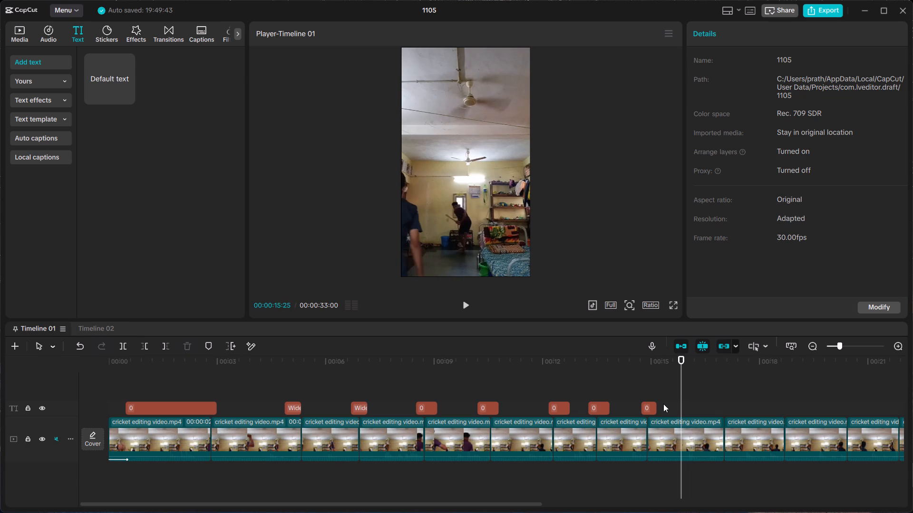
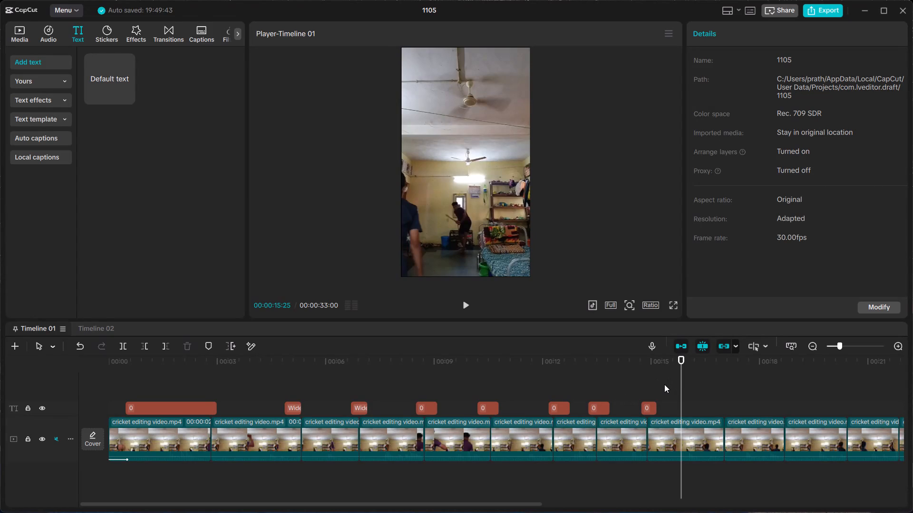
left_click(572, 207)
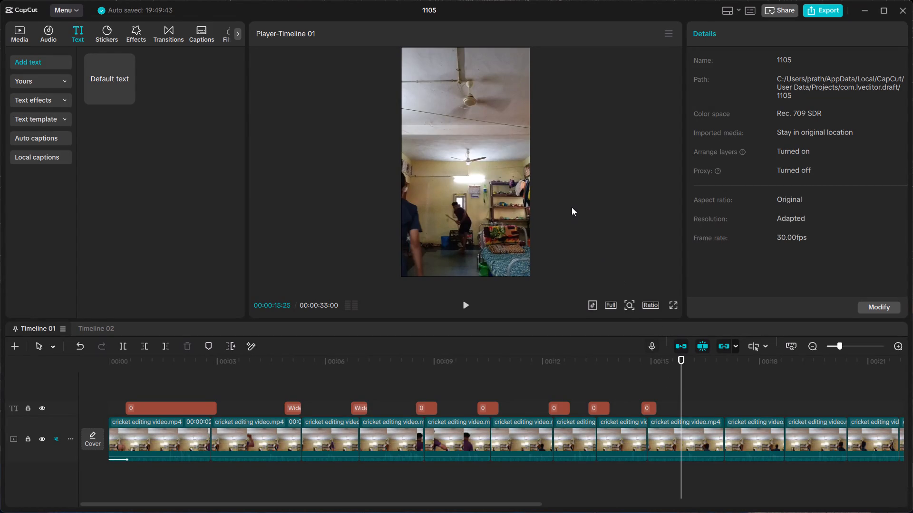
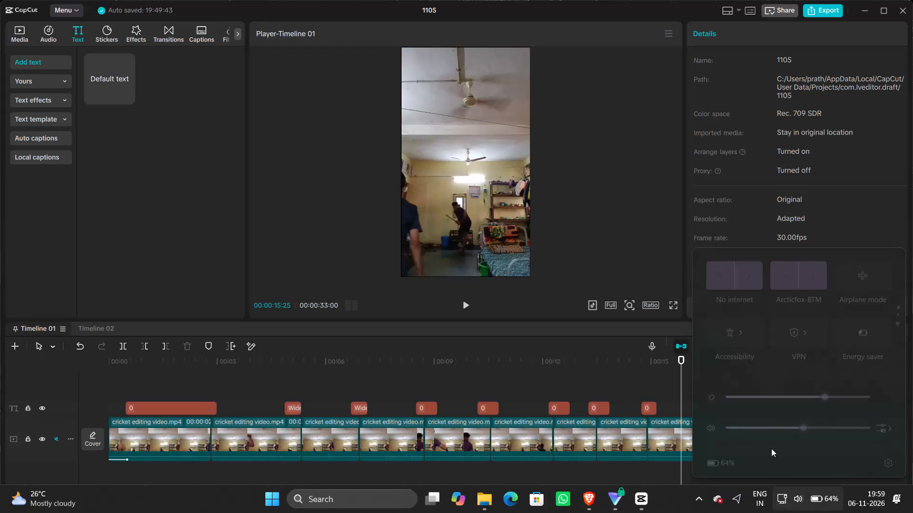
Check the computer's Wi-Fi connection and the Proton VPN connection status, returning to the CapCut project.
left_click(747, 278)
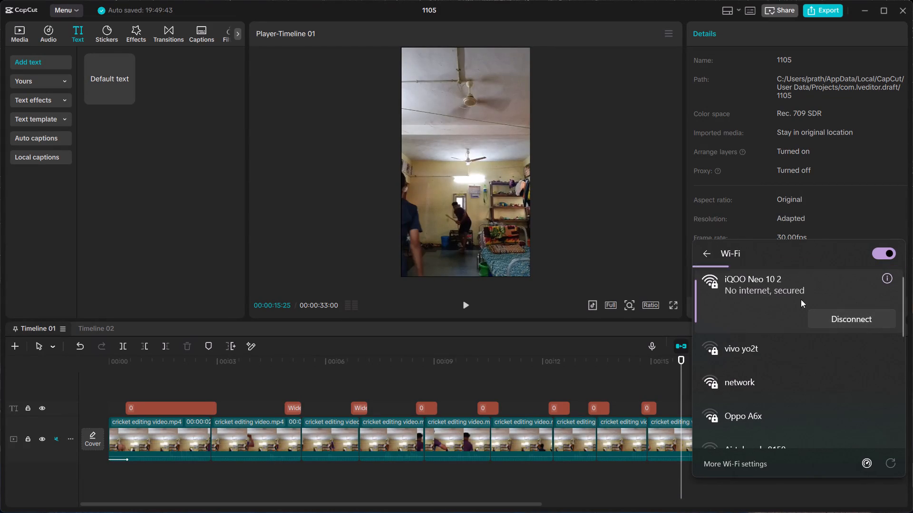
left_click(630, 248)
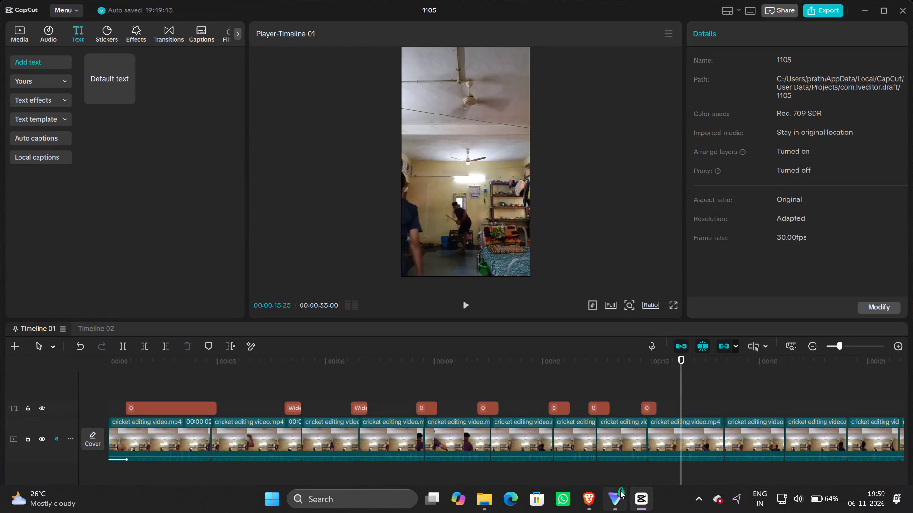
left_click(620, 490)
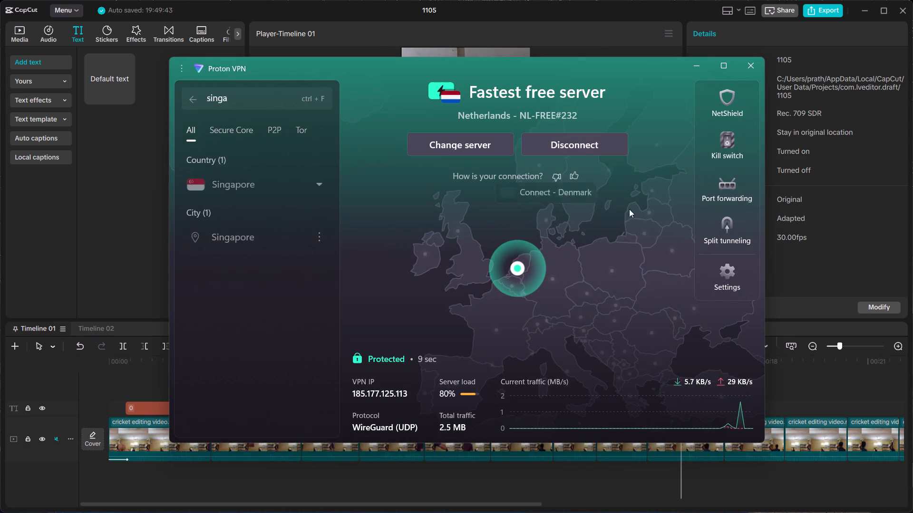
left_click(694, 62)
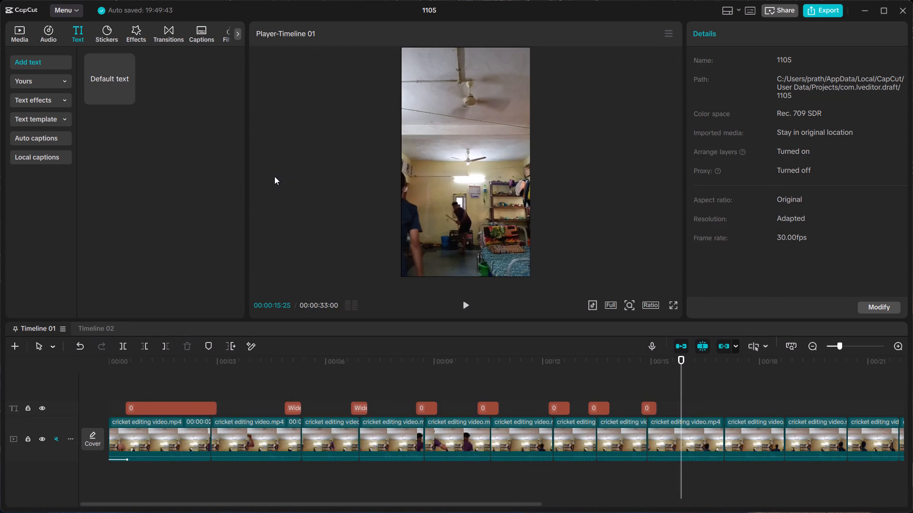
Browse the stickers and the trending transitions, and preview the Horizon Speed transition.
left_click(101, 32)
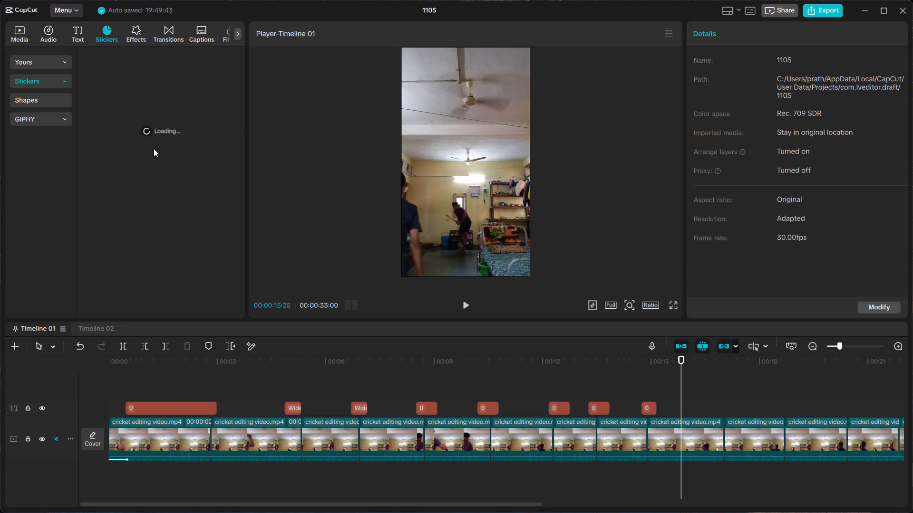
left_click(159, 112)
left_click(173, 35)
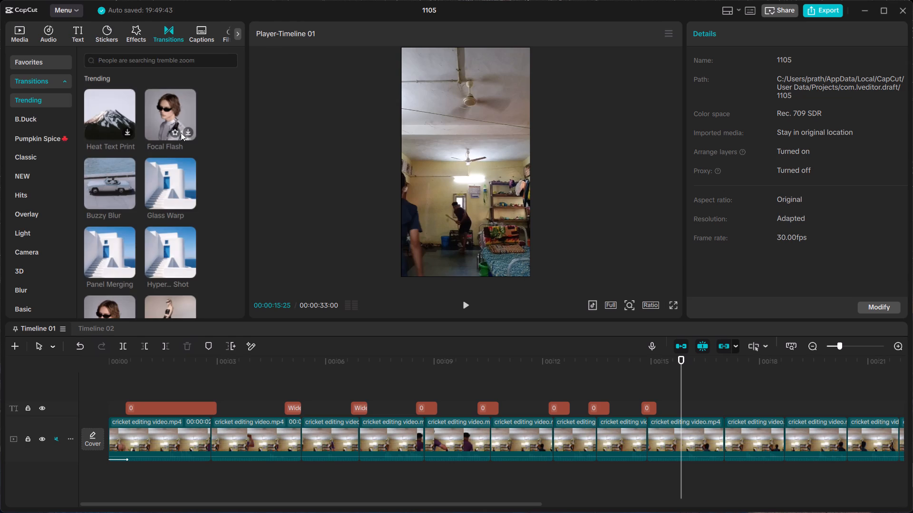
scroll(181, 165, "down", 6)
left_click(177, 155)
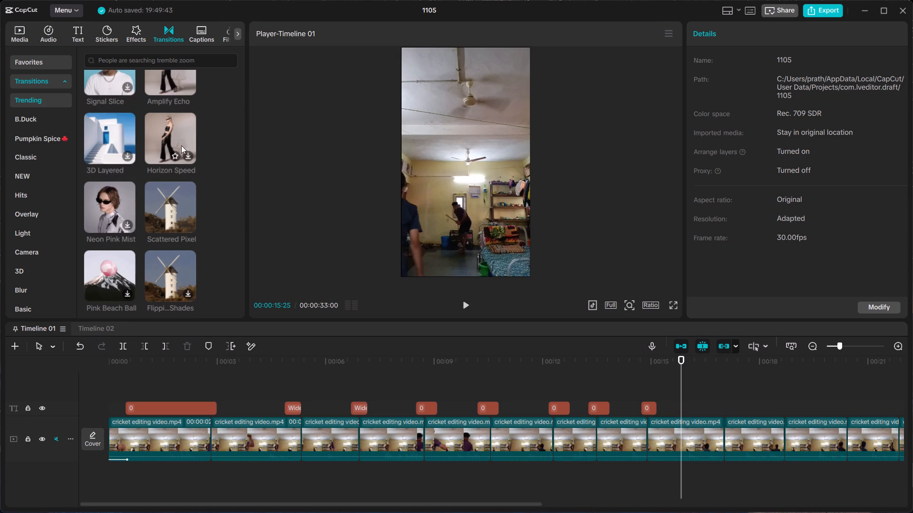
left_click(173, 154)
left_click(178, 129)
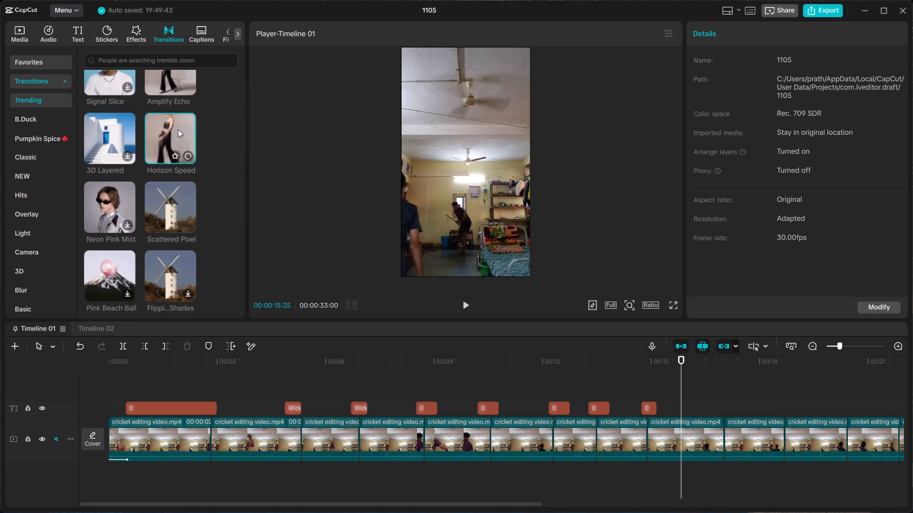
left_click(211, 118)
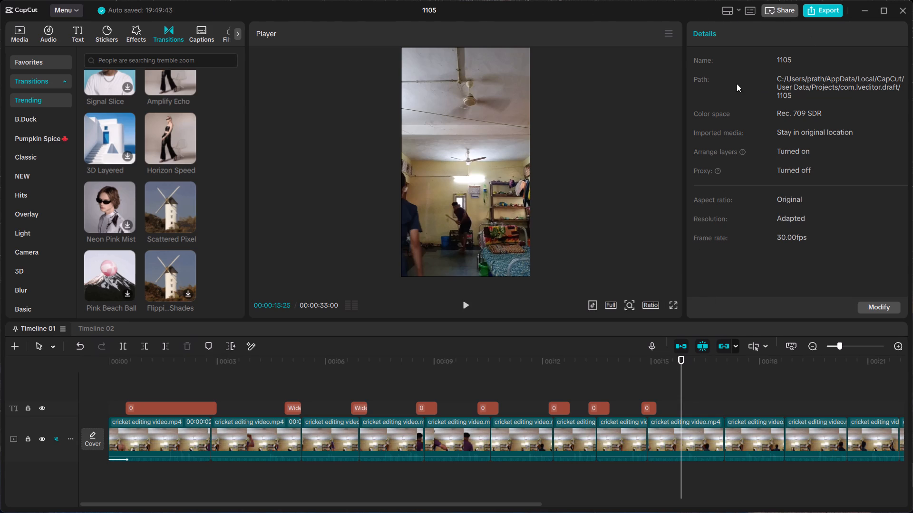
Replay the ninth clip from 00:00:15:25 to its end and step back through it to examine the delivery.
key("space")
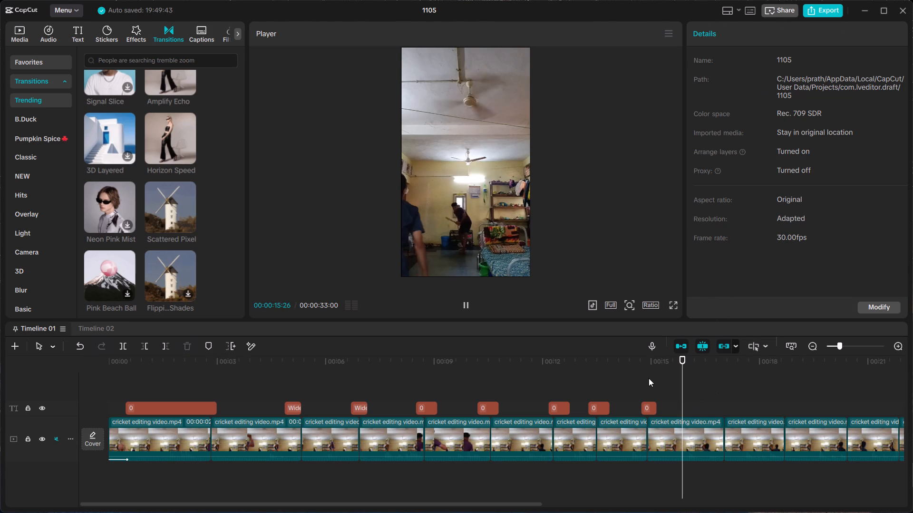
key("space")
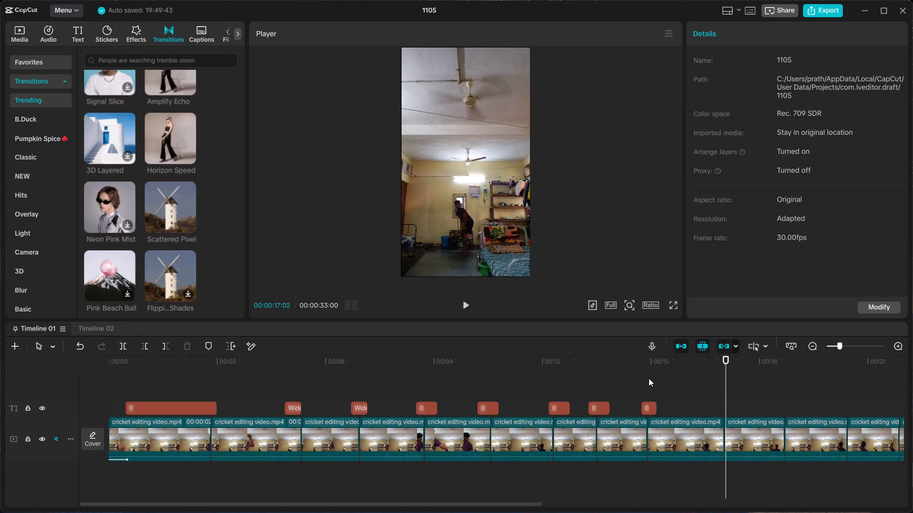
key("Left")
key("Left")
key("Left")
key("Left")
key("Left")
key("Left")
key("Left")
key("Left")
key("Left")
key("Left")
key("Left")
key("Left")
key("Left")
key("Left")
key("Left")
key("Left")
key("Left")
key("Left")
key("Left")
key("Left")
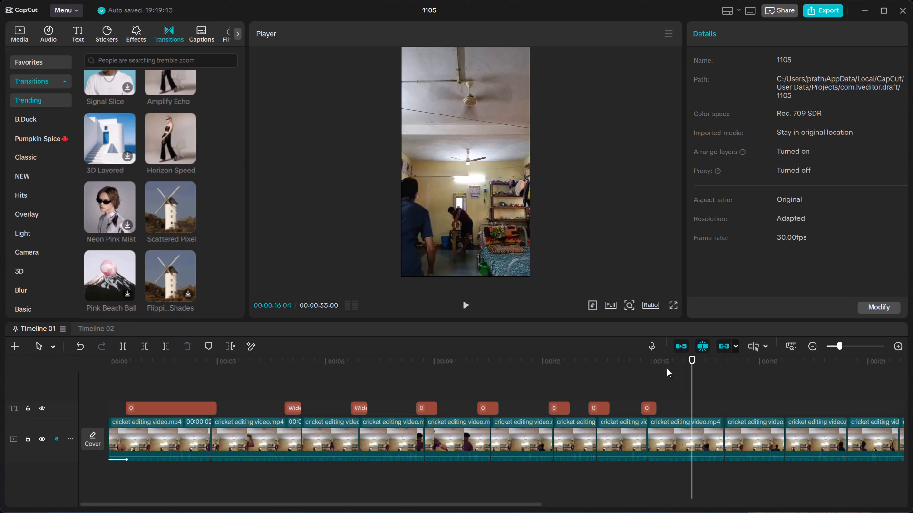
key("space")
key("Left")
key("Left")
key("Left")
key("Left")
key("Left")
key("Left")
key("Left")
key("Left")
key("Left")
key("Left")
key("Left")
key("Left")
key("Left")
key("Left")
key("Left")
key("Left")
key("Left")
key("Left")
key("Left")
key("Left")
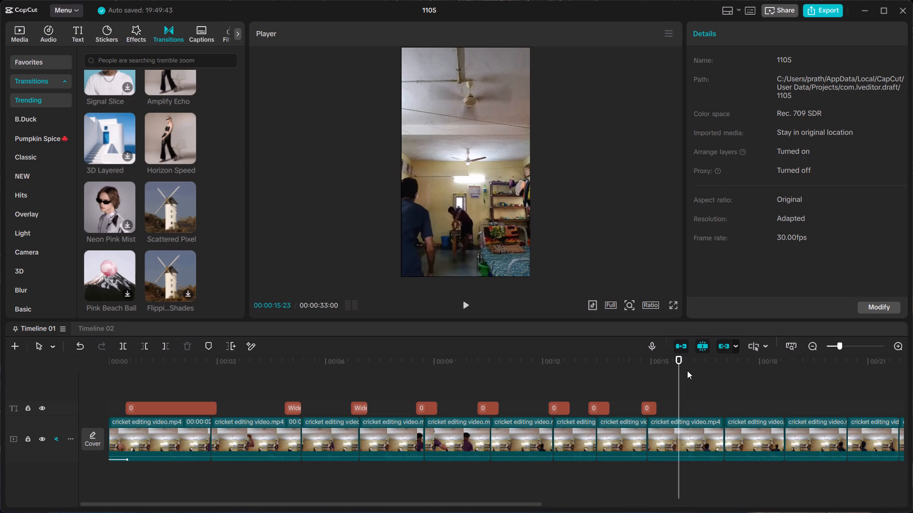
Replay the ninth clip from about 00:00:15:13 and again from about 00:00:15:19 to judge how the delivery turns out.
key("space")
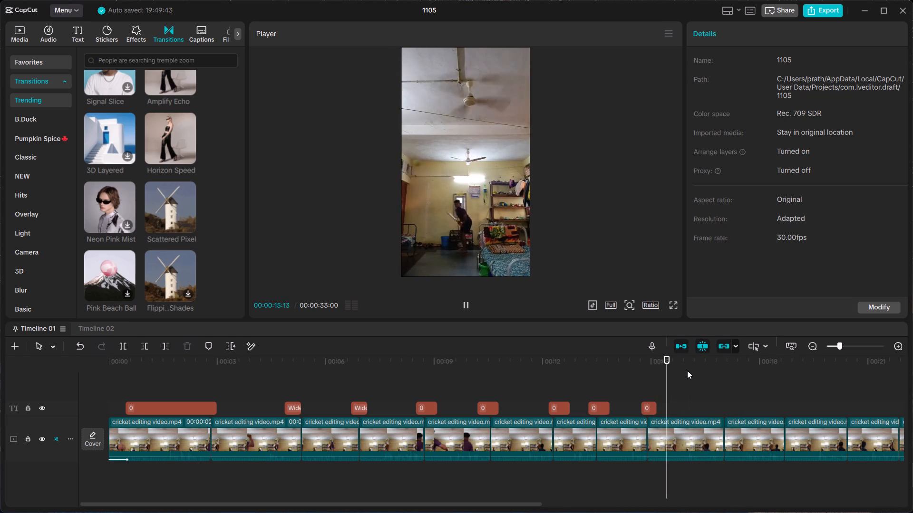
key("space")
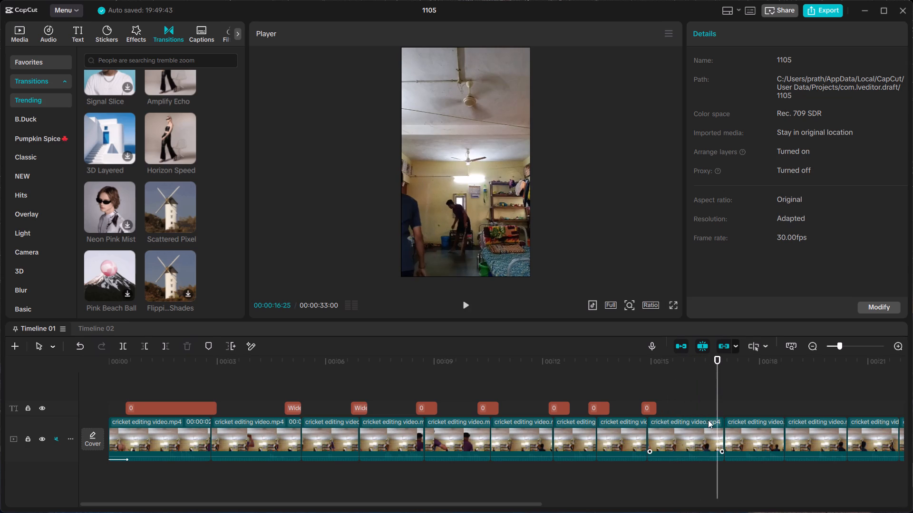
key("Left")
key("Left")
key("Left")
key("Left")
key("Left")
key("Left")
key("Left")
key("Left")
key("Left")
key("Left")
key("Left")
key("Left")
key("Left")
key("Left")
key("Left")
key("Left")
key("Left")
key("Left")
key("Left")
key("Left")
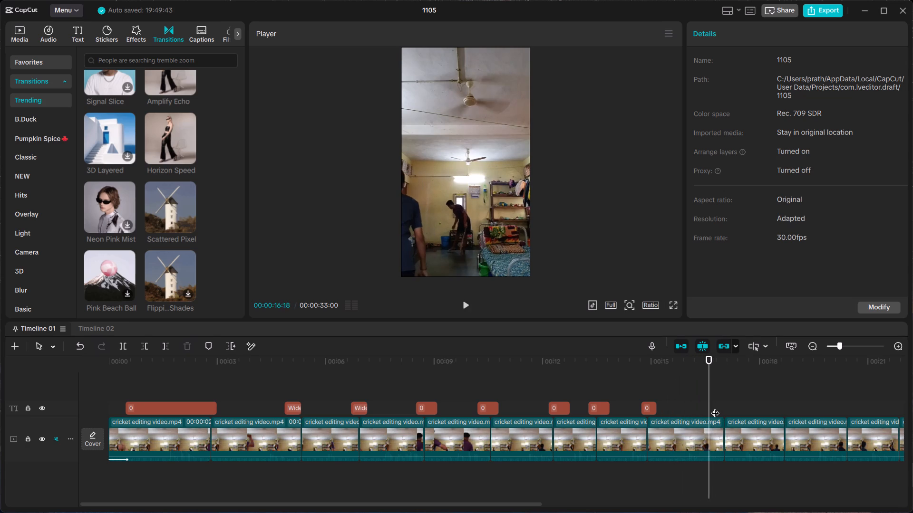
key("space")
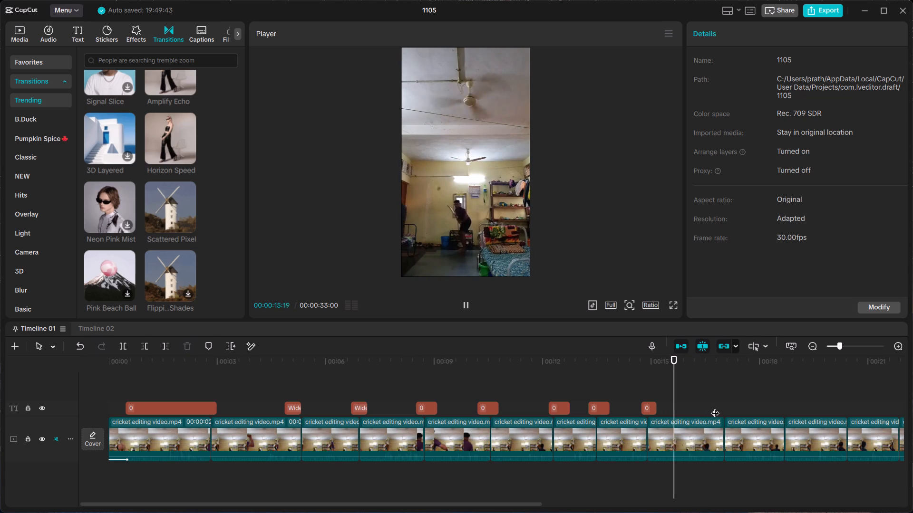
key("space")
key("space")
key("space")
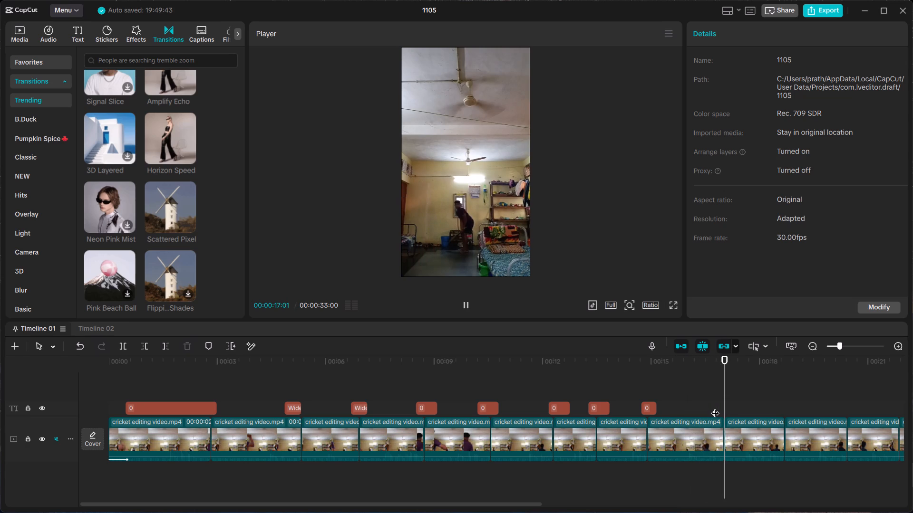
Step back from the ninth clip's end to about 00:00:16:10 to examine where its call text belongs.
key("Left")
key("Left")
key("Left")
key("Left")
key("Left")
key("Left")
key("Left")
key("Left")
key("Left")
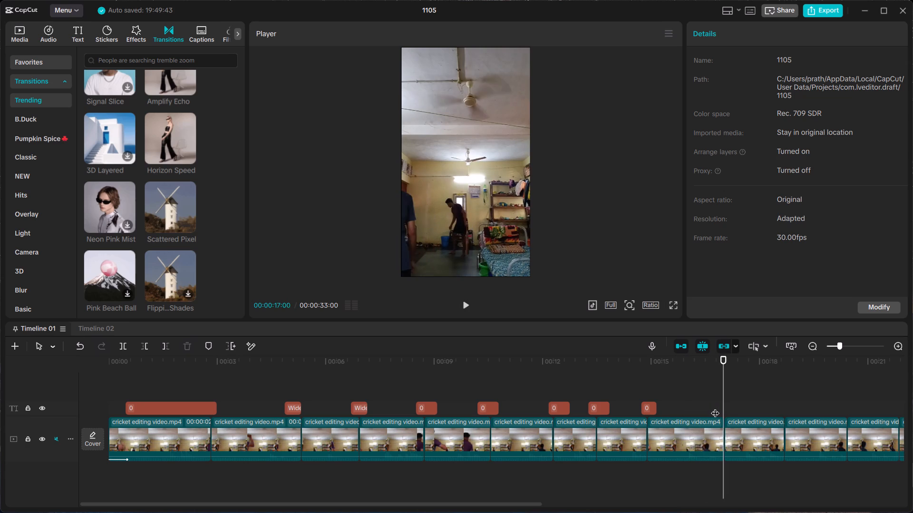
key("Left")
key("Left")
key("Left")
key("Left")
key("Left")
key("Left")
key("Left")
key("Left")
key("Left")
key("Left")
key("Left")
key("Left")
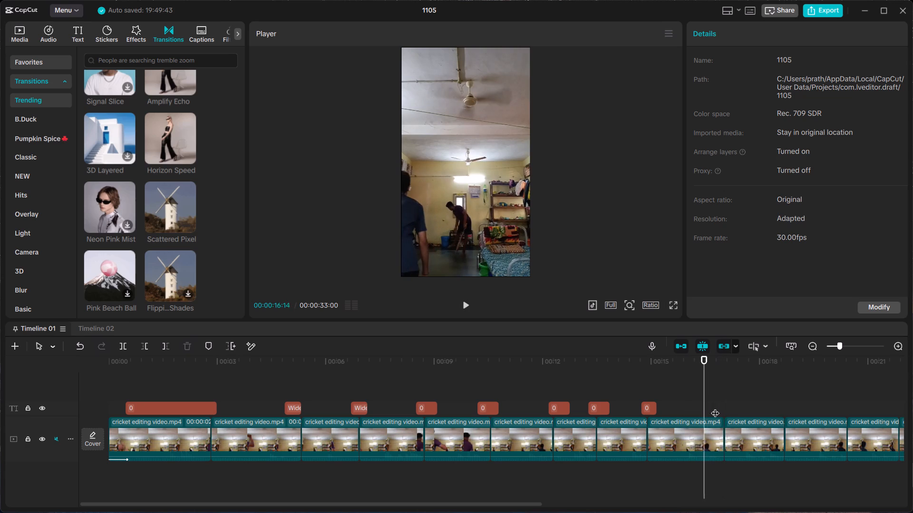
Copy the 0 text near 00:00:15 and paste it at 00:00:16:25 near the end of the ninth clip.
left_click(645, 407)
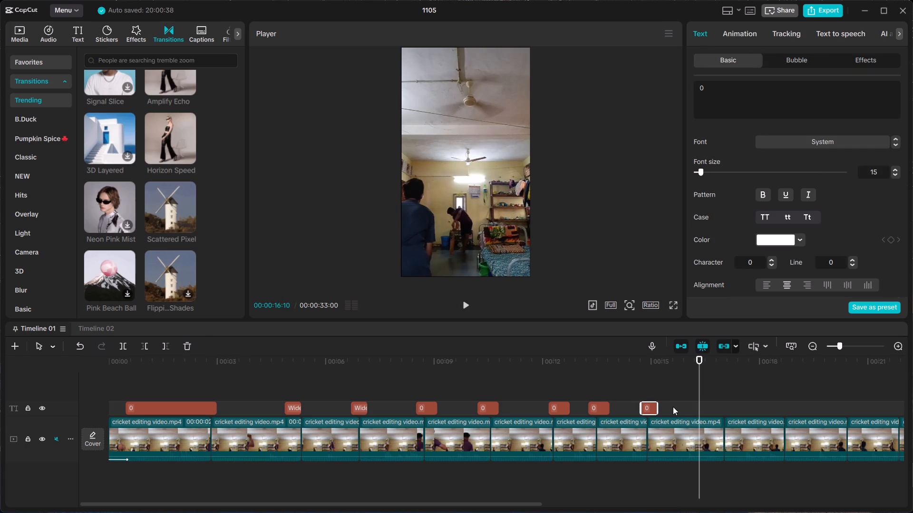
key("ctrl+c")
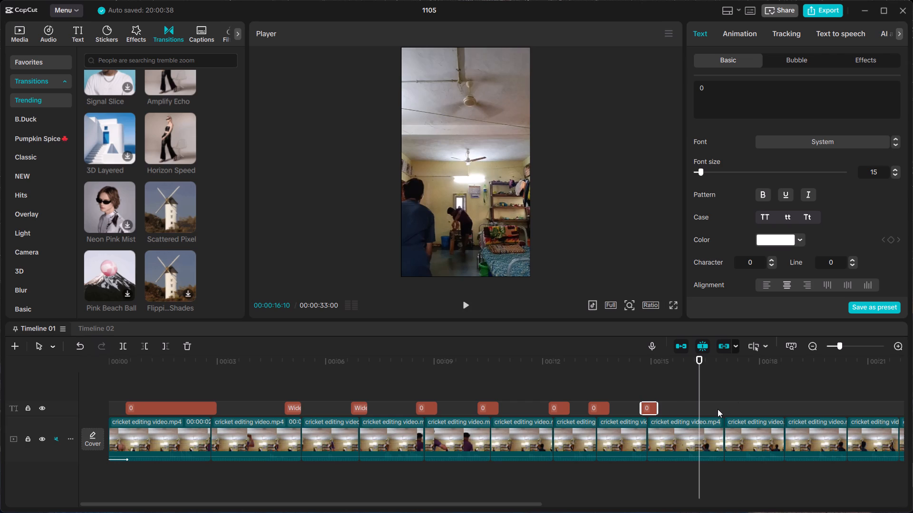
left_click(717, 409)
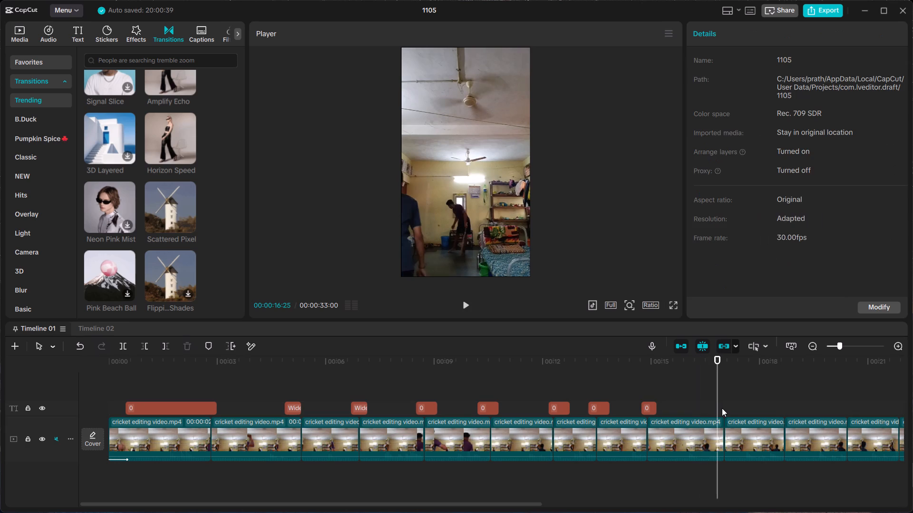
key("ctrl+v")
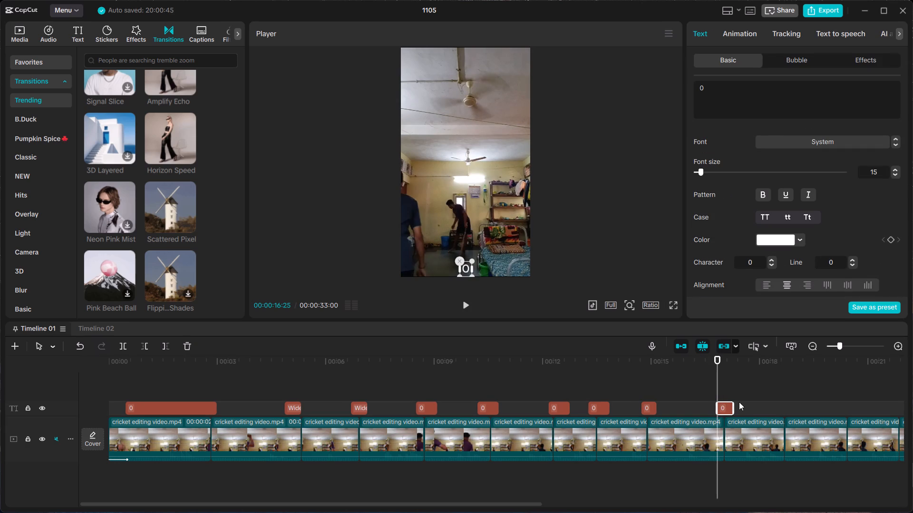
Replay the ninth clip into the tenth, up to 00:00:17:20, to check the timing of the new 0 text.
left_click_drag(716, 387, 627, 385)
key("space")
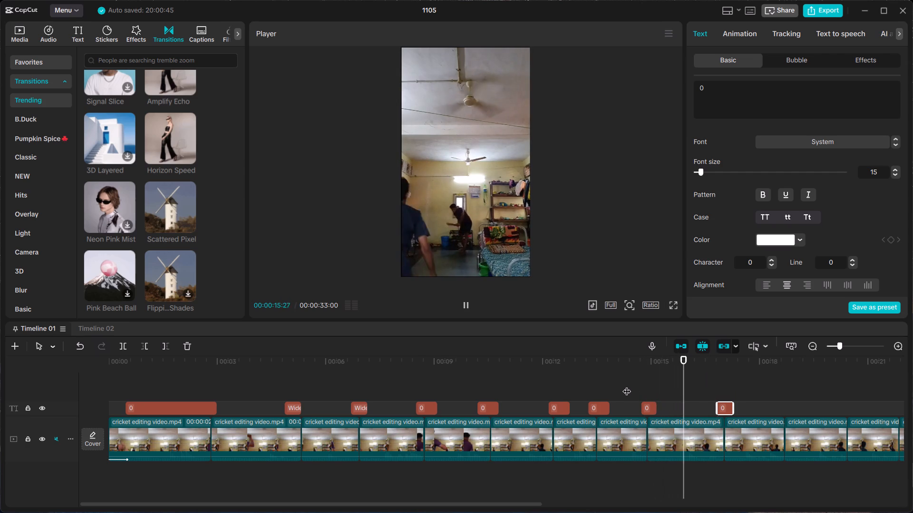
key("space")
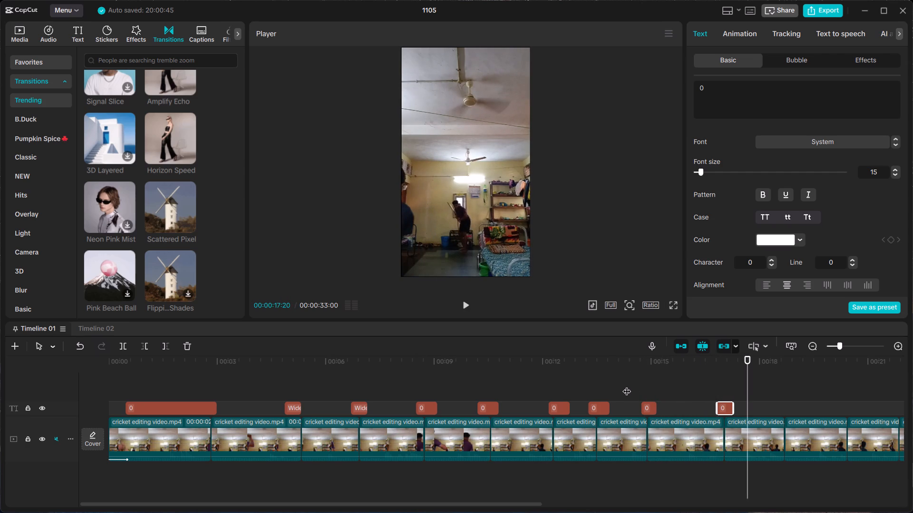
Step back from 00:00:18:05 to the start of the tenth clip near 00:00:17:04 and play its delivery.
left_click(766, 386)
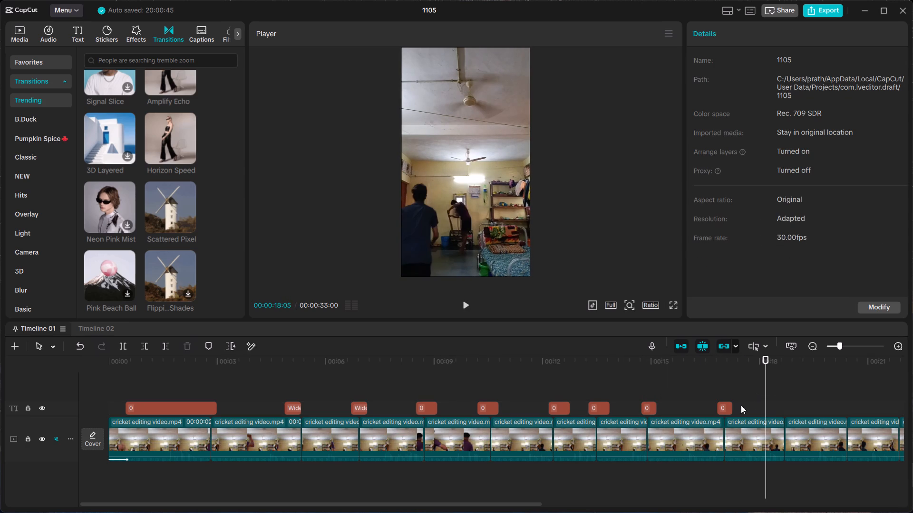
key("Left")
key("Left")
key("Left")
key("Left")
key("Left")
key("Left")
key("Left")
key("Left")
key("Left")
key("Left")
key("Left")
key("Left")
key("Left")
key("Left")
key("Left")
key("Left")
key("Left")
key("Left")
key("Left")
key("Left")
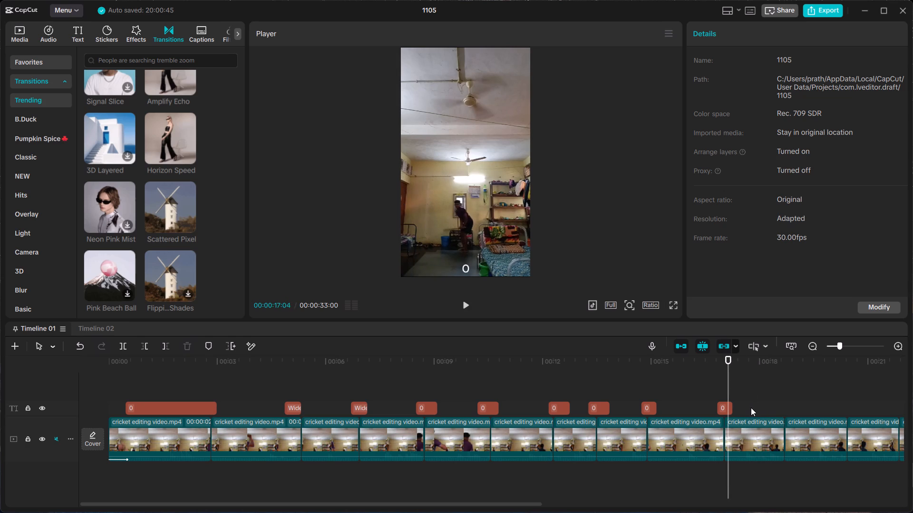
key("space")
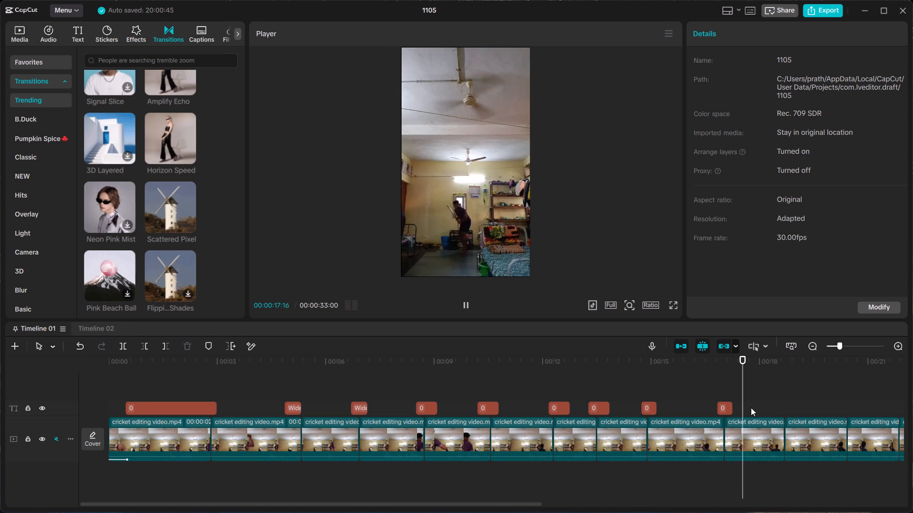
key("space")
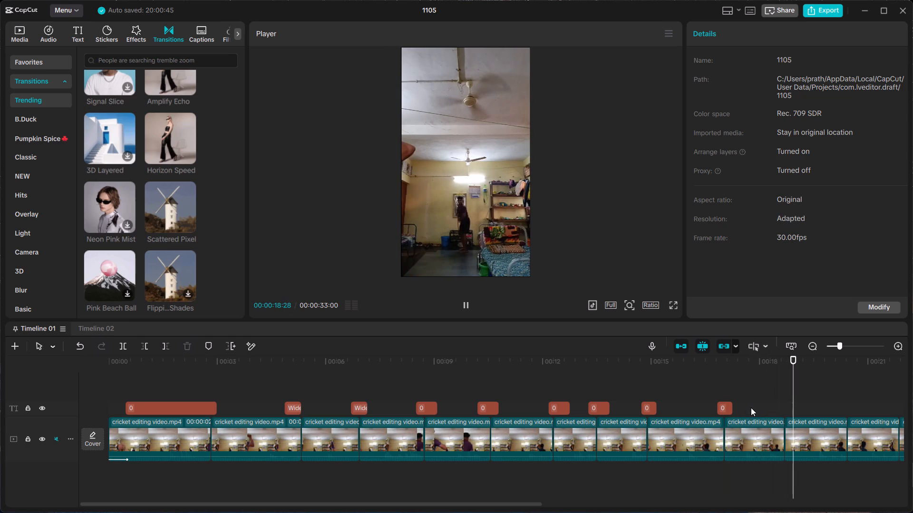
Step back from 00:00:18:28 and replay the tenth clip's delivery.
key("Left")
key("Left")
key("Left")
key("Left")
key("Left")
key("Left")
key("Left")
key("Left")
key("Left")
key("Left")
key("Left")
key("Left")
key("Left")
key("Left")
key("Left")
key("Left")
key("Left")
key("Left")
key("Left")
key("Left")
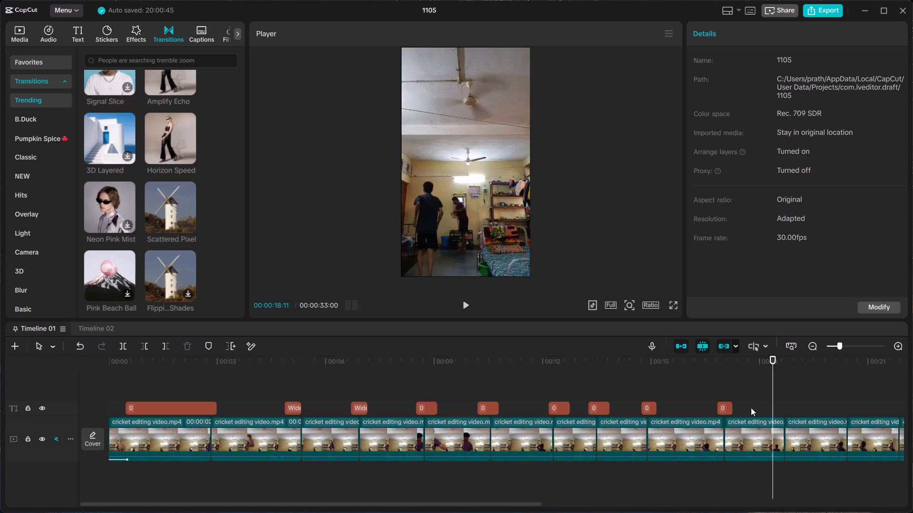
key("space")
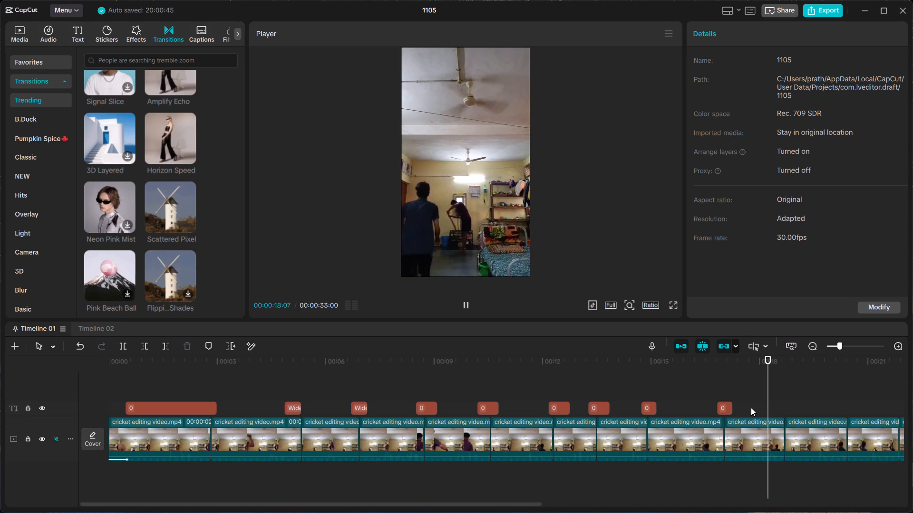
Step back through the tenth clip again and replay its delivery to judge the call.
key("Left")
key("Left")
key("Left")
key("Left")
key("Left")
key("Left")
key("Left")
key("Left")
key("Left")
key("Left")
key("Left")
key("Left")
key("Left")
key("Left")
key("Left")
key("Left")
key("Left")
key("Left")
key("Left")
key("Left")
key("Left")
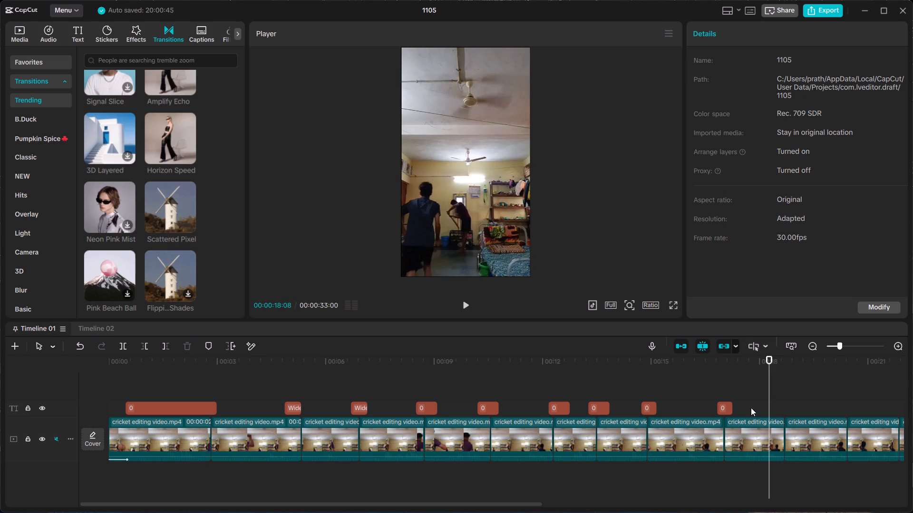
key("space")
Step back to 00:00:16:25 and play the whole tenth clip through to 00:00:18:23 to find where its call text belongs.
key("Left")
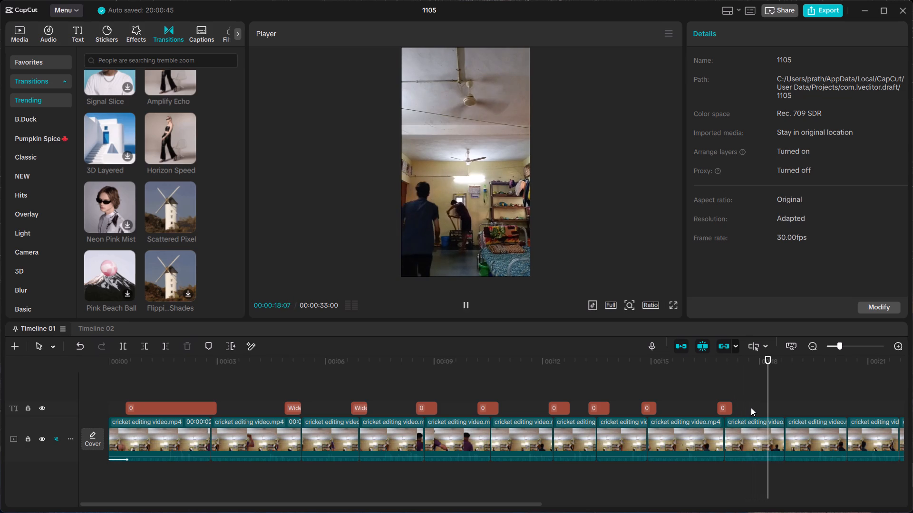
key("Left")
key("Left")
key("Left")
key("Left")
key("Left")
key("Left")
key("Left")
key("Left")
key("Left")
key("Left")
key("Left")
key("Left")
key("Left")
key("Left")
key("Left")
key("Left")
key("Left")
key("Left")
key("Left")
key("Left")
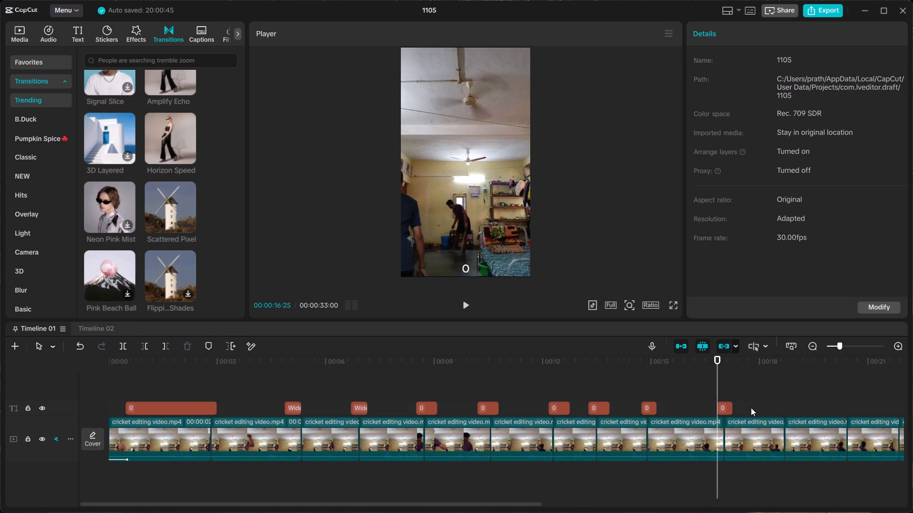
key("space")
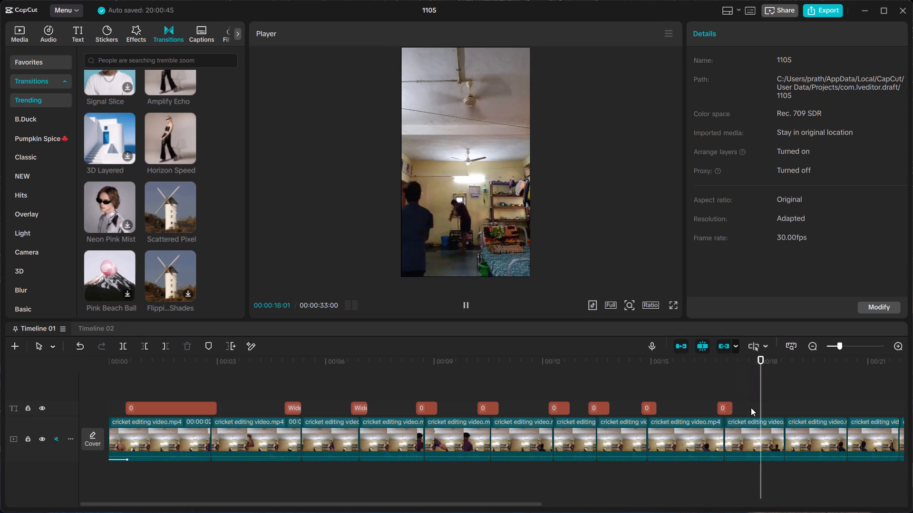
key("space")
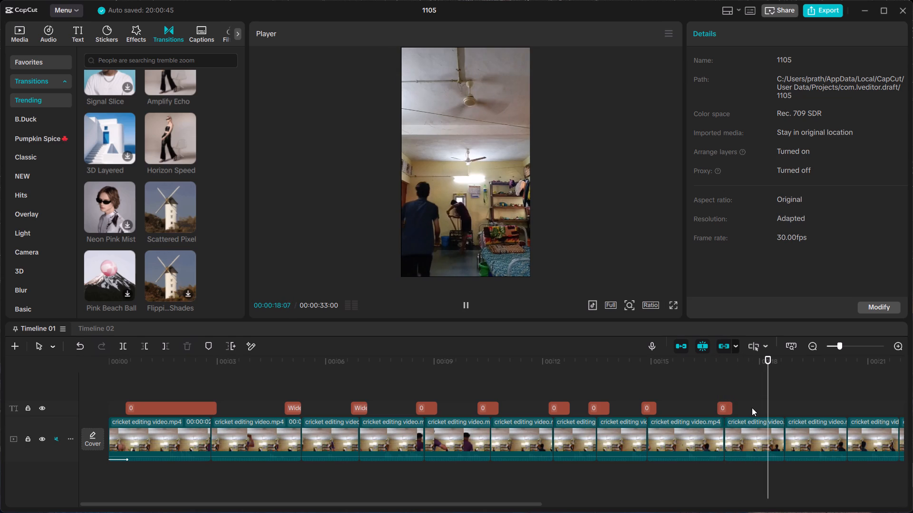
key("space")
key("space")
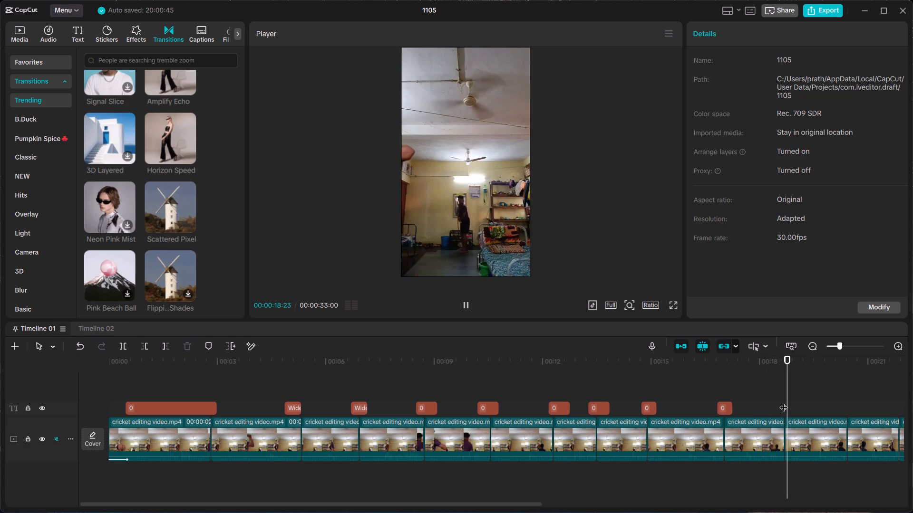
Add a default text at 00:00:18:16 near the end of the tenth clip and change its content to 0.
left_click(725, 408)
key("ctrl+c")
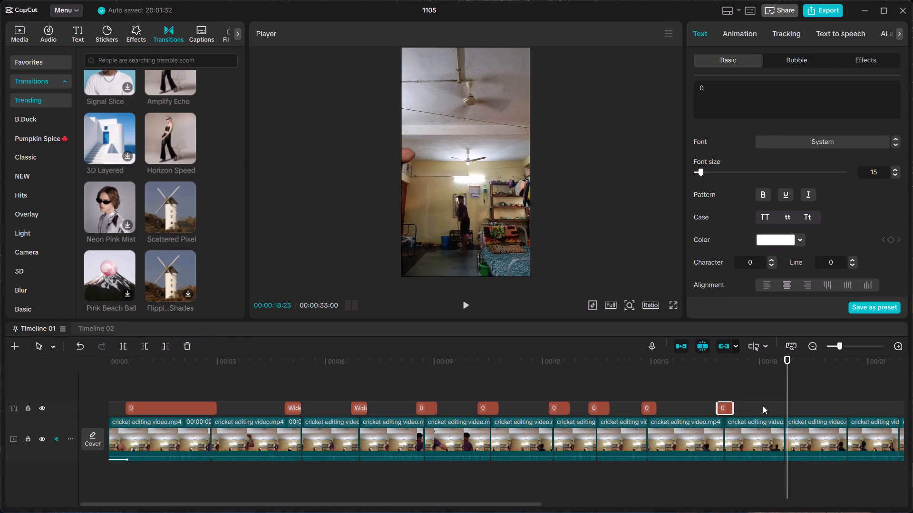
left_click(782, 406)
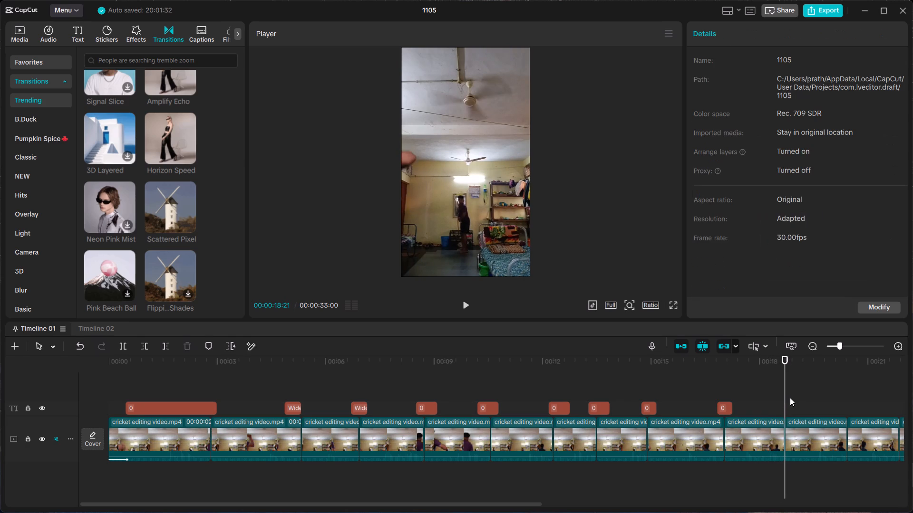
left_click_drag(787, 396, 778, 396)
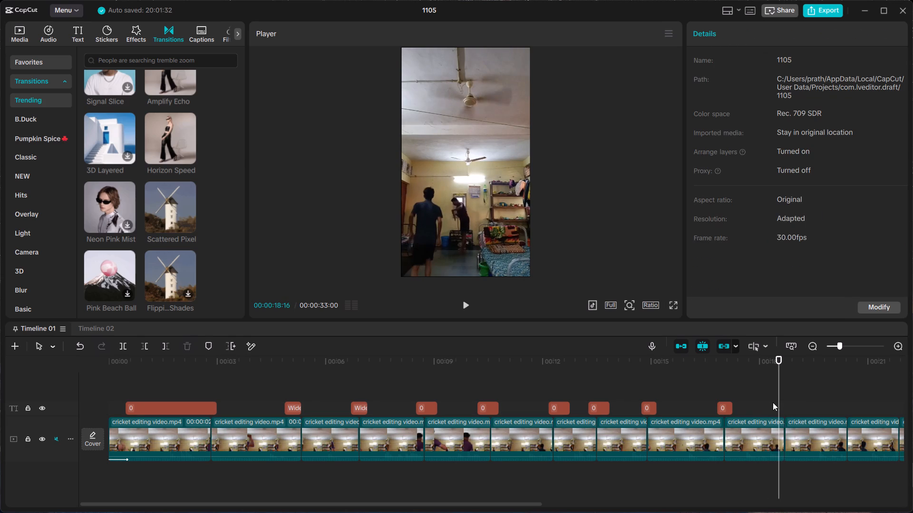
left_click(84, 38)
left_click(100, 77)
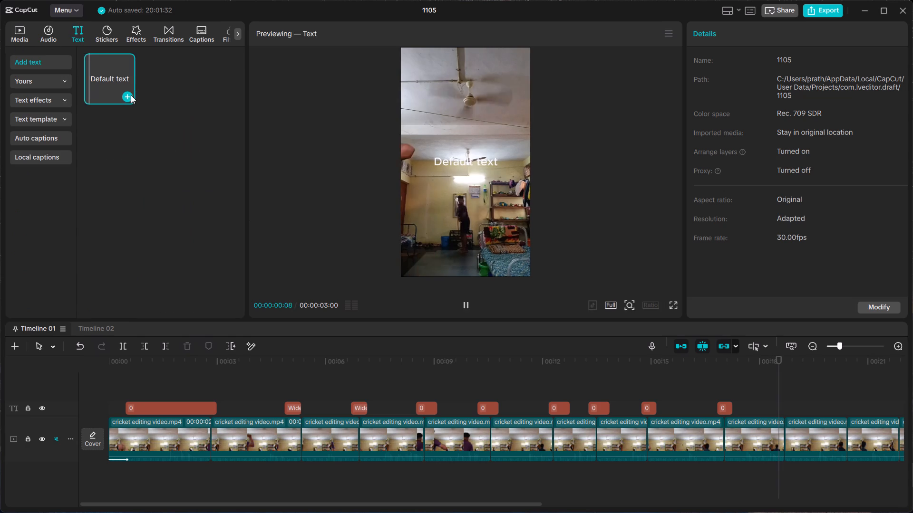
left_click(127, 95)
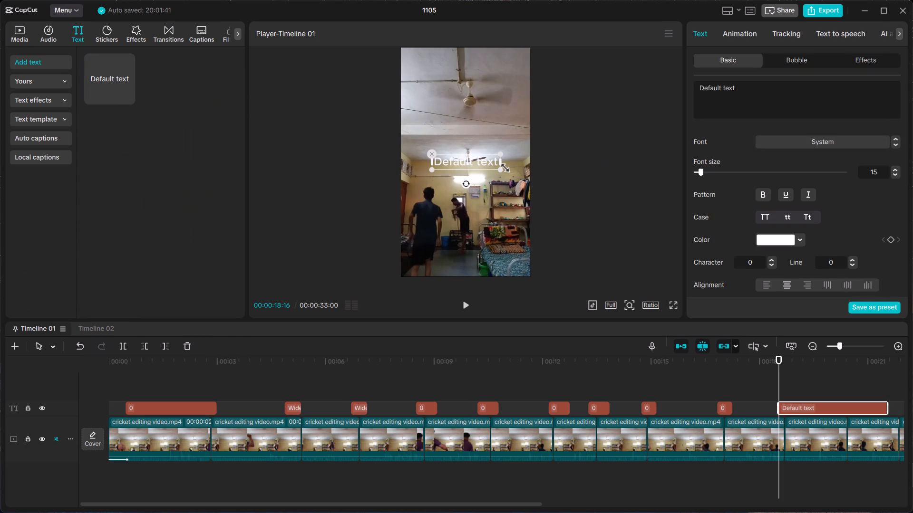
left_click_drag(758, 89, 675, 86)
key("BackSpace")
key("0")
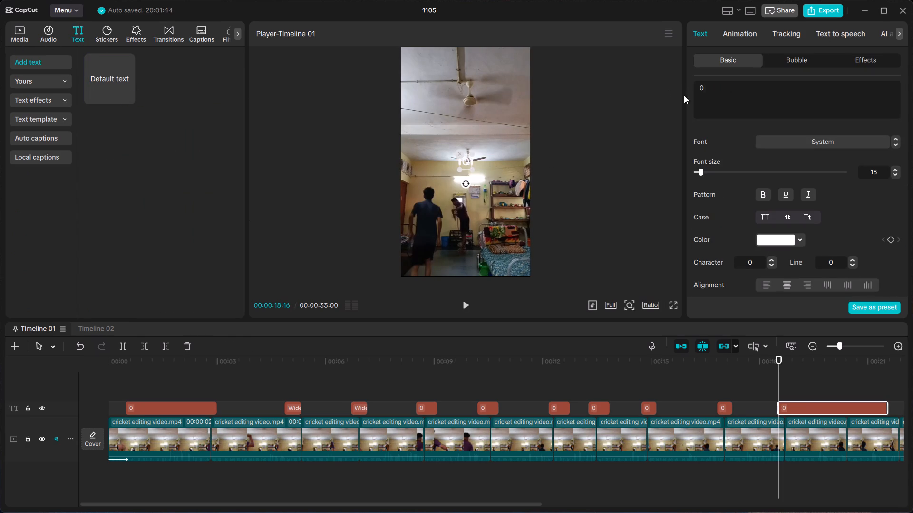
Move the new 0 text at 00:00:18:16 to the bottom centre of the video frame.
left_click_drag(466, 159, 468, 263)
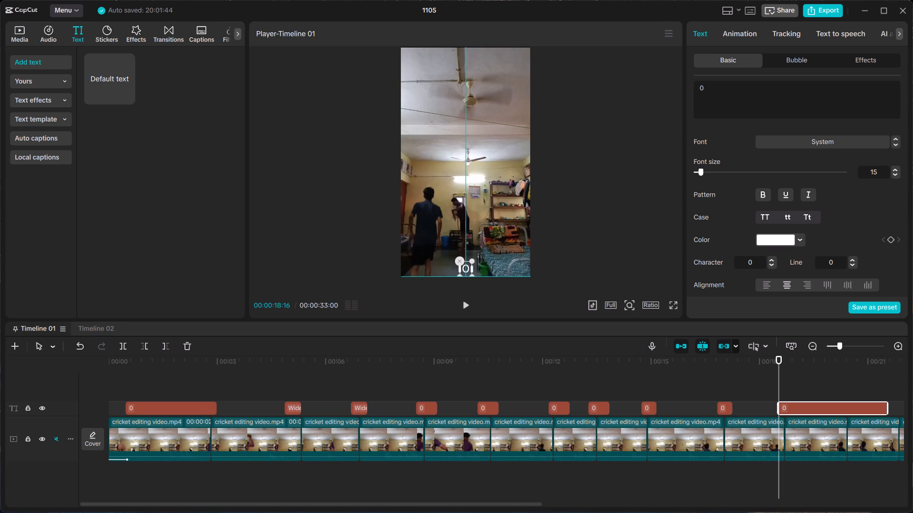
left_click_drag(468, 263, 468, 265)
left_click(543, 218)
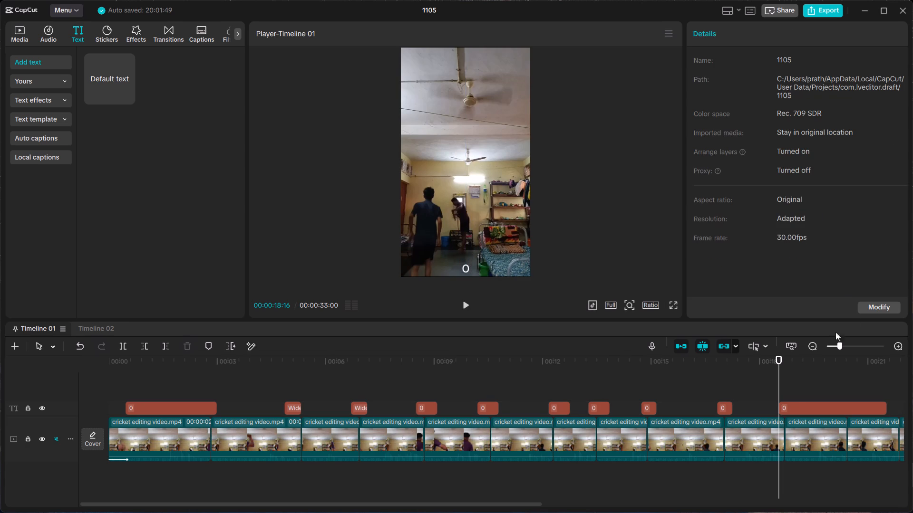
Shorten the new 0 text at 00:00:18:16 so it ends at about 00:00:18:29.
left_click(851, 410)
left_click_drag(887, 405, 860, 405)
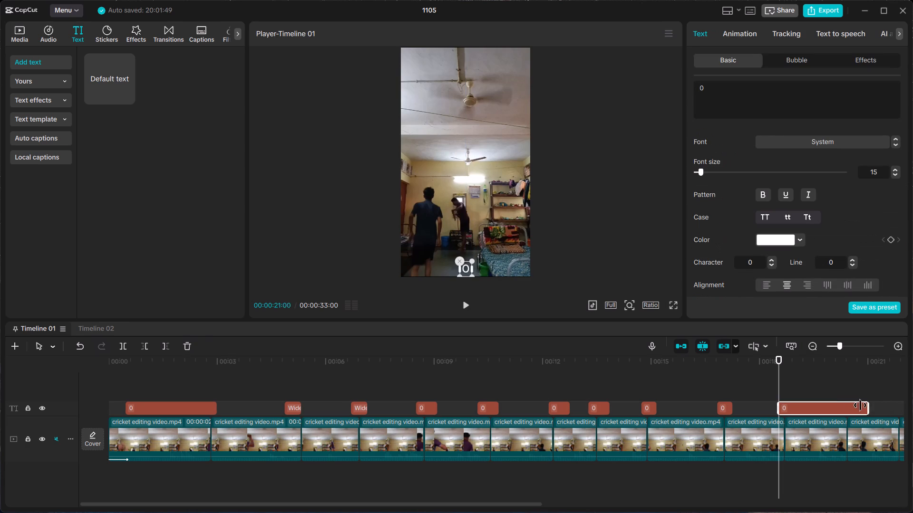
left_click_drag(860, 405, 791, 406)
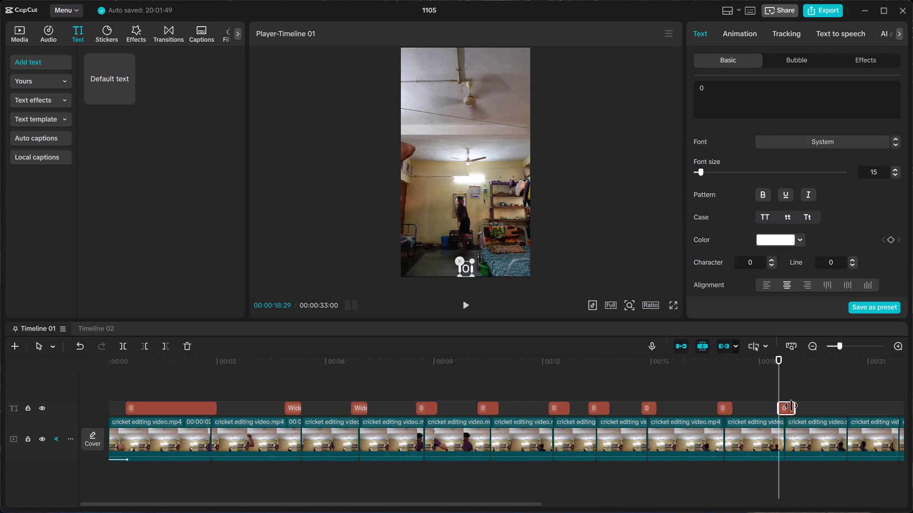
left_click_drag(791, 406, 791, 406)
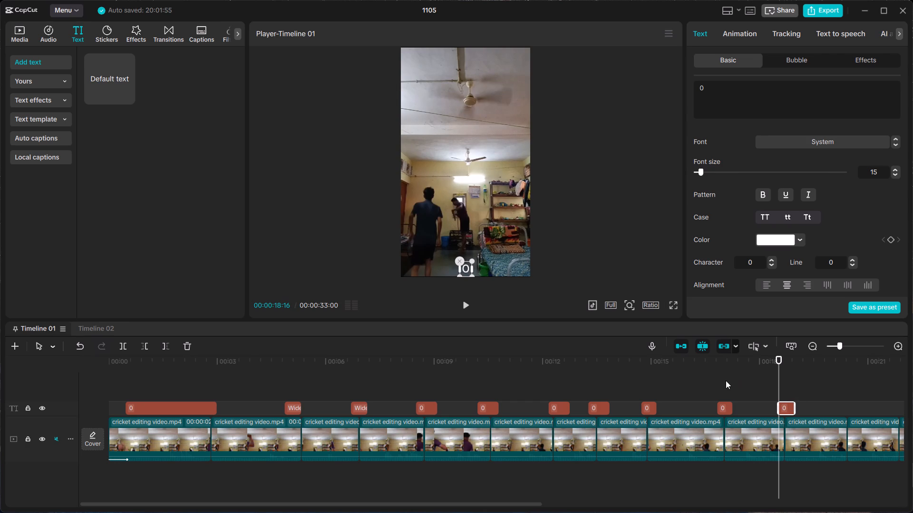
Replay the tenth clip to check the new 0 text's timing and continue through the eleventh clip's delivery.
left_click(724, 380)
key("space")
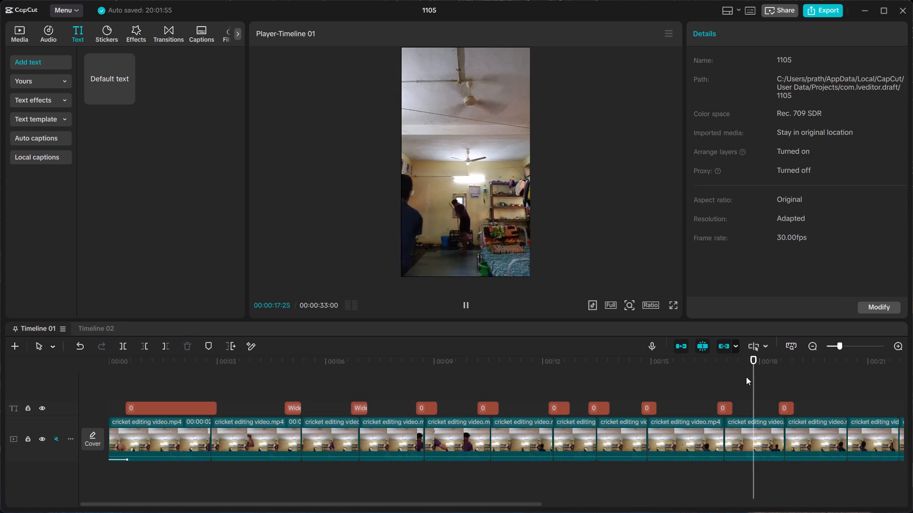
key("space")
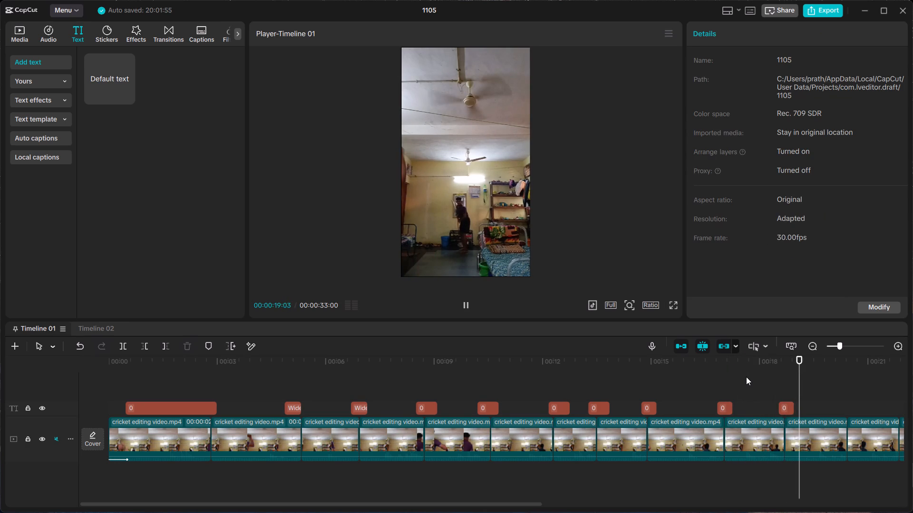
key("space")
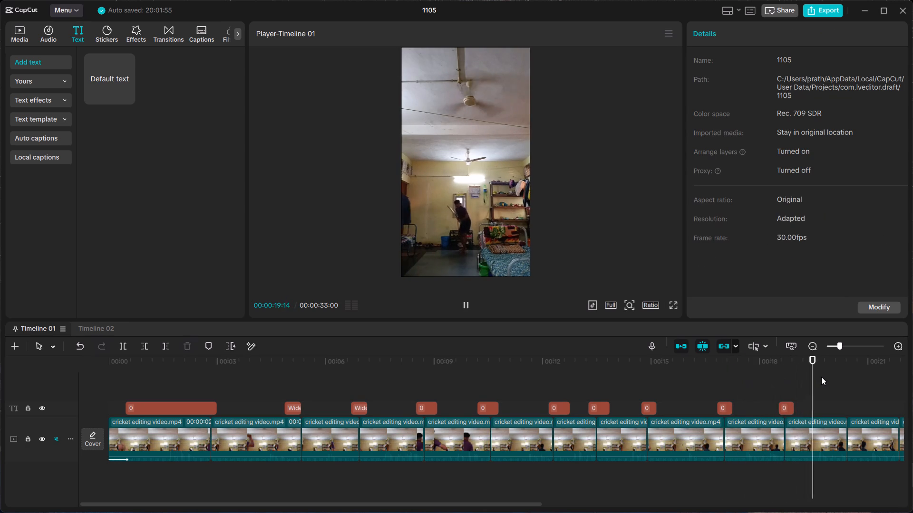
key("space")
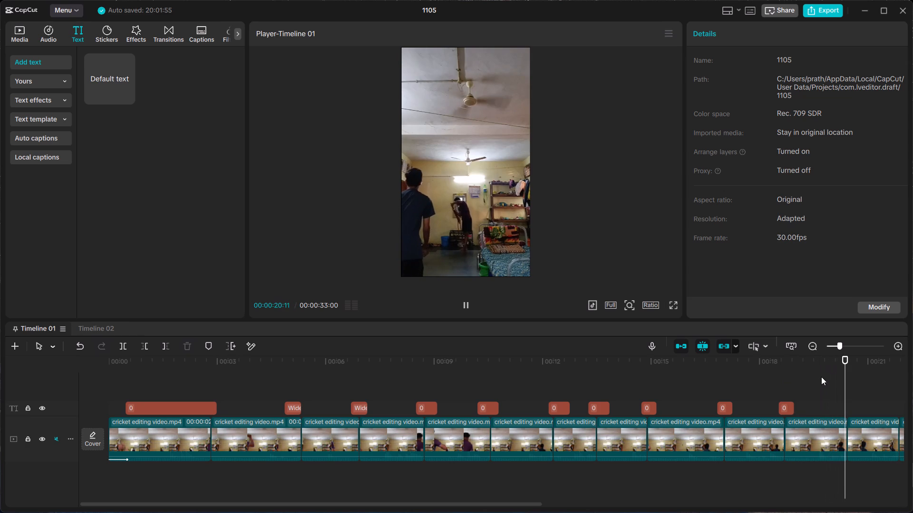
Step back into the eleventh clip and replay its delivery up to 00:00:20:20.
key("Left")
key("Left")
key("Left")
key("Left")
key("Left")
key("Left")
key("Left")
key("Left")
key("Left")
key("Left")
key("Left")
key("Left")
key("Left")
key("Left")
key("Left")
key("Left")
key("Left")
key("Left")
key("Left")
key("Left")
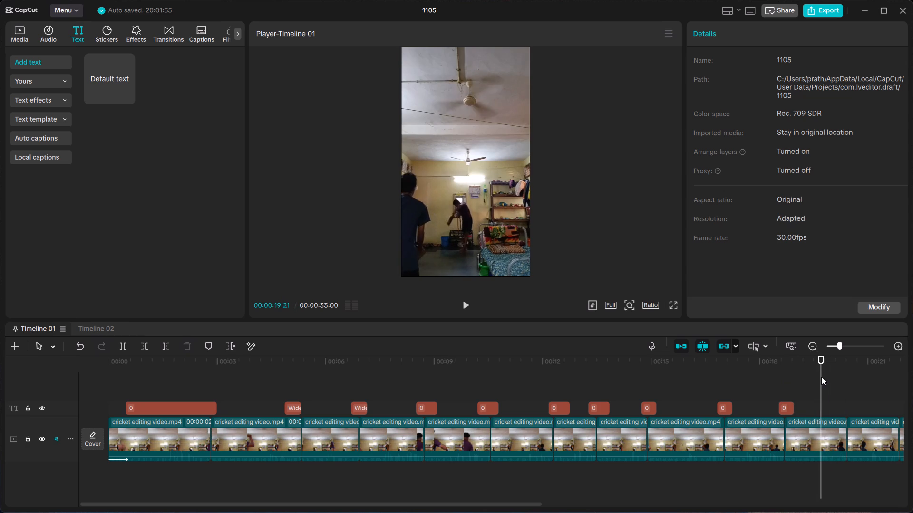
key("space")
key("space")
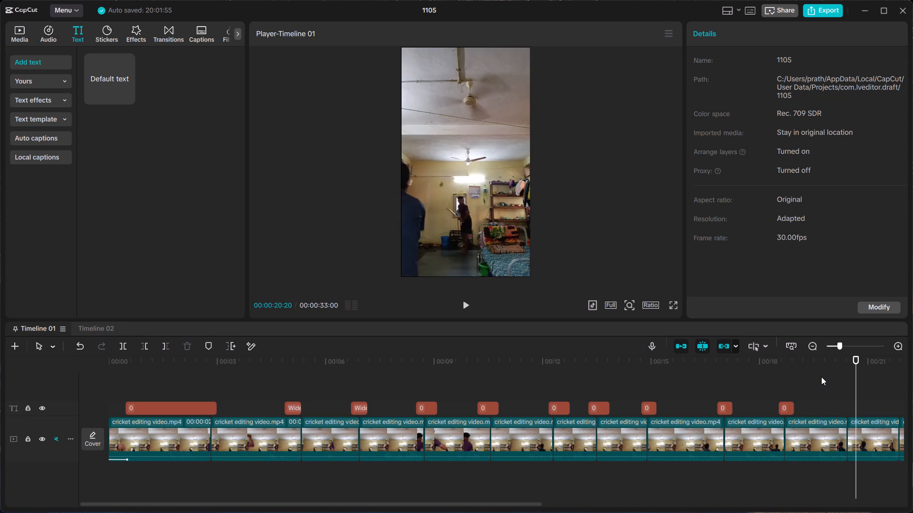
Step back from 00:00:20:20 to about 00:00:19:25 to examine where the eleventh clip's call text belongs.
key("Left")
key("Left")
key("Left")
key("Left")
key("Left")
key("Left")
key("Left")
key("Left")
key("Left")
key("Left")
key("Left")
key("Left")
key("Left")
key("Left")
key("Left")
key("Left")
key("Left")
key("Left")
key("Left")
key("Left")
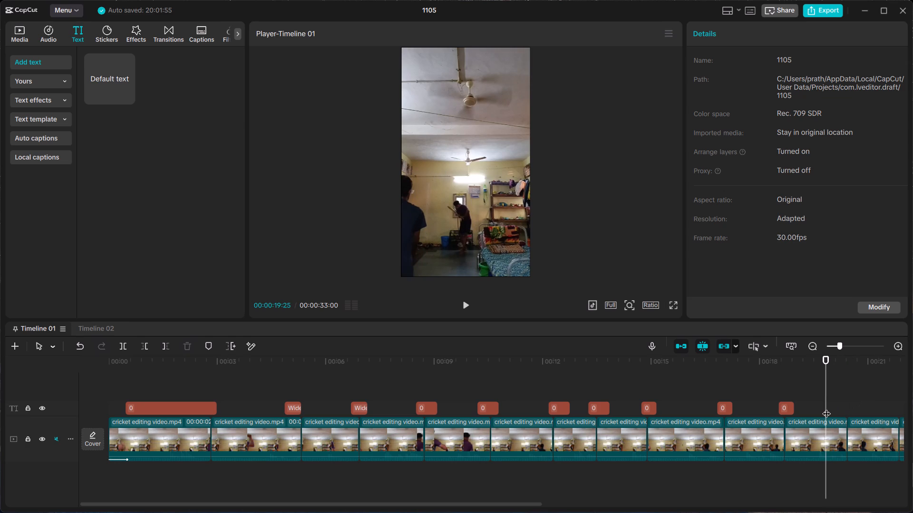
Add a default text at 00:00:20:05 near the end of the eleventh clip and change its content to 0.
left_click_drag(826, 408, 838, 410)
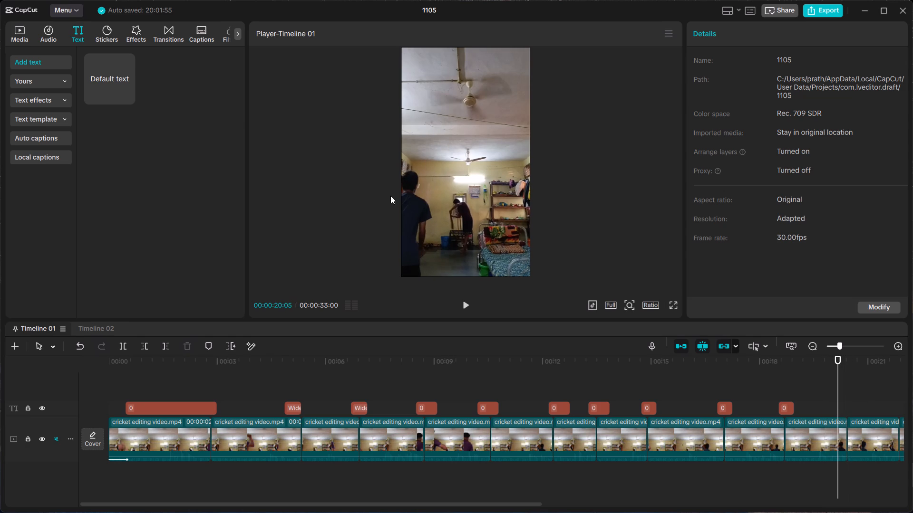
left_click(129, 89)
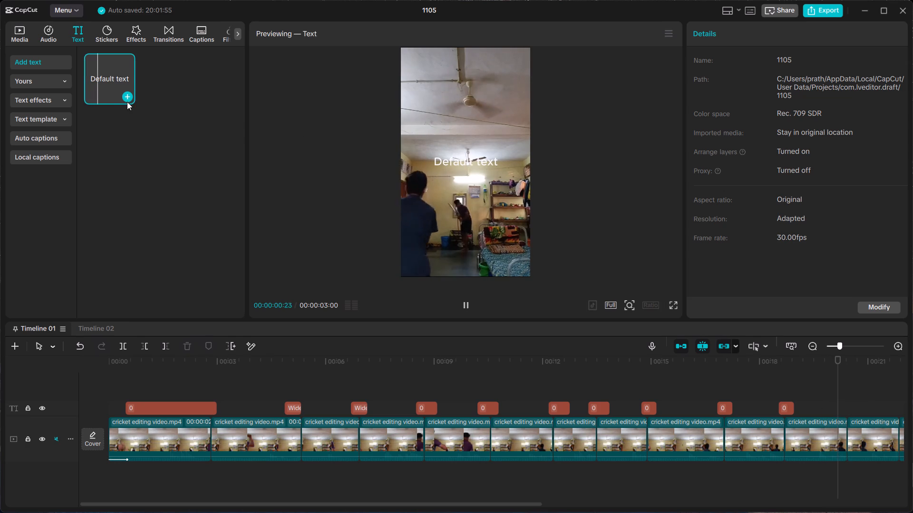
left_click(459, 156)
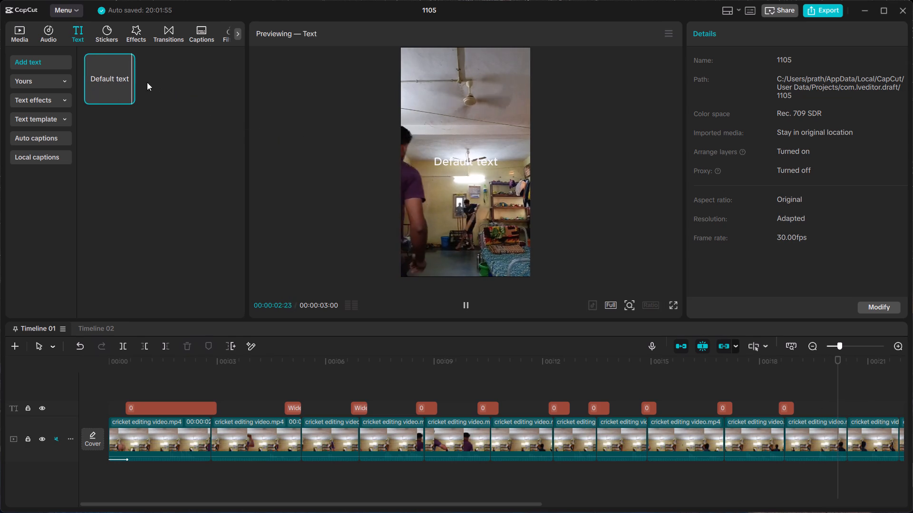
left_click(126, 94)
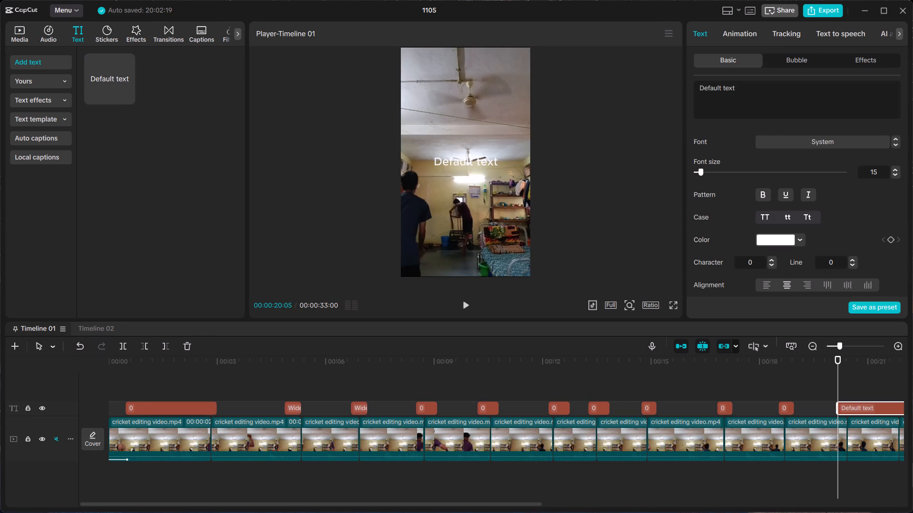
left_click_drag(791, 98, 608, 94)
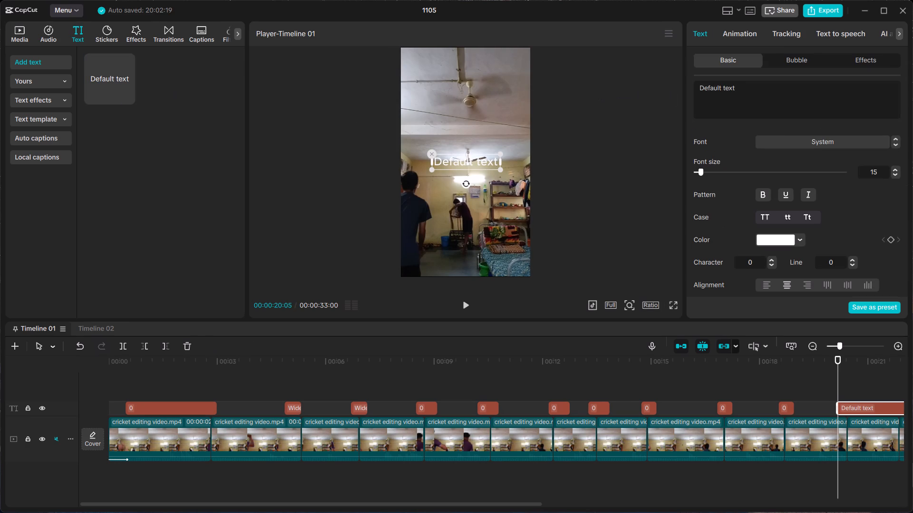
left_click_drag(779, 93, 658, 86)
key("BackSpace")
key("0")
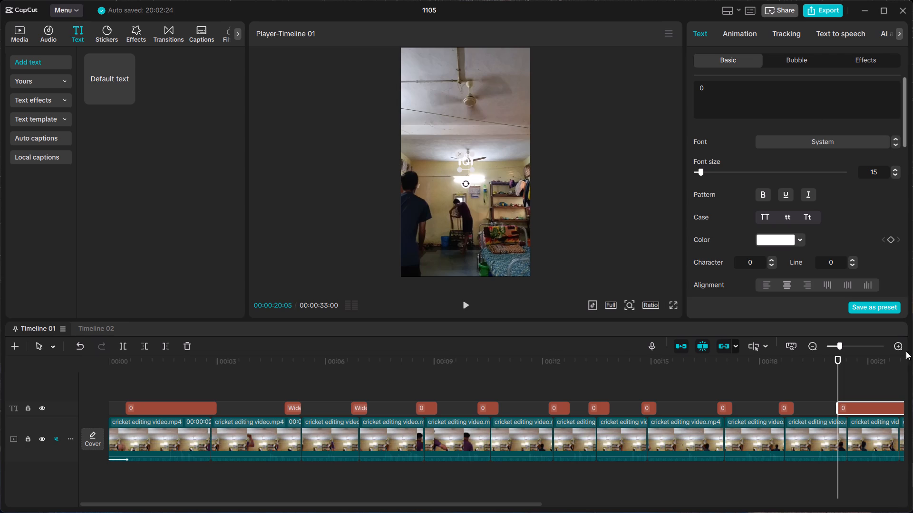
Shorten the eleventh clip's 0 text to about half a second, ending just past the cut into the twelfth clip.
left_click_drag(837, 482, 912, 471)
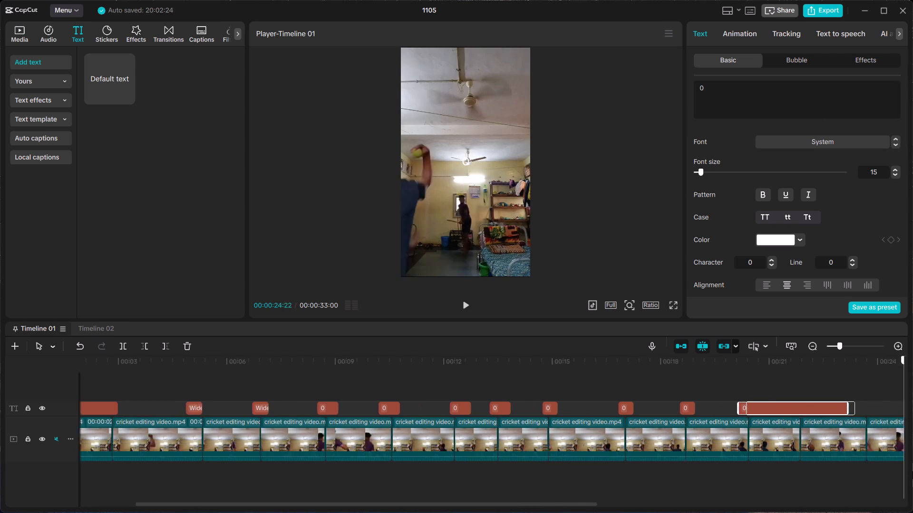
left_click_drag(912, 471, 883, 471)
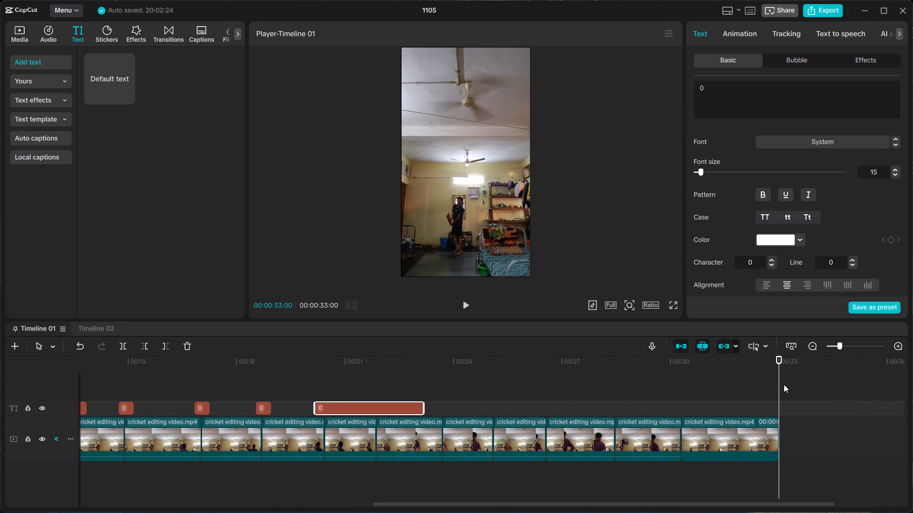
left_click_drag(777, 389, 325, 349)
left_click_drag(422, 405, 393, 406)
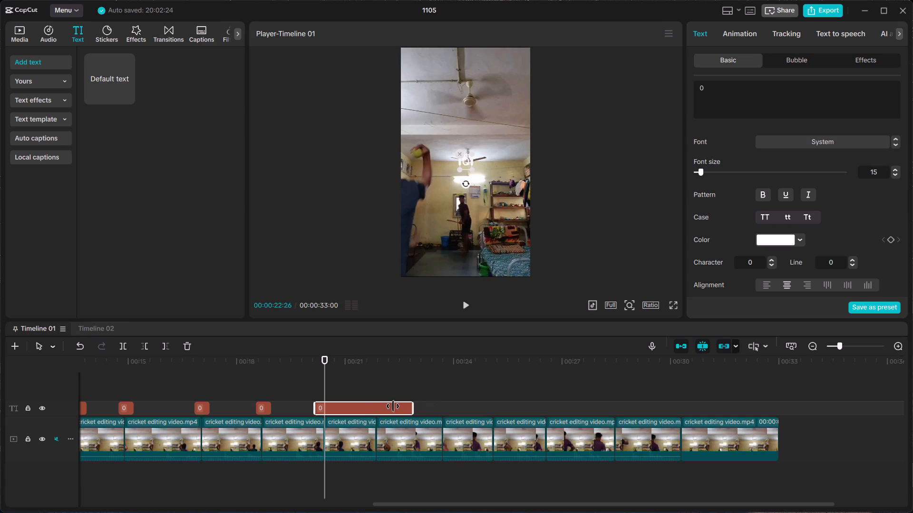
left_click_drag(393, 406, 331, 408)
left_click(331, 408)
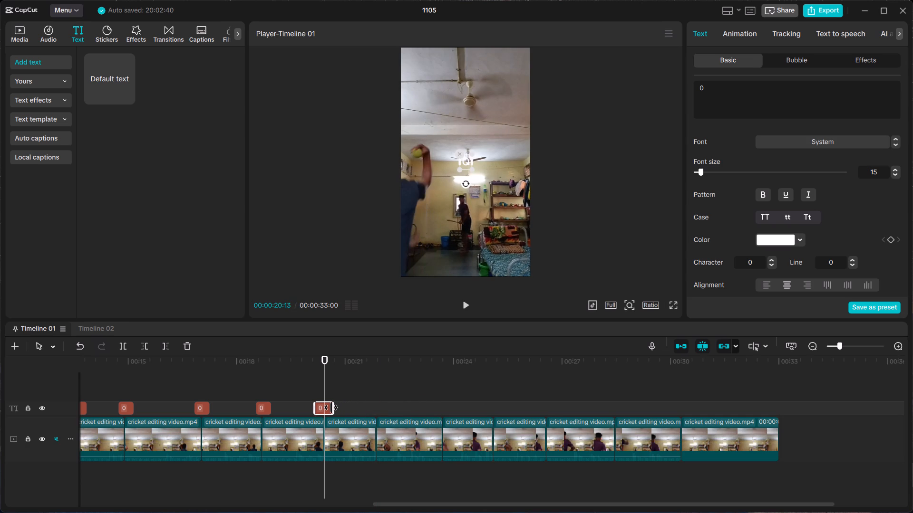
Replay the eleventh clip's delivery to check the timing of its shortened 0 text.
left_click(345, 389)
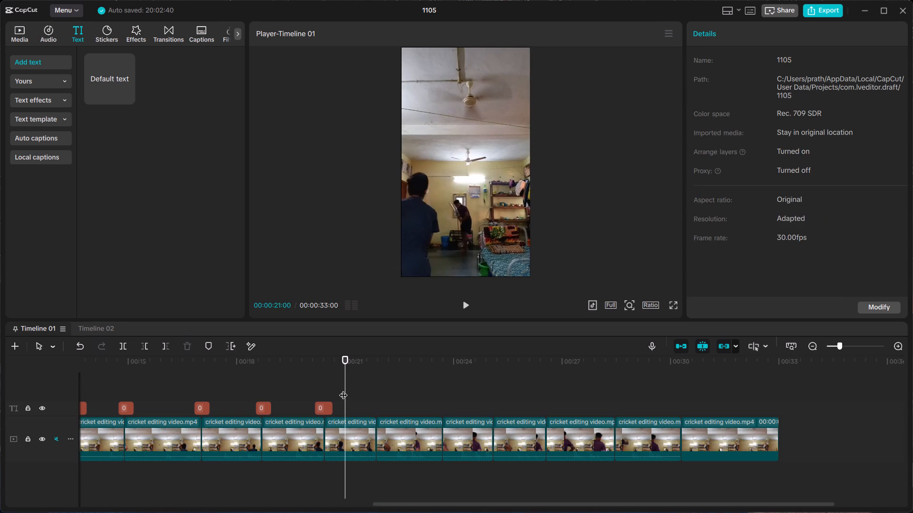
left_click_drag(343, 389, 274, 389)
key("space")
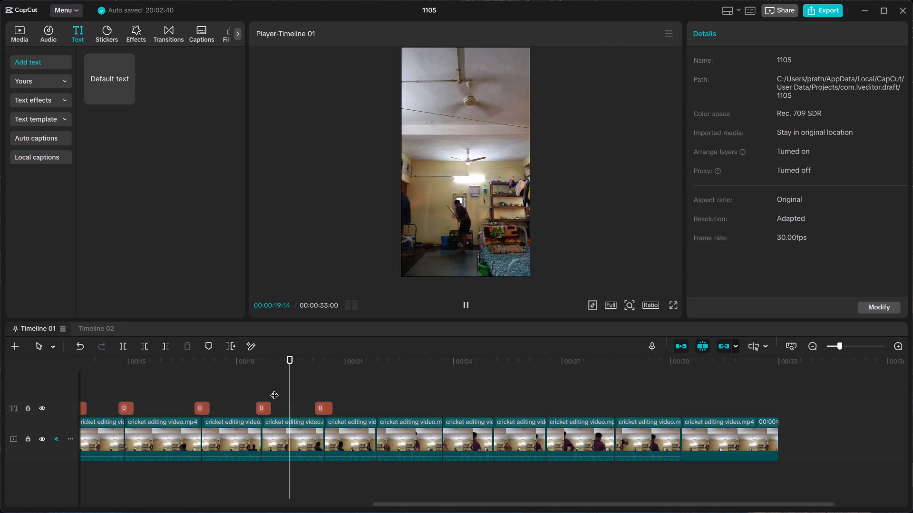
key("space")
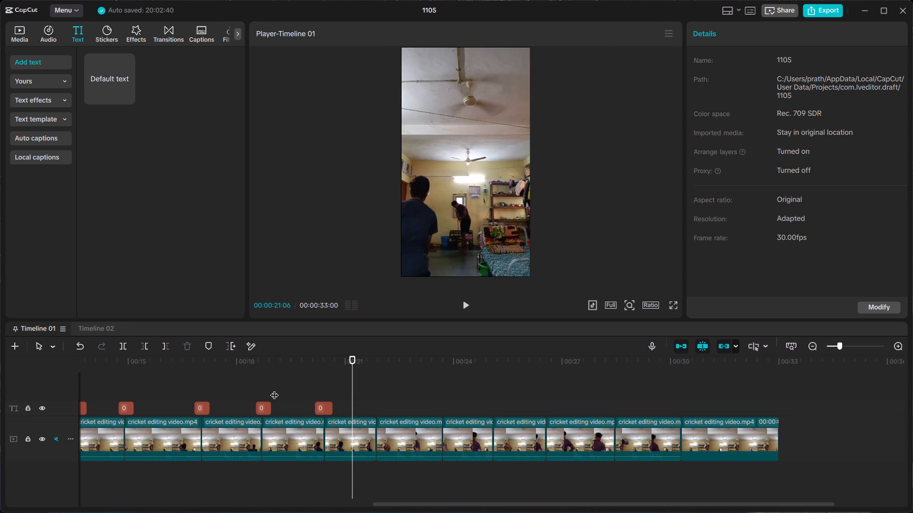
left_click(312, 427)
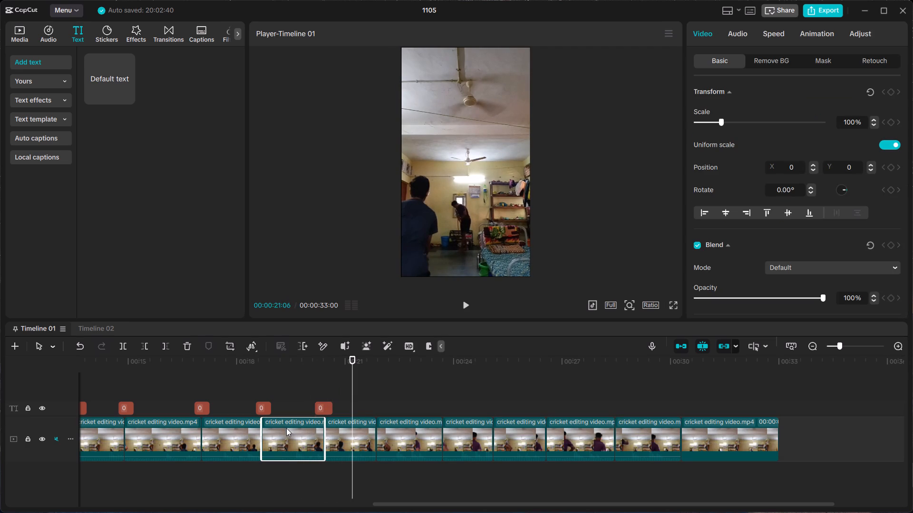
left_click_drag(353, 387, 282, 385)
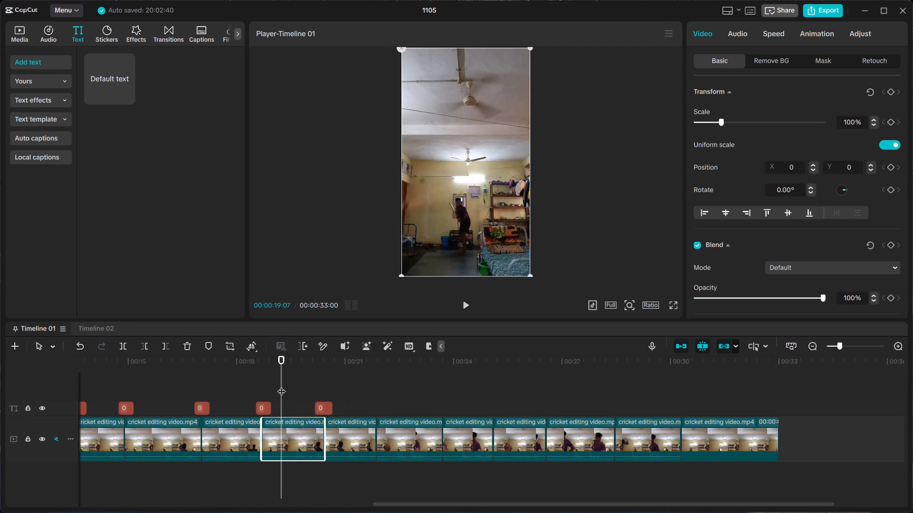
key("space")
key("space")
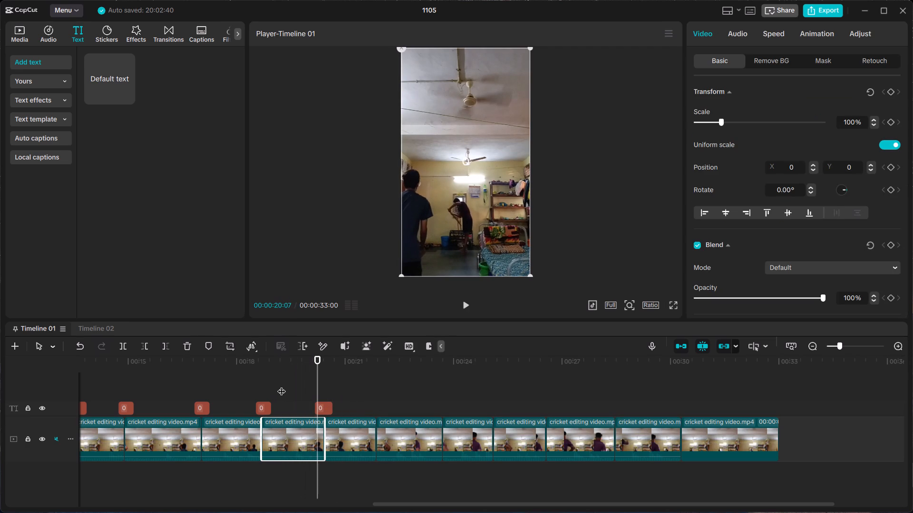
Move the eleventh clip's 0 text to the bottom centre of the video frame.
left_click(323, 407)
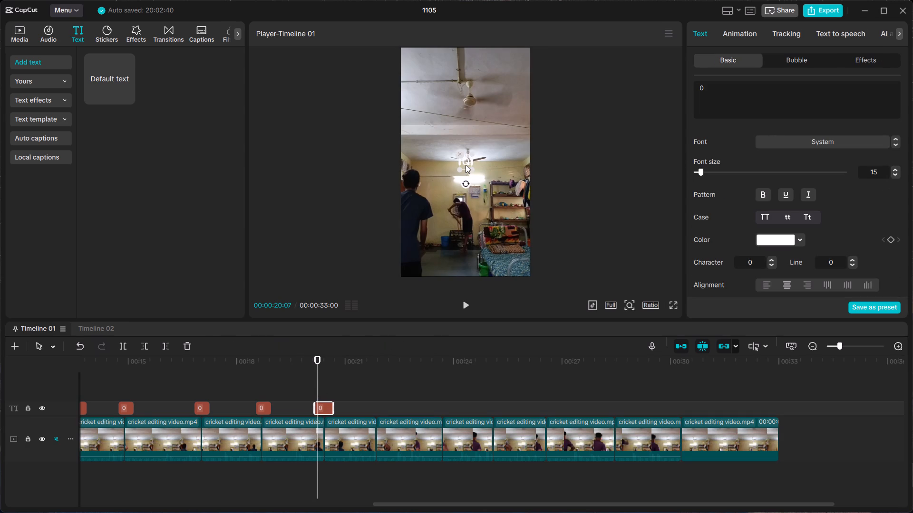
left_click_drag(466, 163, 466, 248)
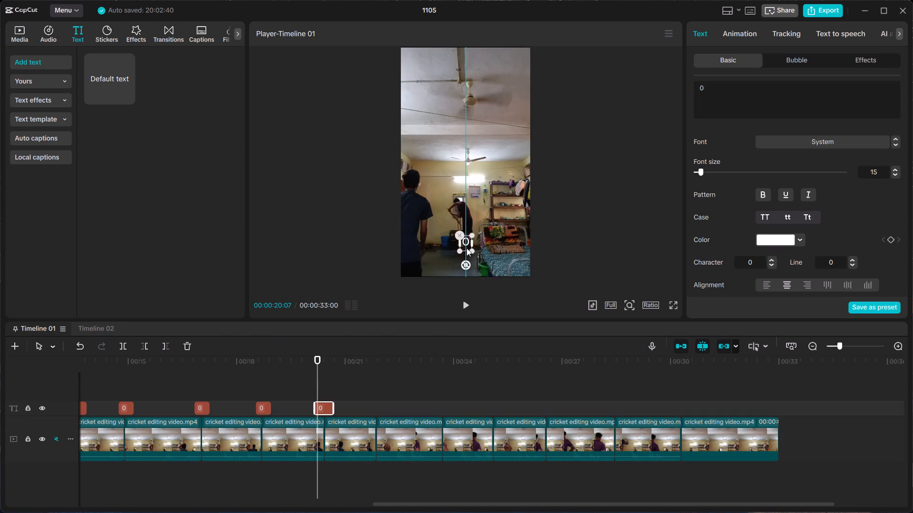
left_click_drag(466, 248, 466, 269)
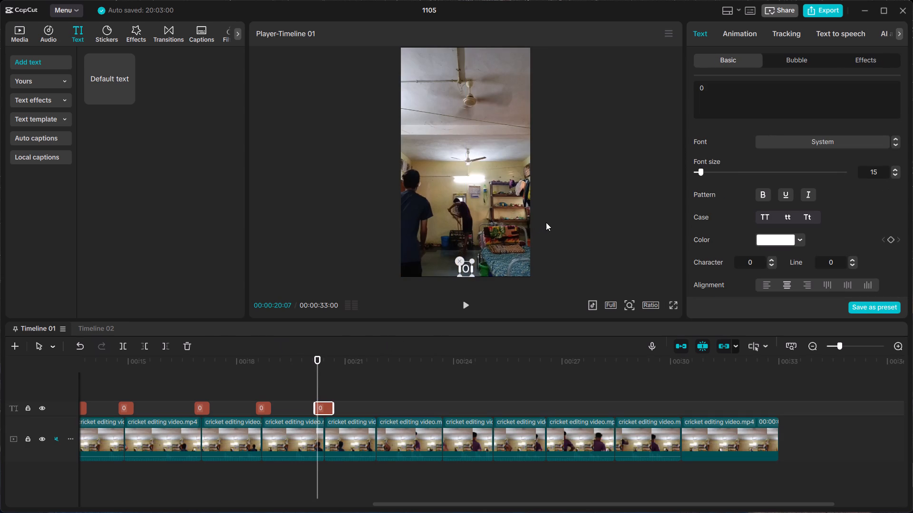
left_click(546, 222)
Replay the eleventh clip to check the repositioned 0 text and continue through the twelfth clip's delivery to 00:00:21:24.
left_click_drag(320, 375, 294, 375)
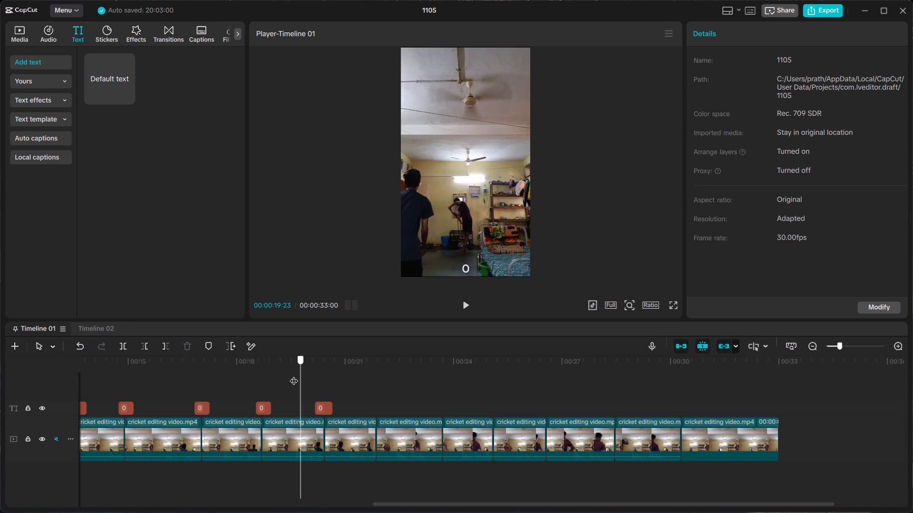
left_click_drag(294, 375, 282, 374)
key("space")
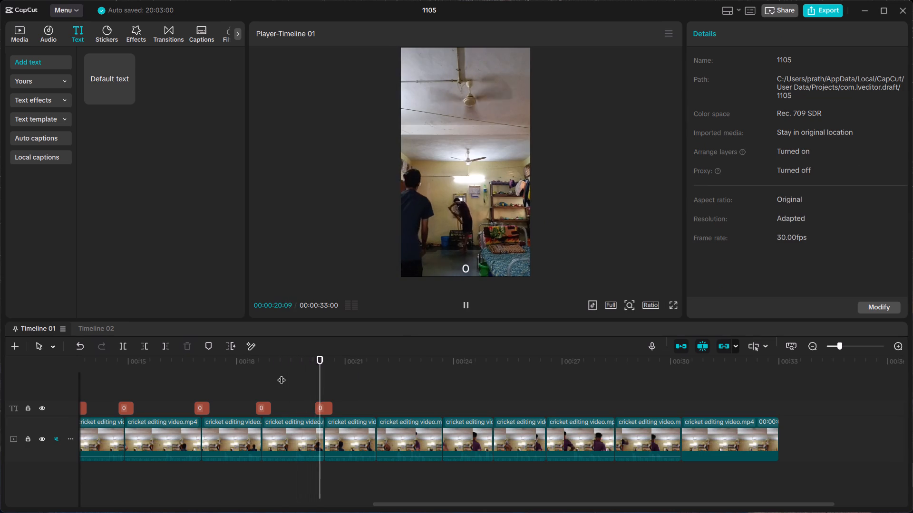
key("space")
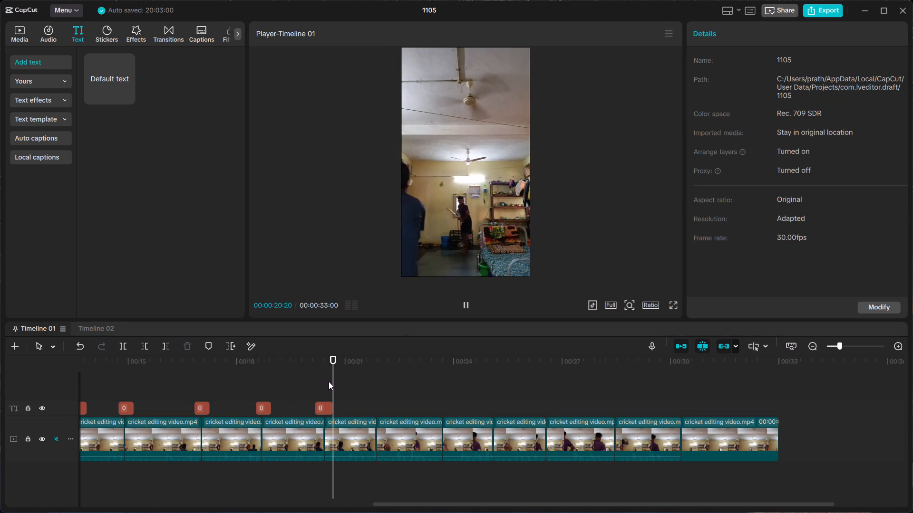
left_click_drag(332, 381, 288, 380)
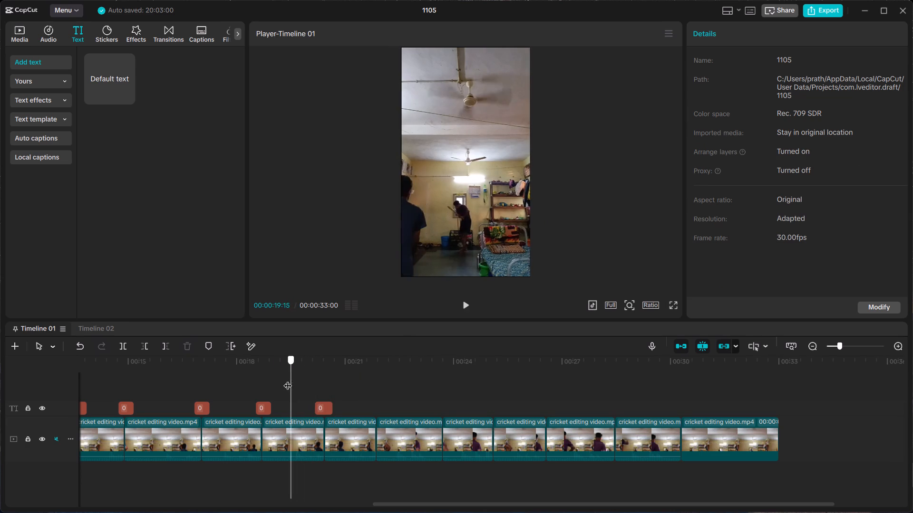
left_click_drag(288, 380, 278, 380)
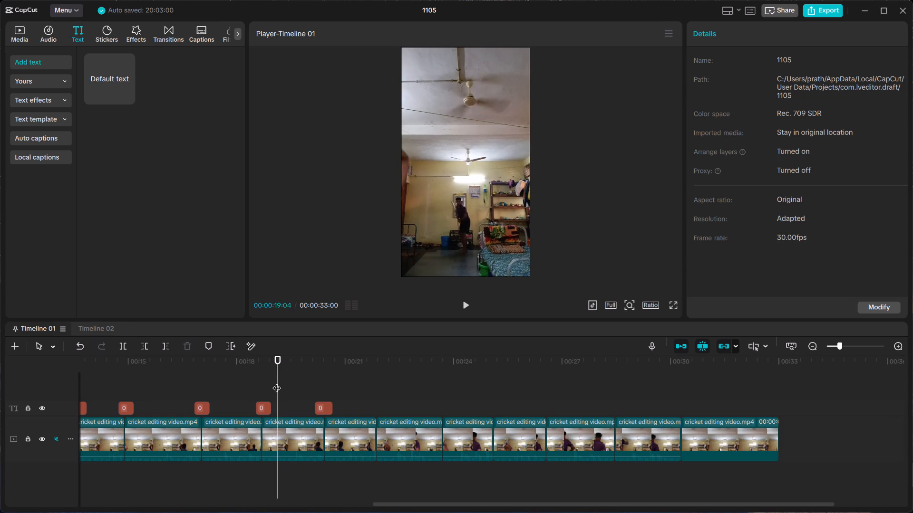
key("space")
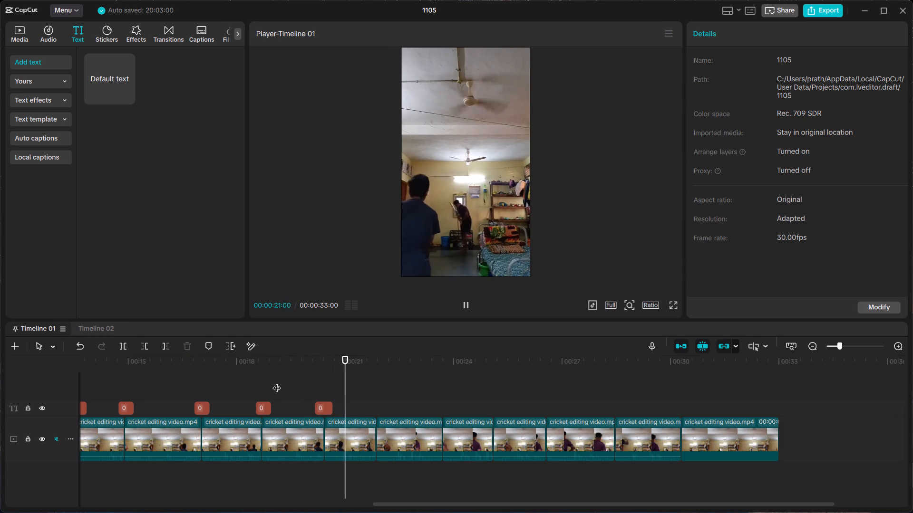
key("space")
key("space")
key("space")
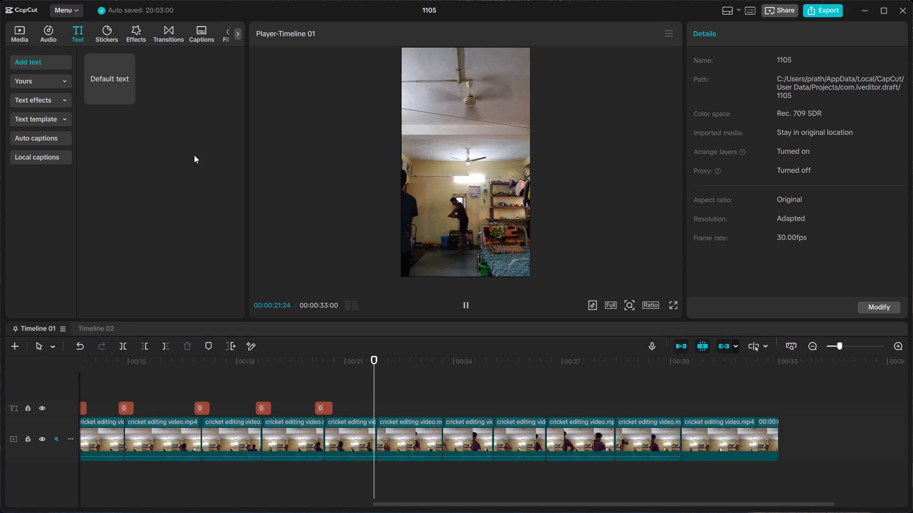
Add a default text at 00:00:21:24 near the end of the twelfth clip and change its content to 0.
left_click(121, 87)
left_click(126, 98)
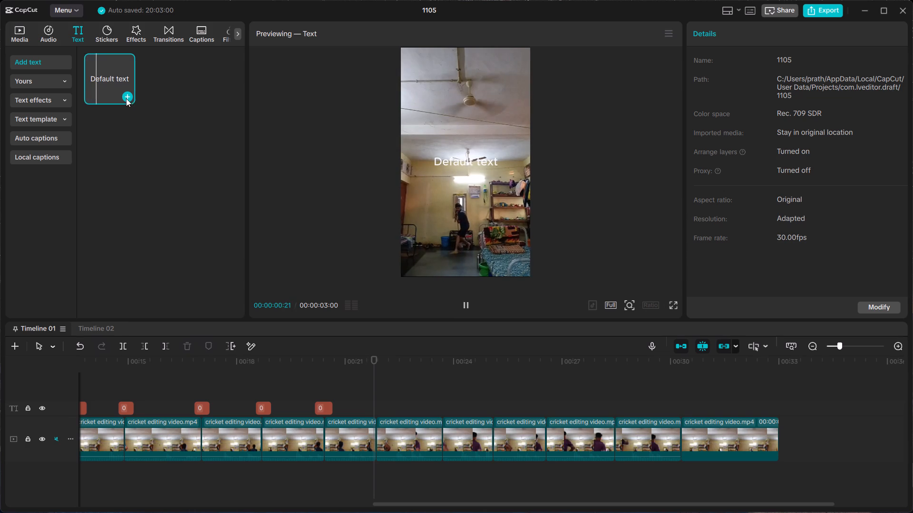
left_click_drag(763, 90, 622, 88)
key("BackSpace")
key("0")
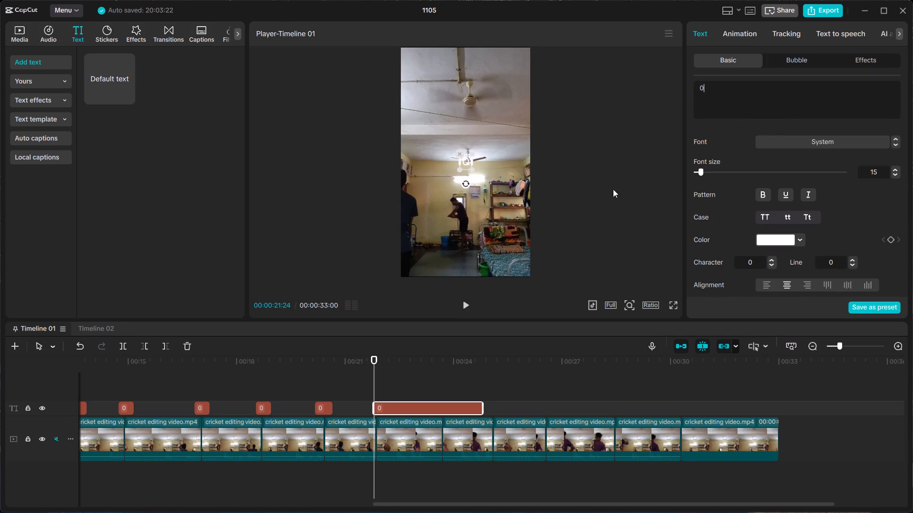
Move the twelfth clip's 0 text to the bottom centre of the video frame.
left_click_drag(466, 159, 465, 229)
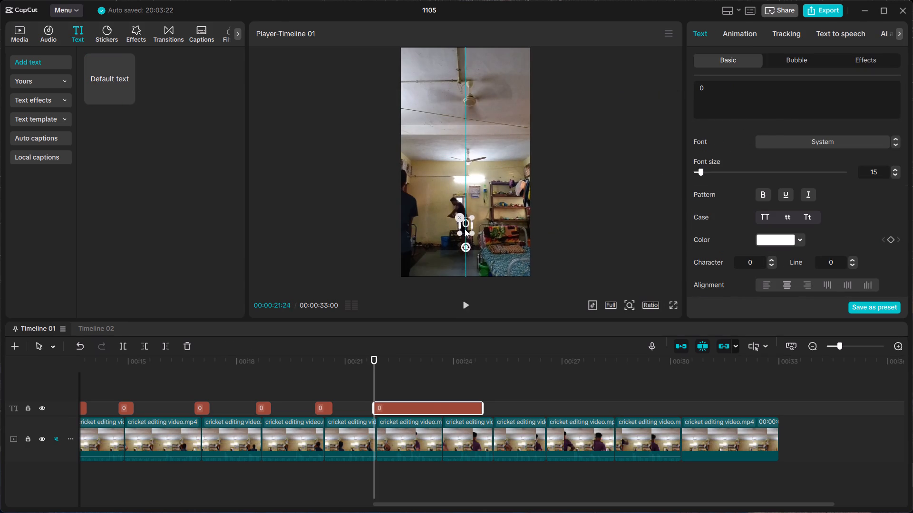
left_click_drag(465, 229, 465, 265)
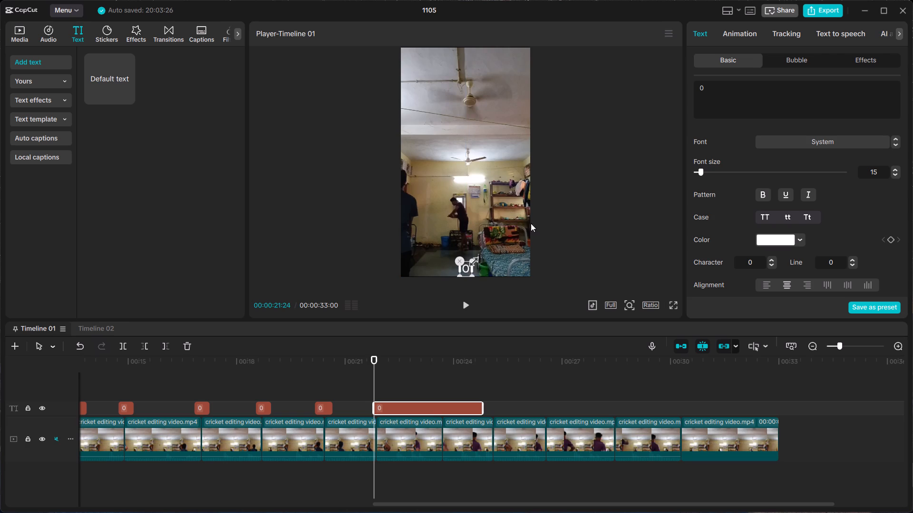
left_click(565, 217)
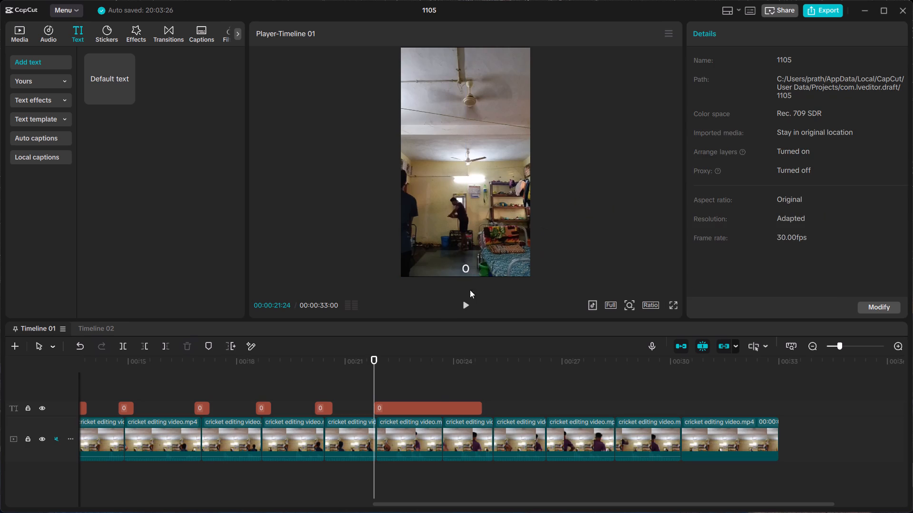
Shorten the twelfth clip's 0 text to about half a second and shift it slightly earlier across the cut into the thirteenth clip.
left_click(466, 403)
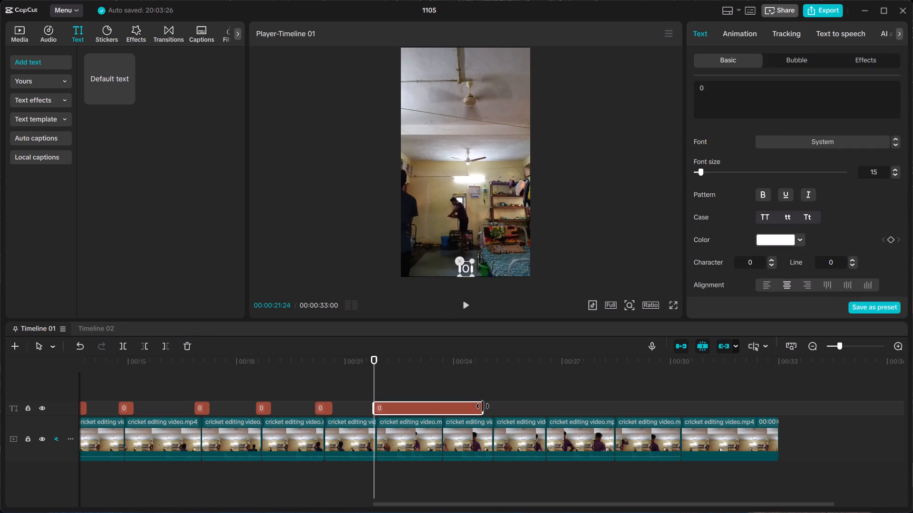
left_click_drag(483, 406, 388, 407)
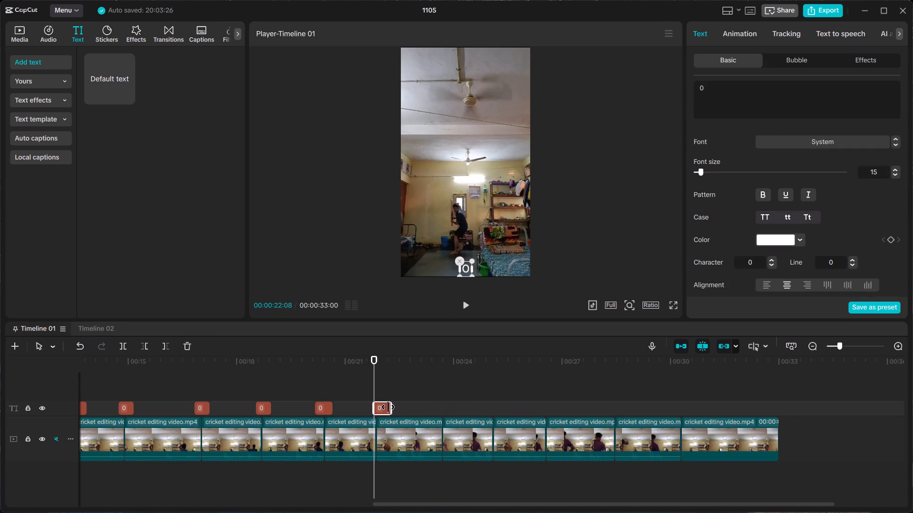
left_click_drag(388, 407, 388, 407)
left_click(381, 408)
left_click(381, 408)
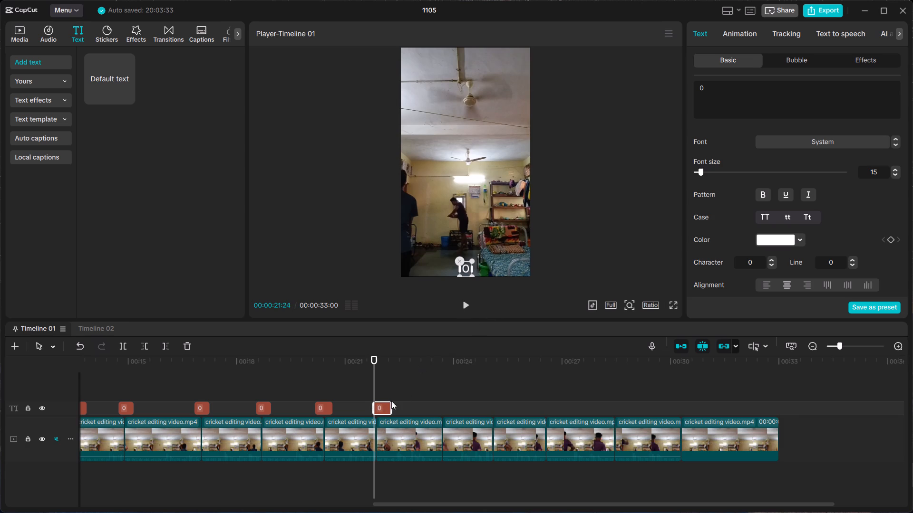
left_click(385, 410)
Replay the twelfth clip's delivery up to 00:00:22:06 to check its call text.
left_click(414, 380)
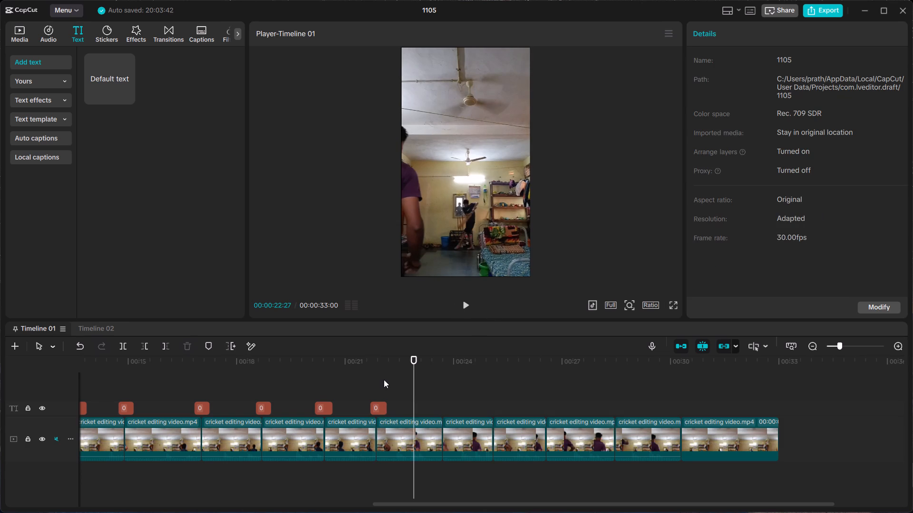
left_click(356, 385)
key("space")
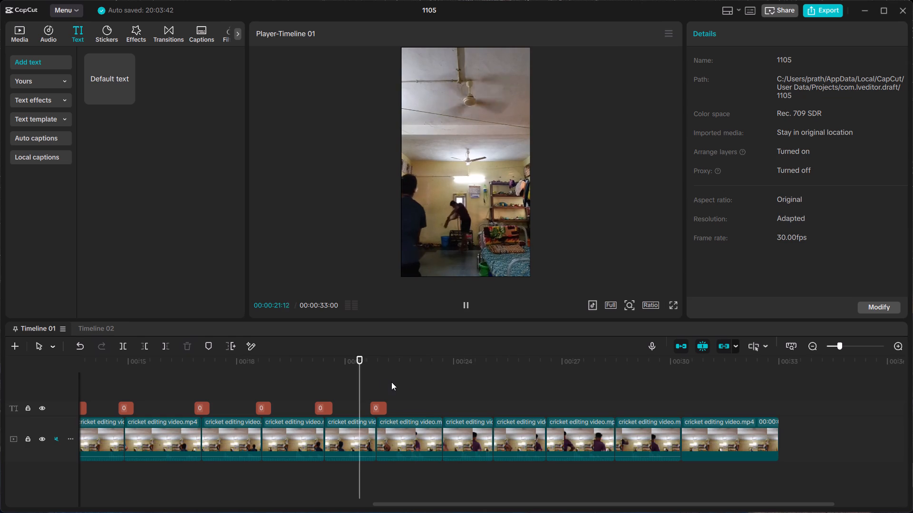
key("space")
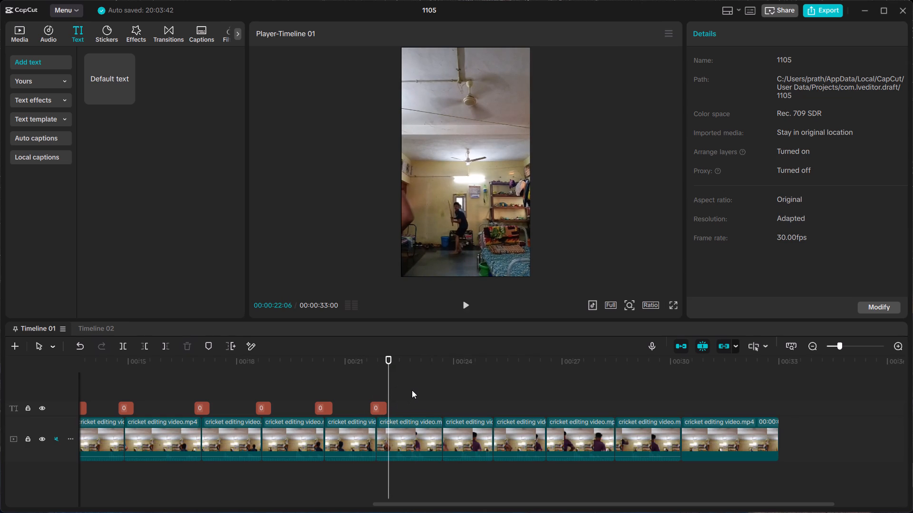
Change the content of the call text at the end of the twelfth clip to W.
left_click(375, 403)
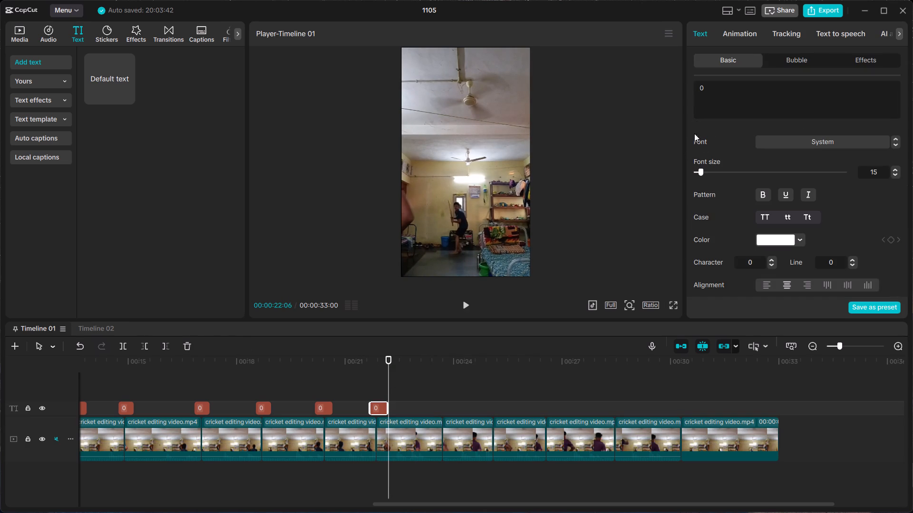
left_click_drag(718, 88, 675, 87)
key("BackSpace")
type("wicket")
key("BackSpace")
key("BackSpace")
key("BackSpace")
key("BackSpace")
key("BackSpace")
key("BackSpace")
key("BackSpace")
key("BackSpace")
key("BackSpace")
key("BackSpace")
key("BackSpace")
key("BackSpace")
key("BackSpace")
key("shift+w")
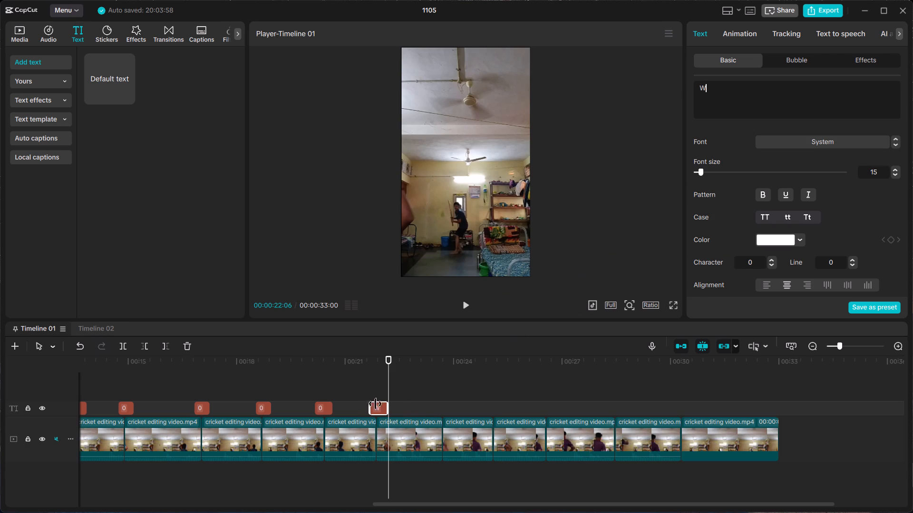
Play from the twelfth clip into the thirteenth, up to 00:00:23:00, to check the W text's timing.
left_click(351, 391)
key("space")
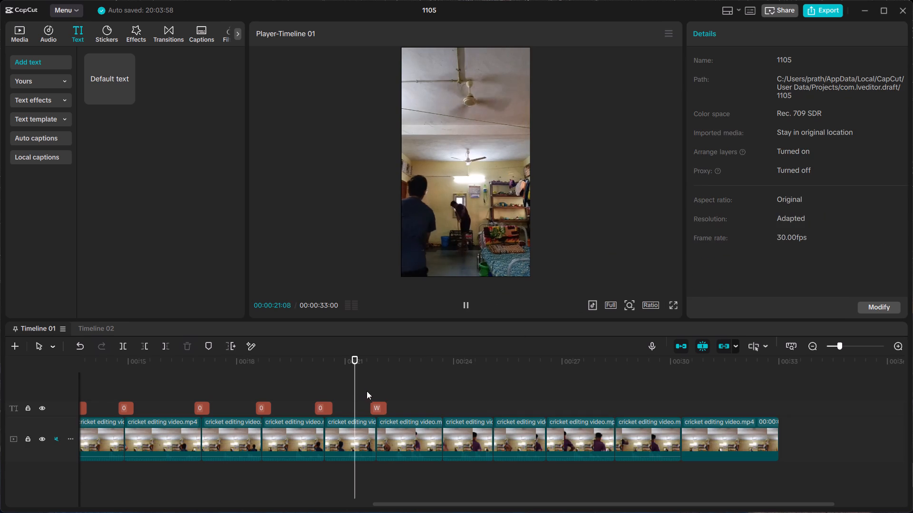
key("space")
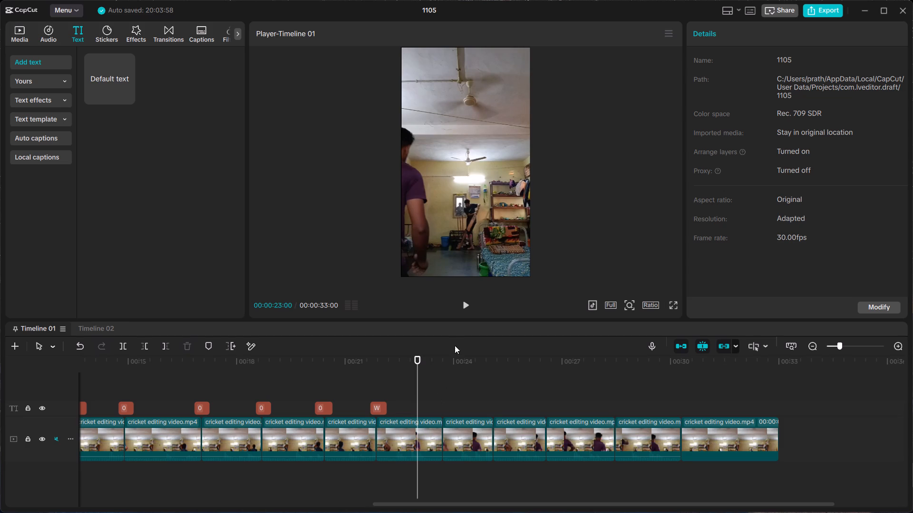
Replay the thirteenth clip's delivery repeatedly, stepping back frame by frame, to judge which call it needs.
key("space")
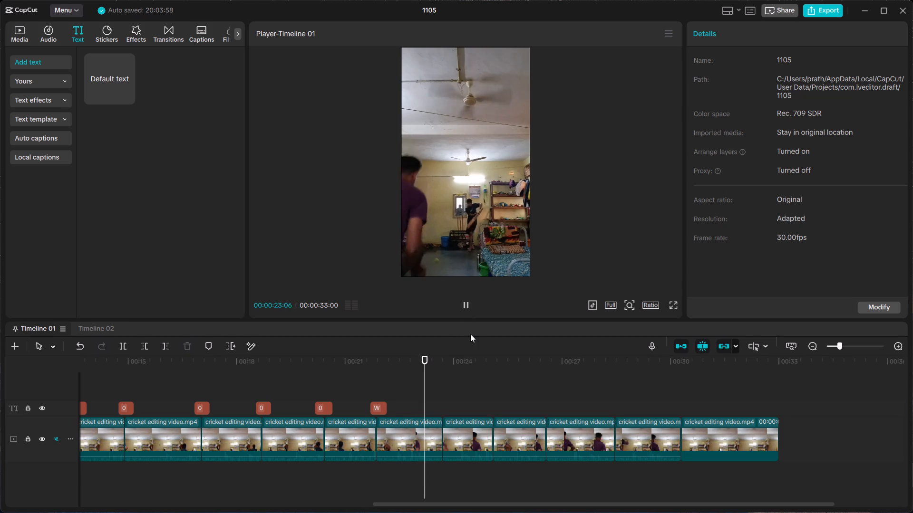
key("space")
key("Left")
key("Left")
key("Left")
key("Left")
key("Left")
key("Left")
key("Left")
key("Left")
key("Left")
key("Left")
key("Left")
key("Left")
key("Left")
key("Left")
key("Left")
key("Left")
key("Left")
key("Left")
key("Left")
key("Left")
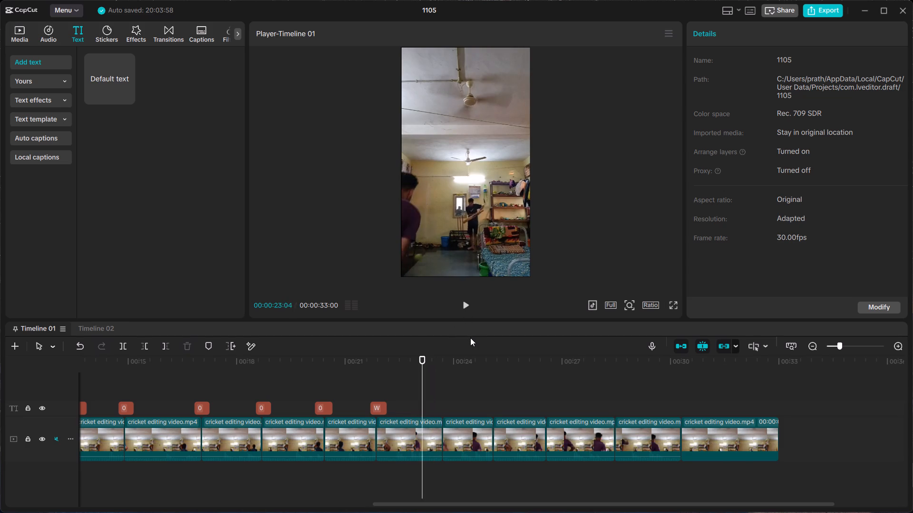
key("space")
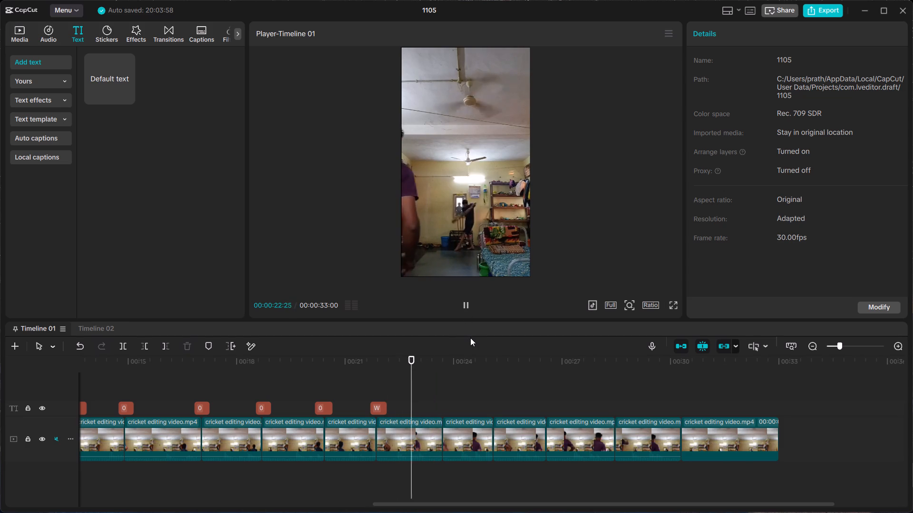
key("space")
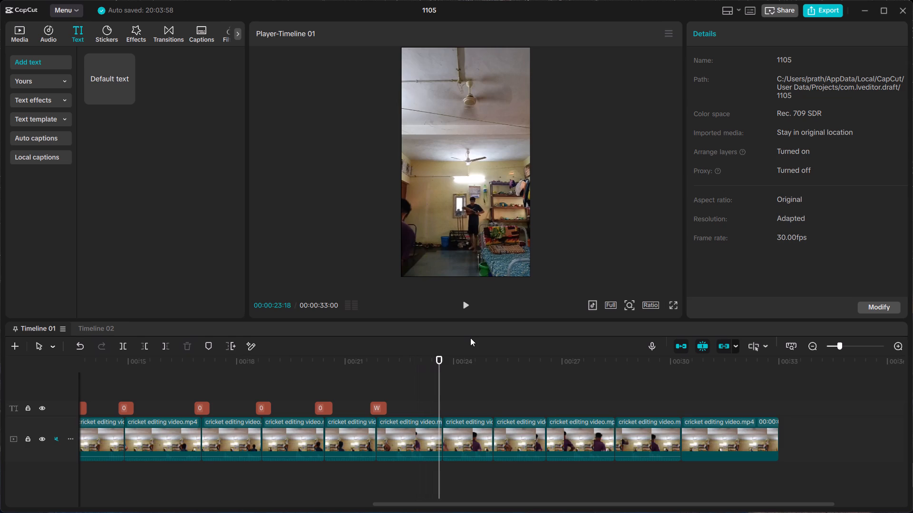
key("space")
key("Left")
key("Left")
key("Left")
key("Left")
key("Left")
key("Left")
key("Left")
key("Left")
key("Left")
key("Left")
key("Left")
key("Left")
key("Left")
key("Left")
key("Left")
key("Left")
key("Left")
key("Left")
key("Left")
key("Left")
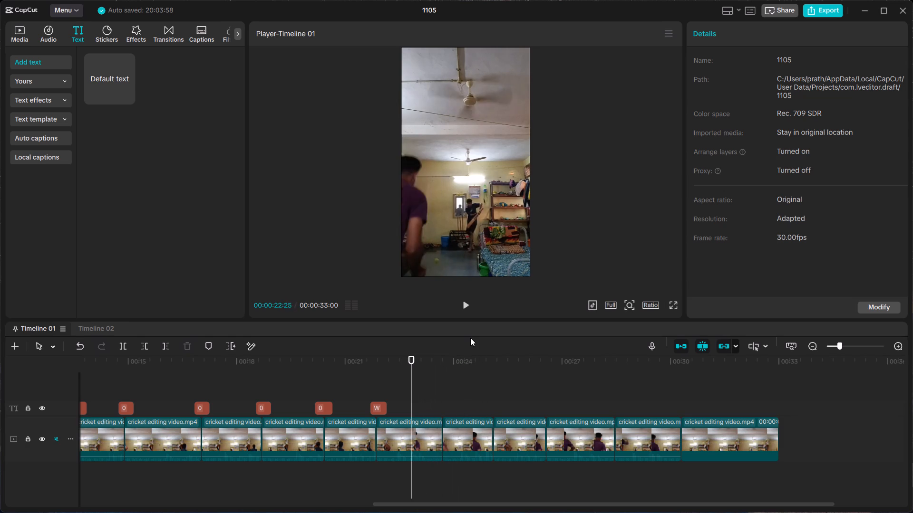
key("space")
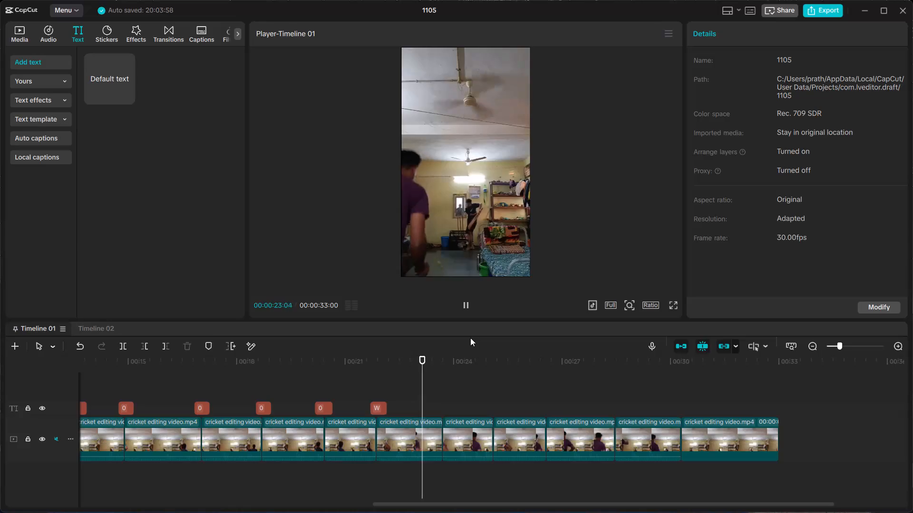
key("space")
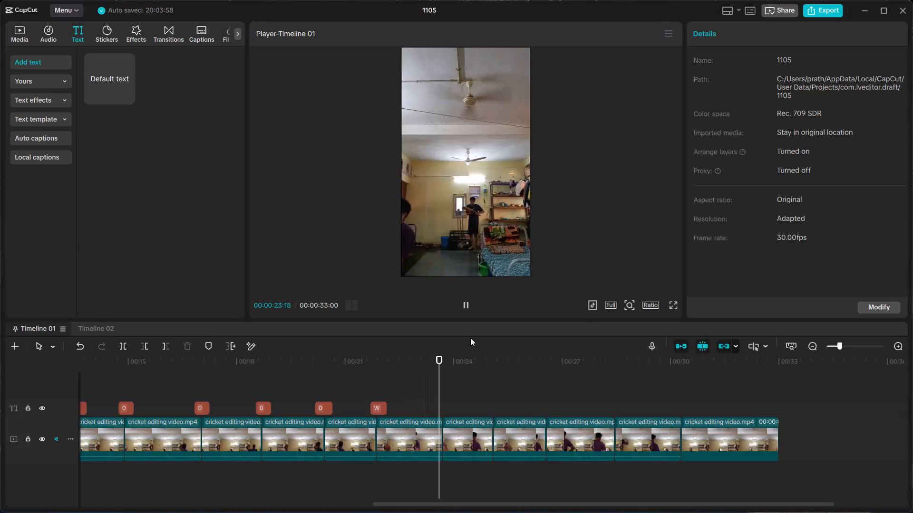
Play the start of the fourteenth clip and step back to 00:00:23:26 to examine its delivery.
key("space")
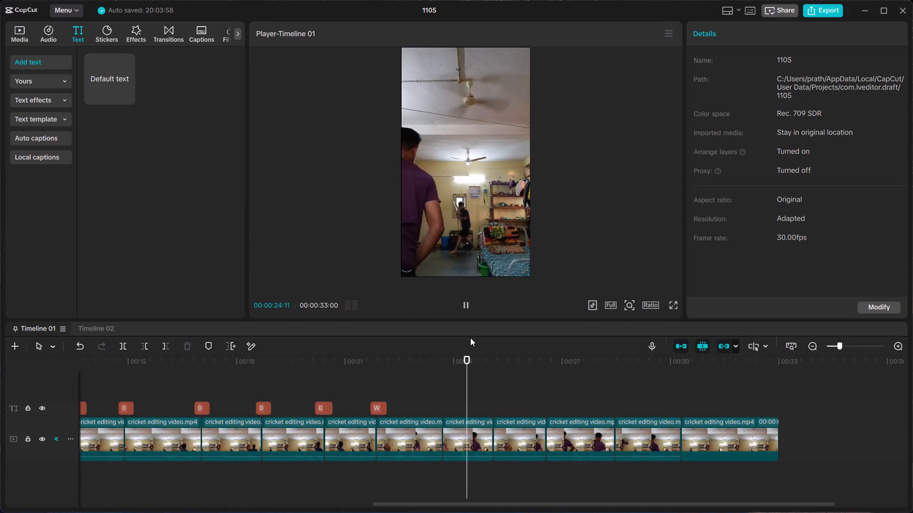
key("space")
key("Left")
key("Left")
key("Left")
key("Left")
key("Left")
key("Left")
key("Left")
key("Left")
key("Left")
key("Left")
key("Left")
key("Left")
key("Left")
key("Left")
key("Left")
key("Left")
key("Left")
key("Left")
key("Left")
key("Left")
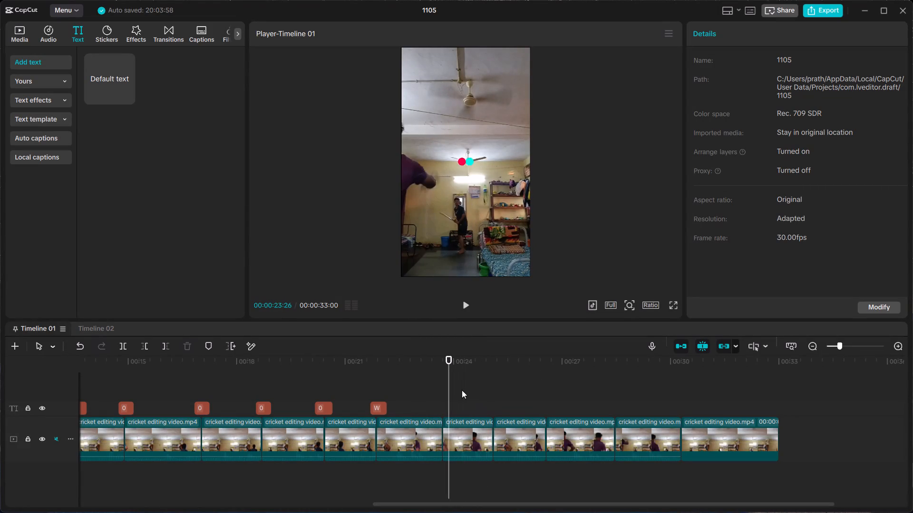
Play the timeline from 00:00:00:00 into the fifteenth clip to review the call texts placed so far.
left_click_drag(448, 390, 0, 325)
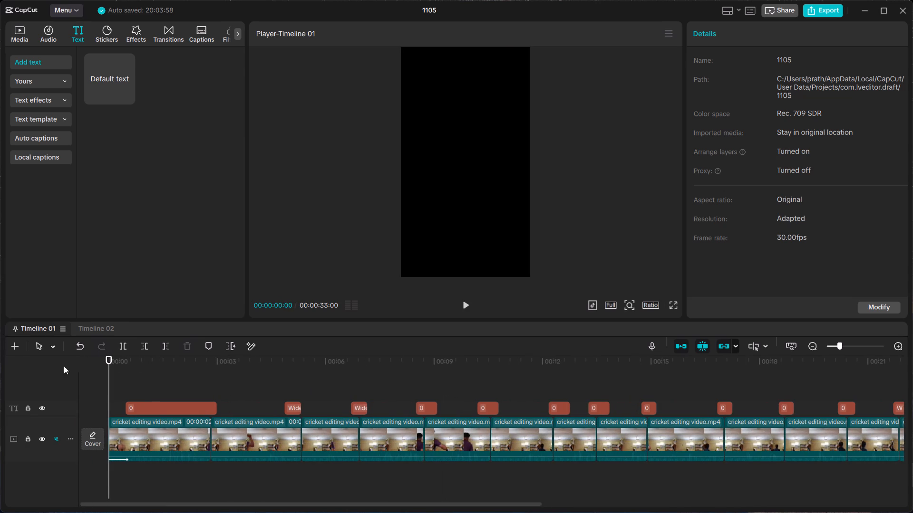
key("ctrl+minus")
key("ctrl+minus")
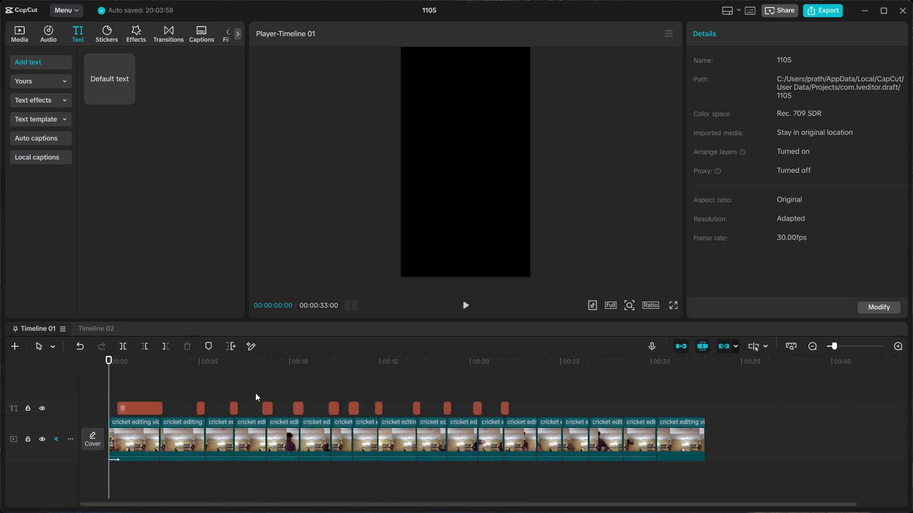
key("ctrl+plus")
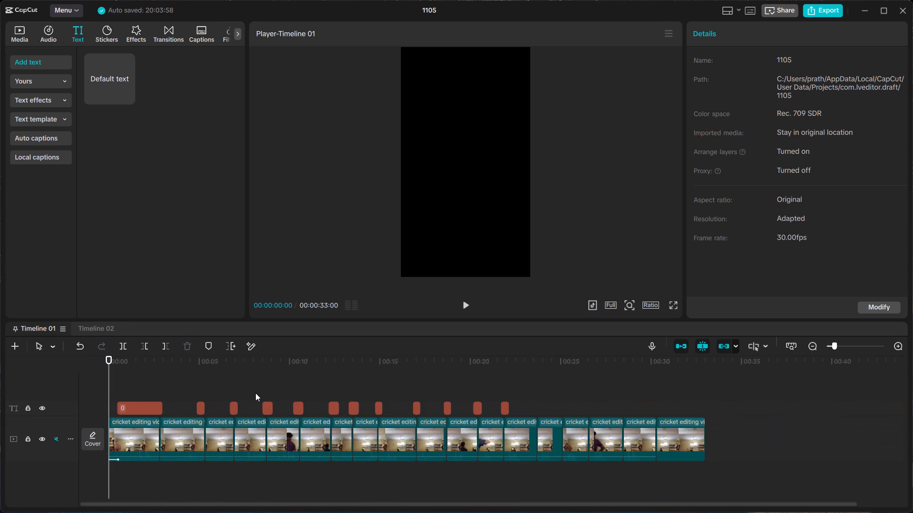
key("ctrl+plus")
key("ctrl+minus")
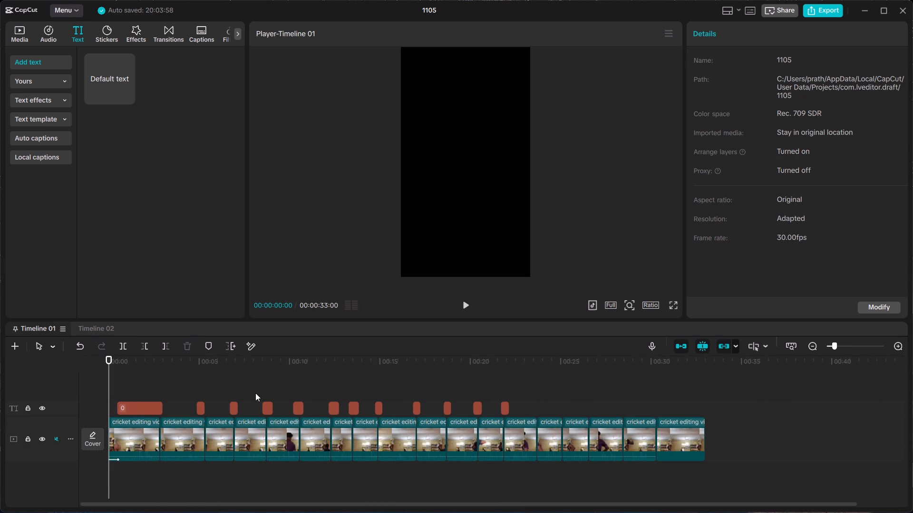
left_click(466, 305)
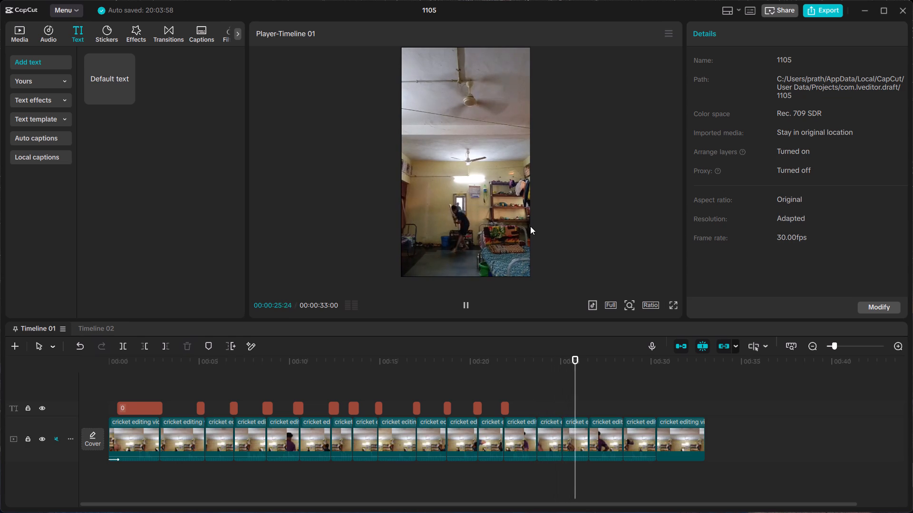
key("space")
Return to the thirteenth clip and play the remaining deliveries up to 00:00:32:01 to examine the clips without call texts.
key("Left")
key("Left")
key("Left")
key("Left")
key("Left")
key("Left")
key("Left")
key("Left")
key("Left")
key("Left")
key("Left")
key("Left")
key("Left")
key("Left")
key("Left")
key("Left")
key("Left")
key("Left")
key("Left")
key("Left")
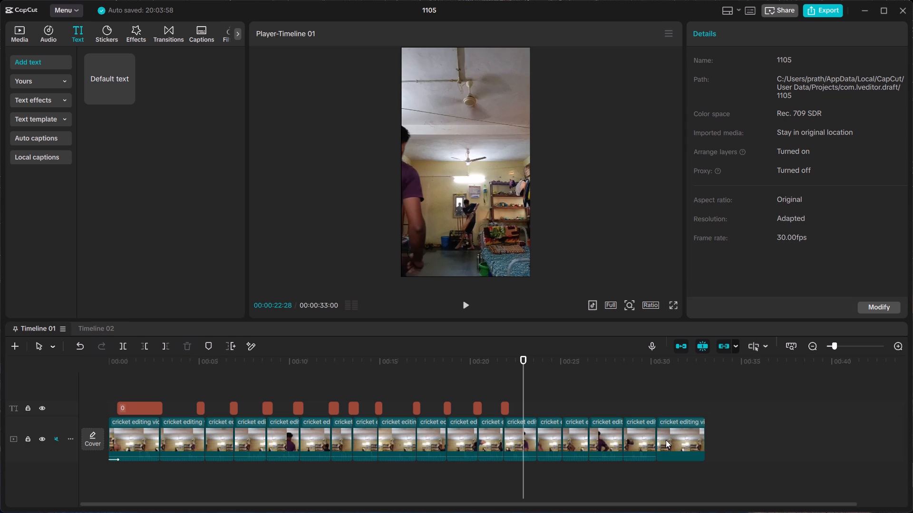
key("ctrl+plus")
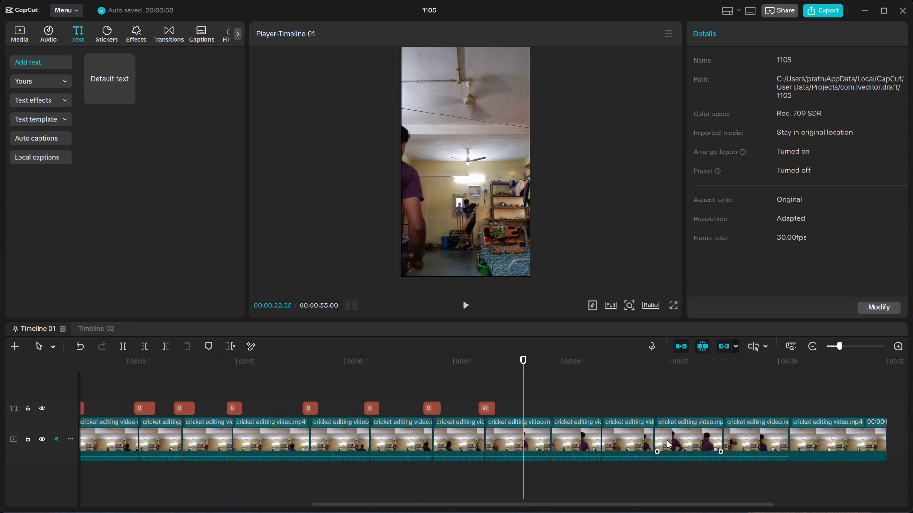
left_click_drag(521, 384, 0, 401)
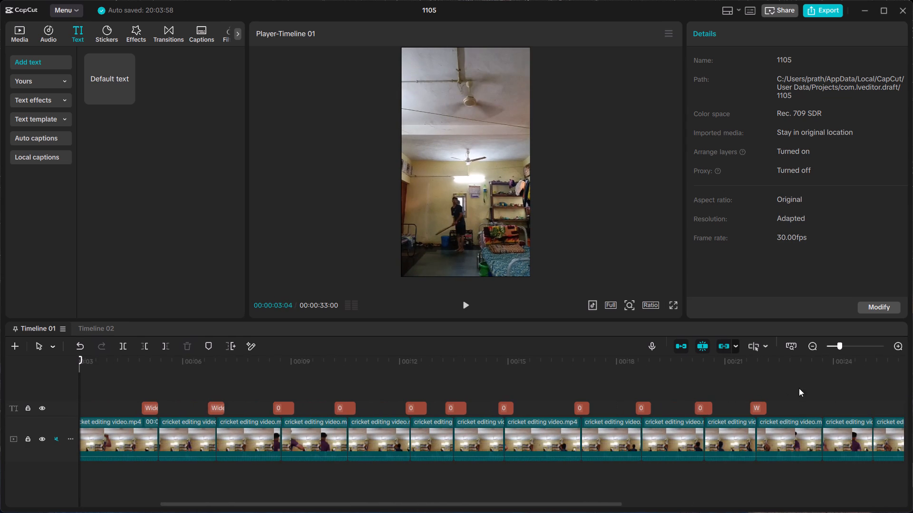
left_click(813, 384)
left_click_drag(814, 385, 912, 360)
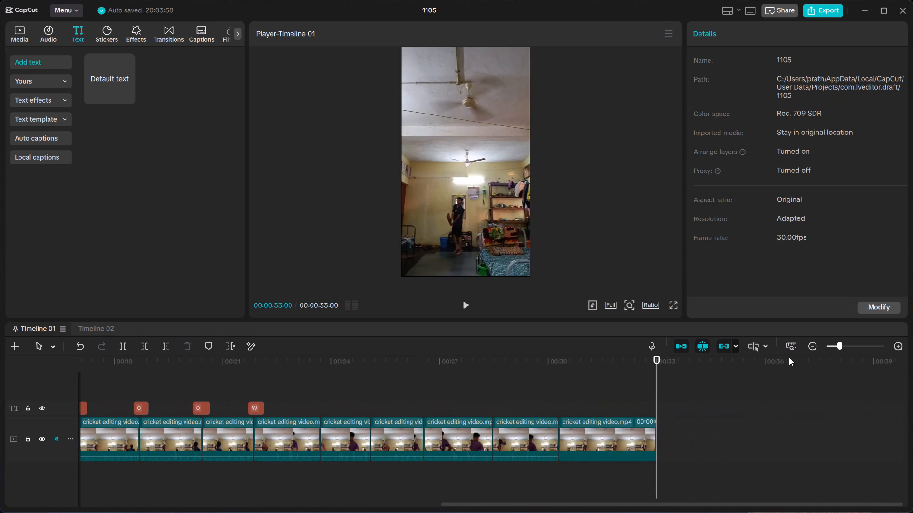
left_click_drag(656, 385, 233, 393)
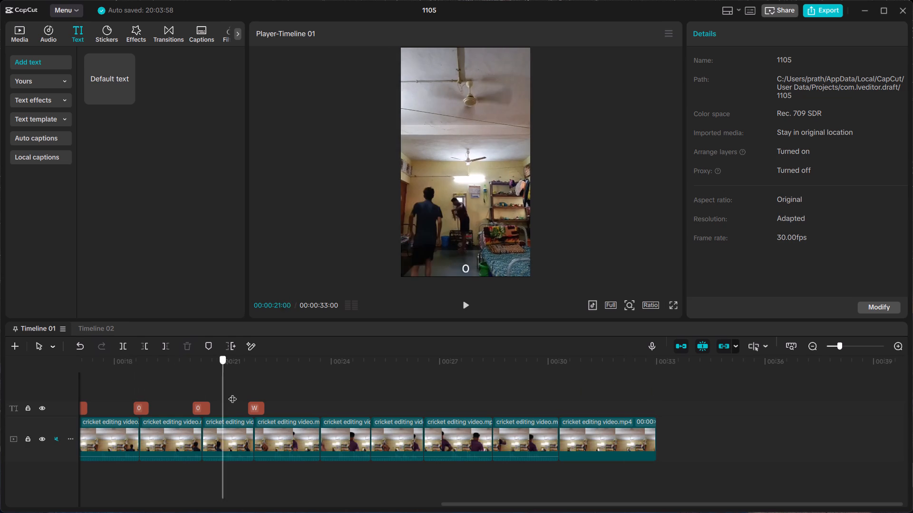
left_click_drag(233, 393, 292, 399)
key("space")
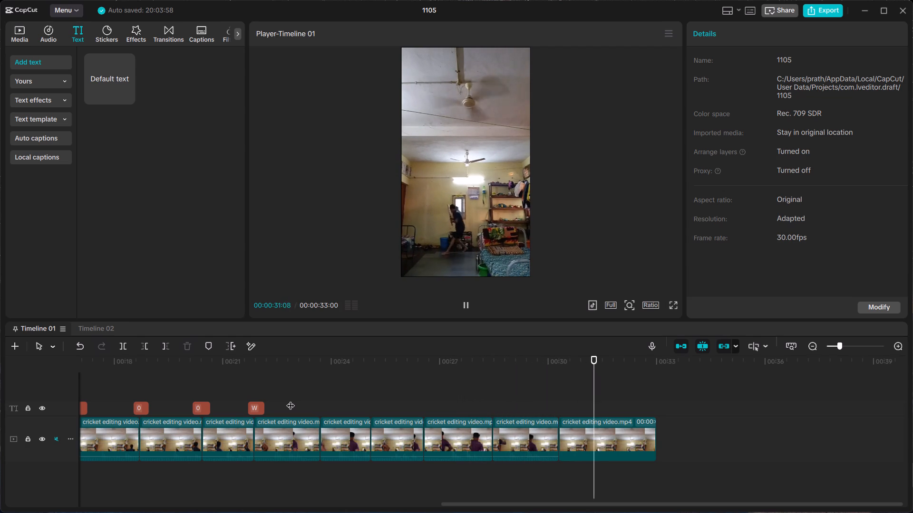
key("space")
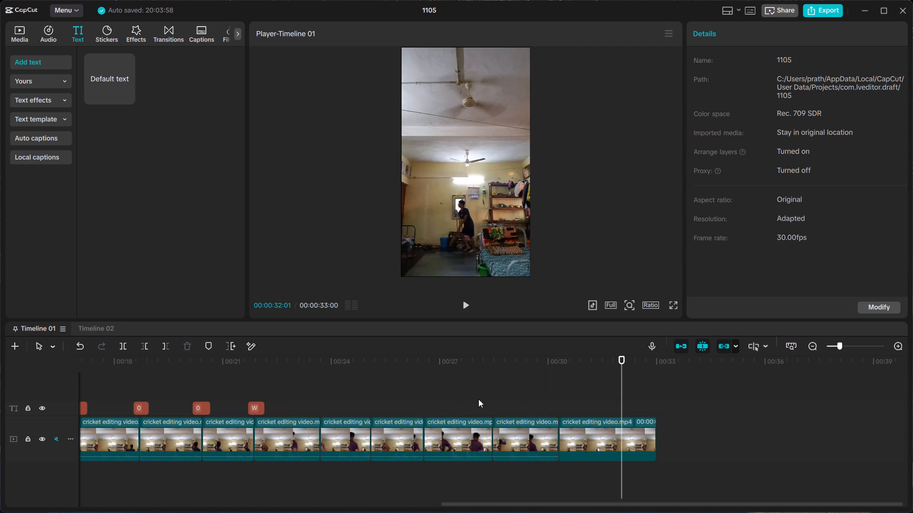
Replay the last four clips from different starting points to examine the deliveries that have no call text.
left_click(513, 408)
key("space")
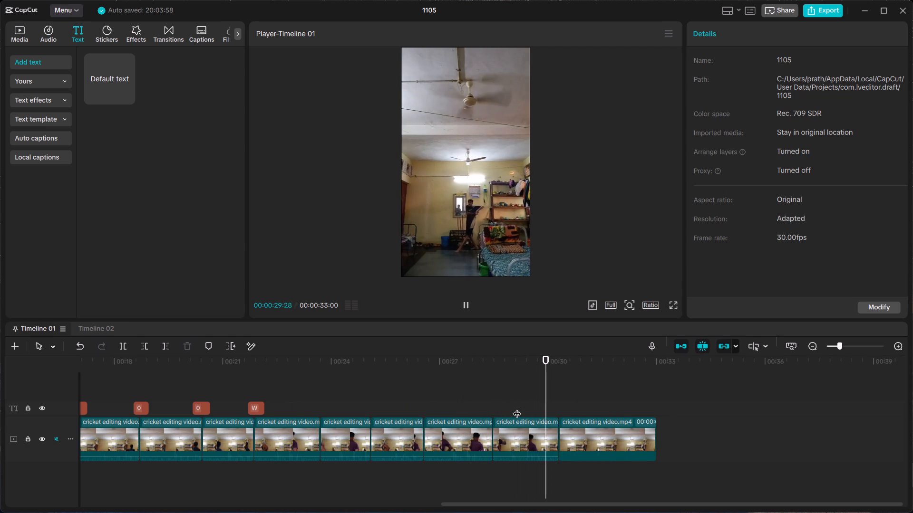
key("space")
left_click(460, 400)
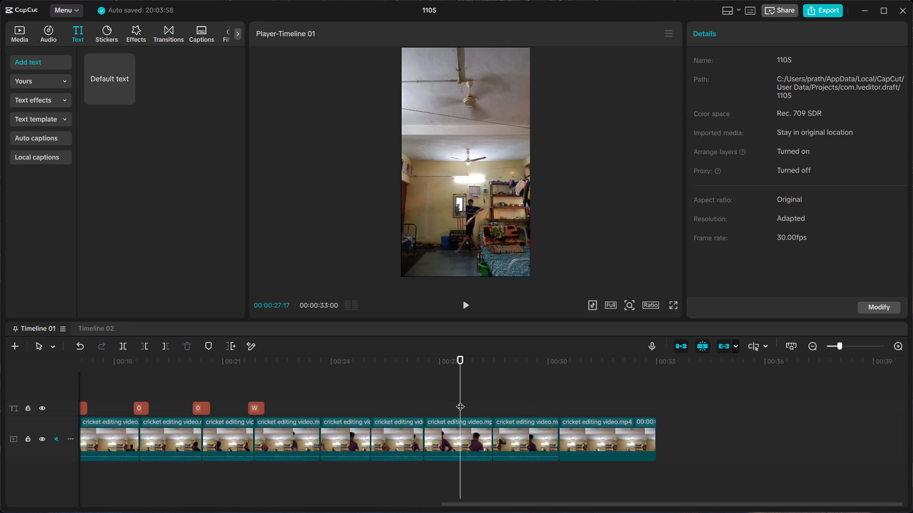
key("space")
key("space")
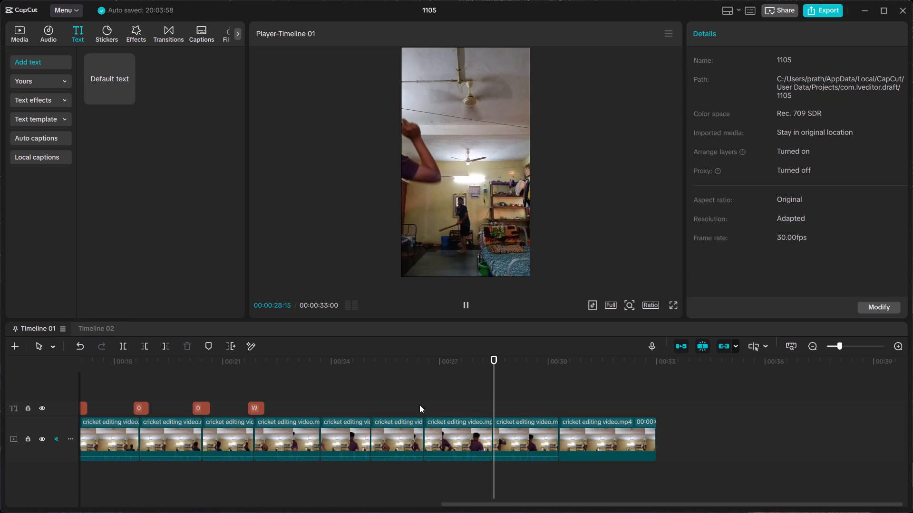
left_click(392, 396)
key("space")
key("space")
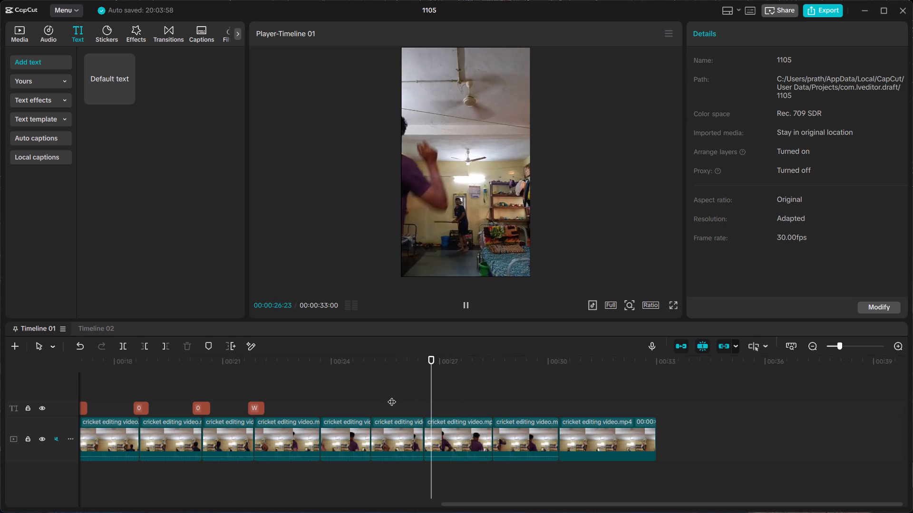
left_click(386, 404)
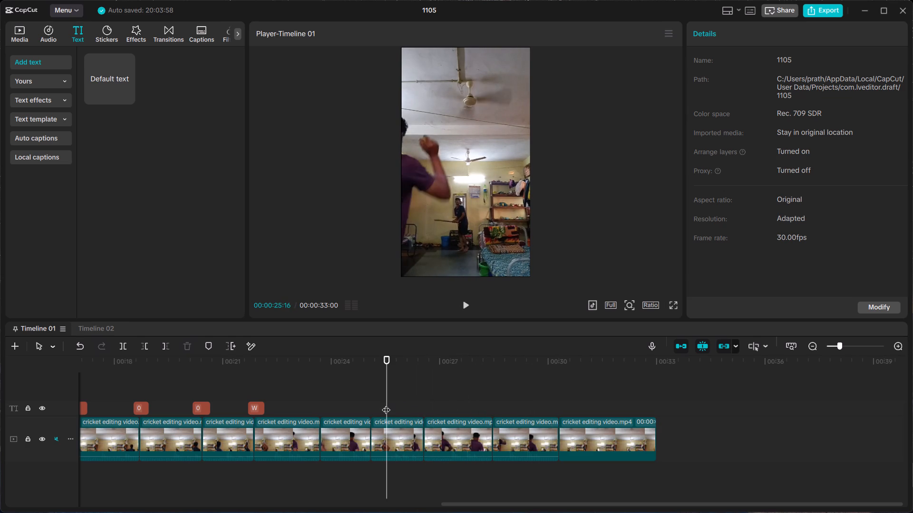
key("space")
key("space")
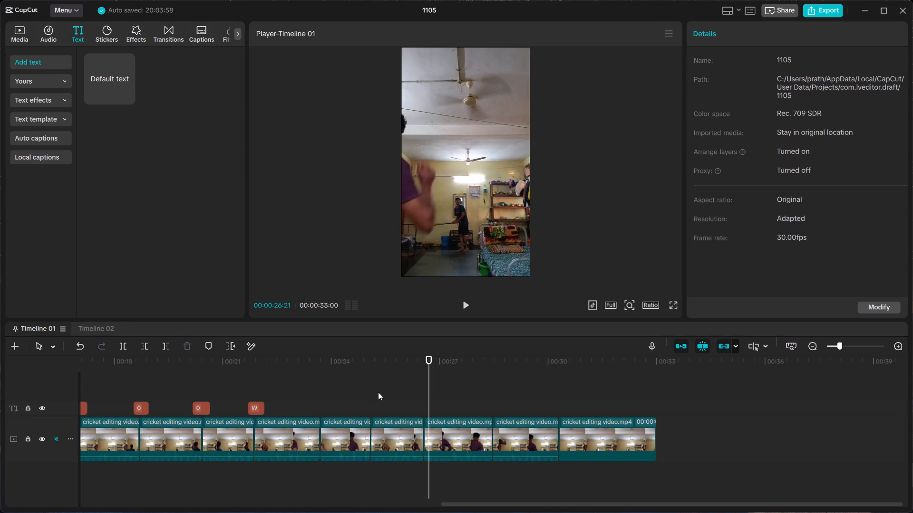
left_click(378, 392)
key("space")
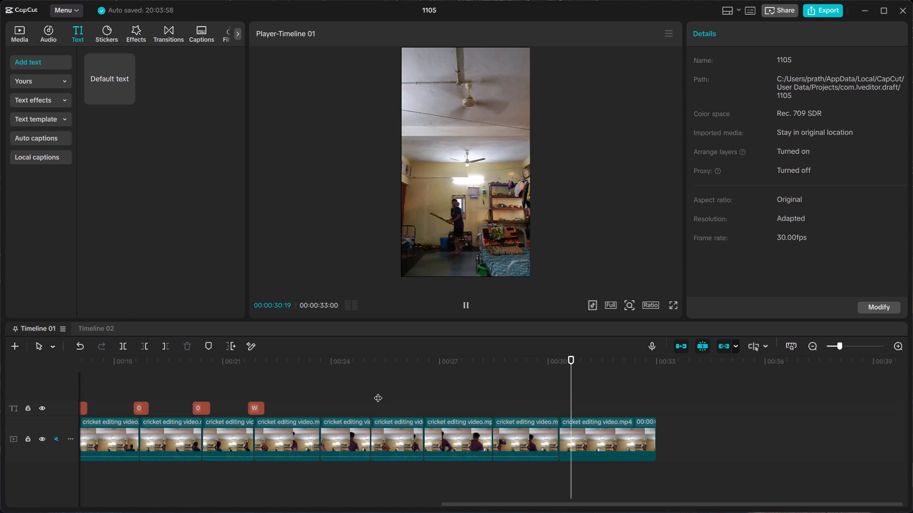
key("space")
Replay the end of the second-to-last clip to find the moment for its call text.
left_click(526, 397)
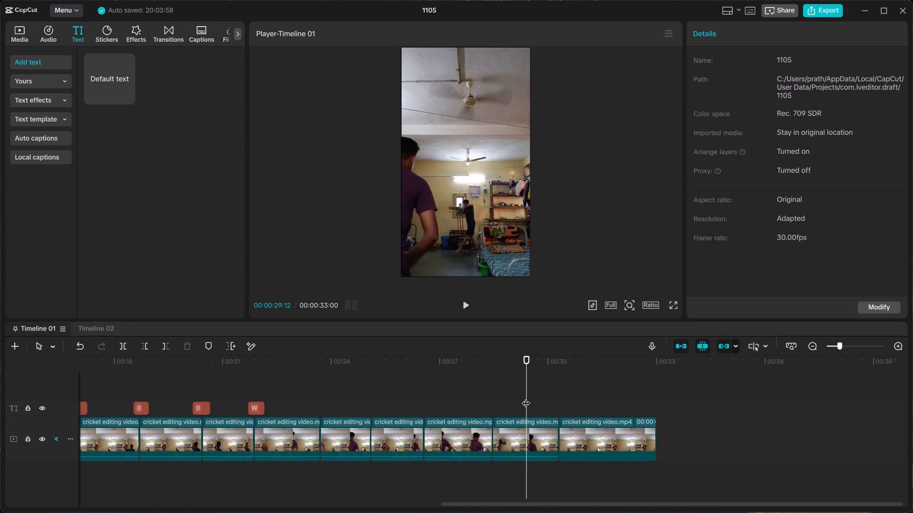
key("space")
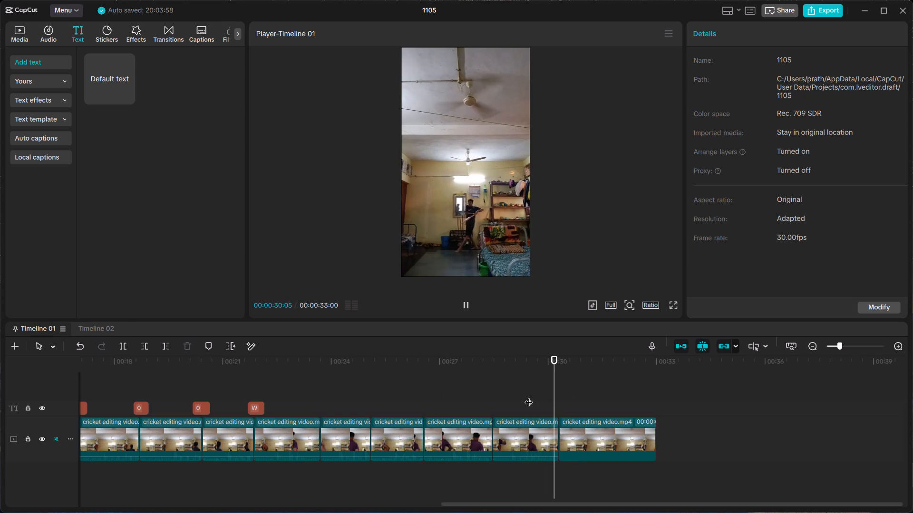
key("space")
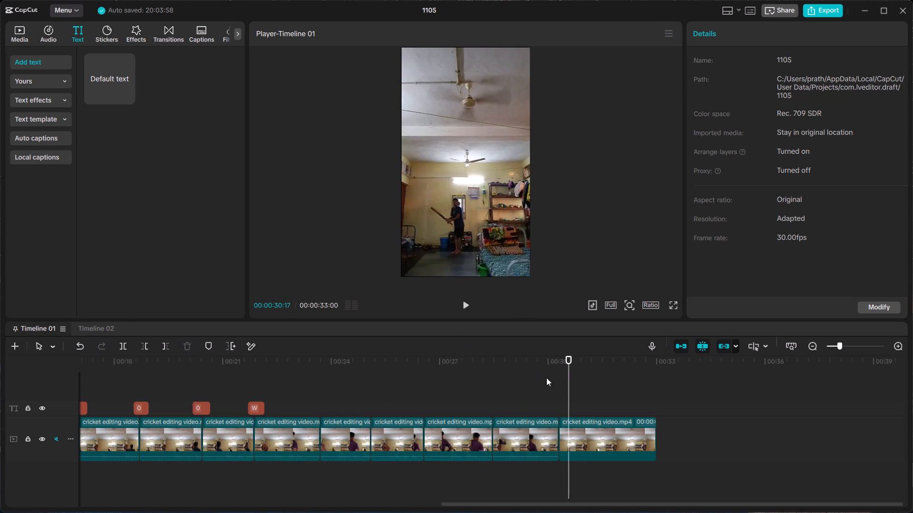
left_click(519, 389)
left_click(552, 393)
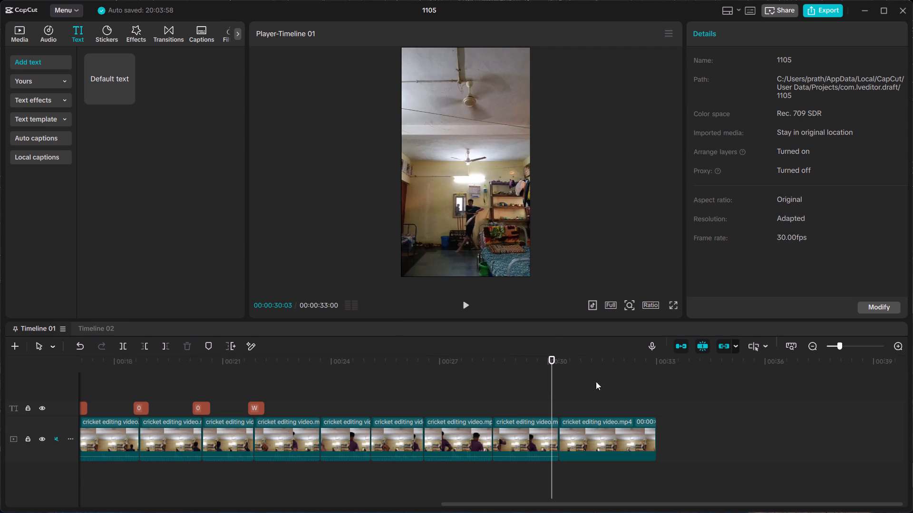
left_click(523, 387)
key("space")
key("space")
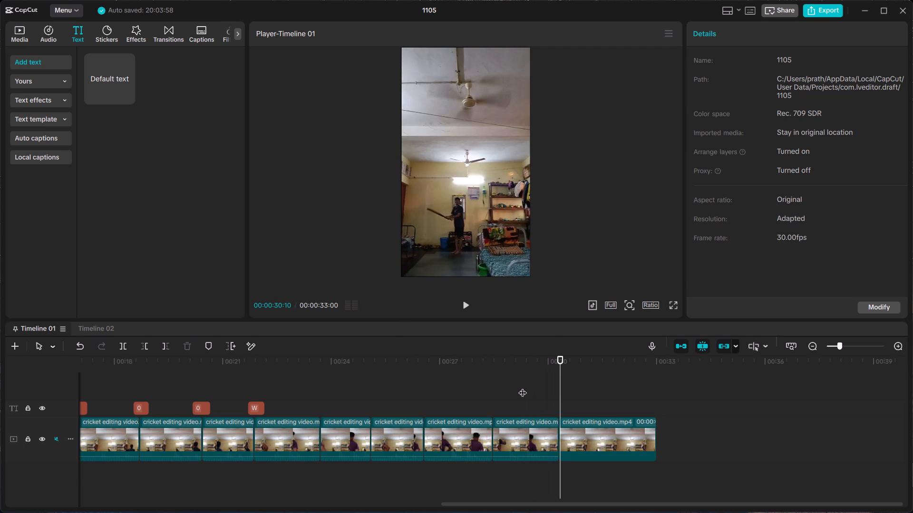
Add a default text at 00:00:30:00 reading 4 and move it to the bottom centre of the video frame.
left_click(531, 394)
left_click(542, 395)
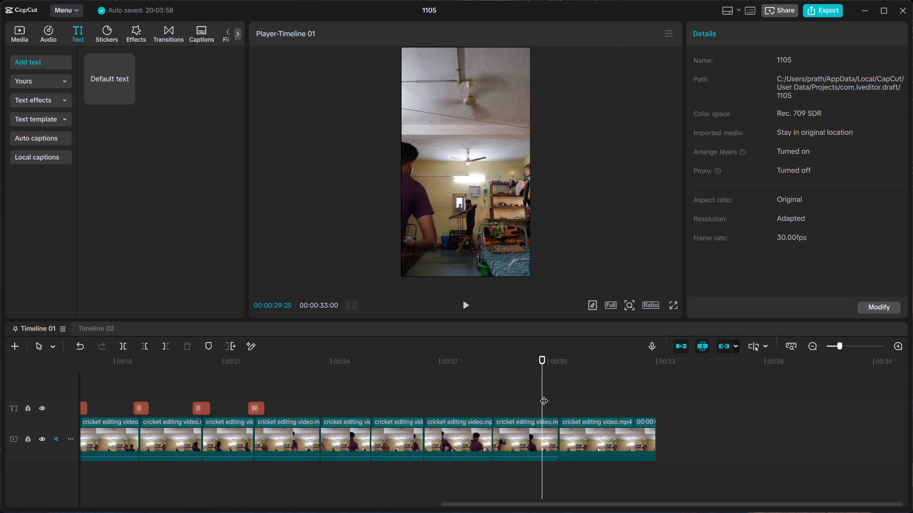
left_click(544, 395)
left_click(548, 395)
left_click(125, 95)
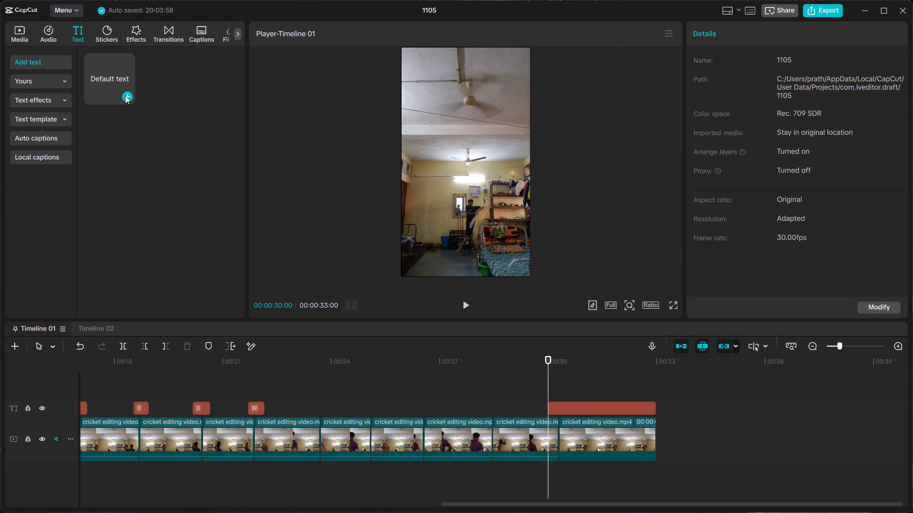
left_click_drag(758, 82, 642, 95)
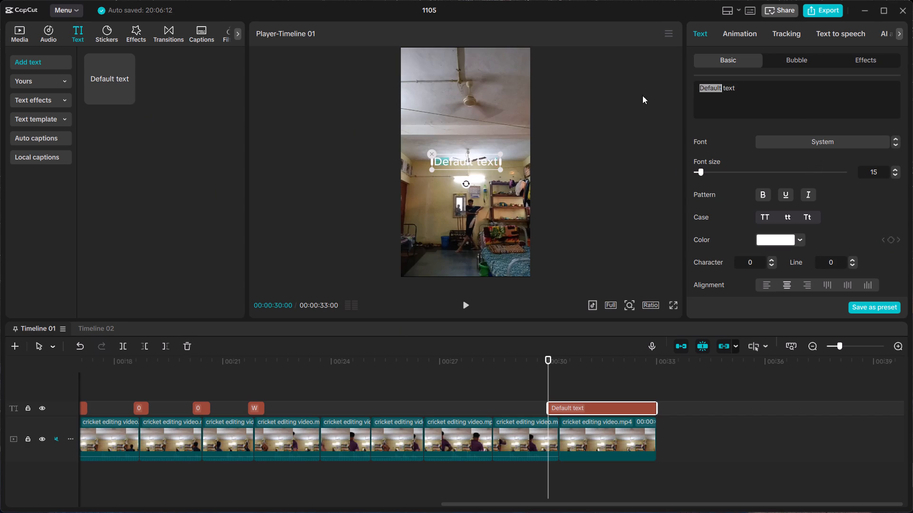
left_click_drag(642, 95, 617, 97)
key("BackSpace")
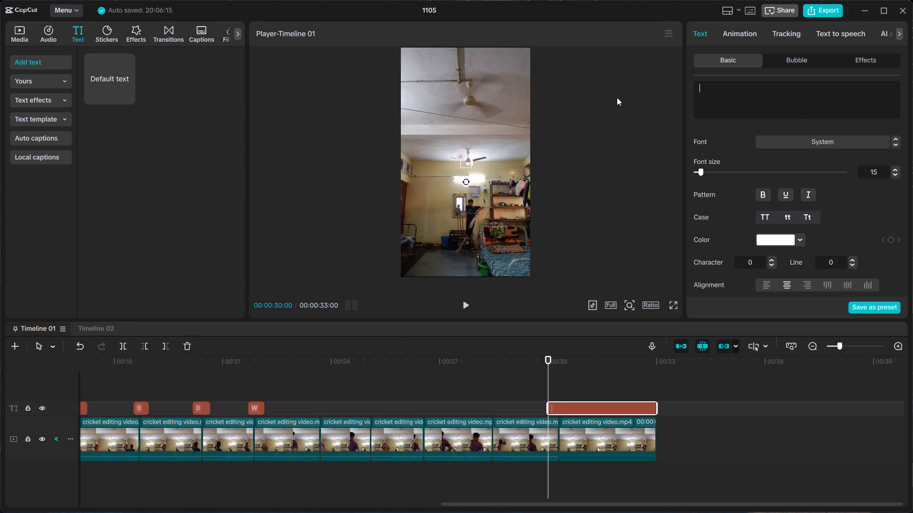
key("4")
left_click_drag(466, 158, 471, 264)
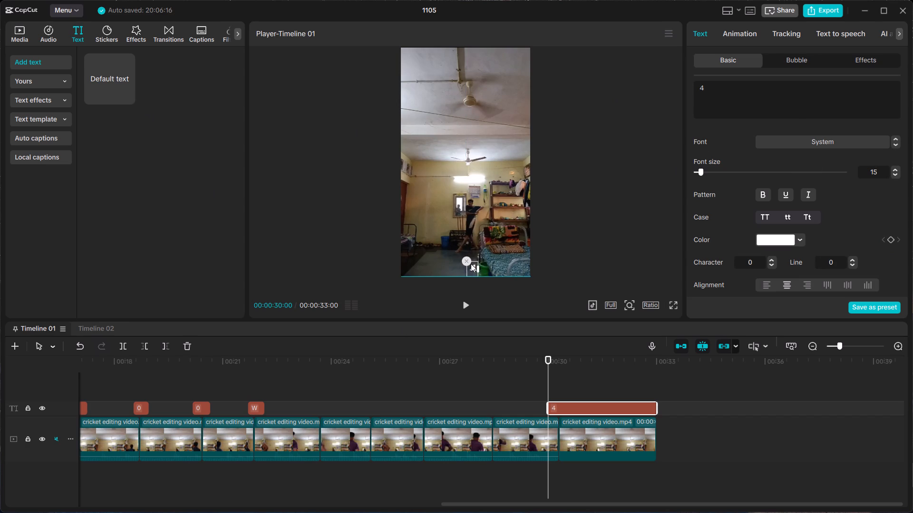
left_click_drag(471, 264, 466, 264)
left_click(507, 219)
left_click(576, 194)
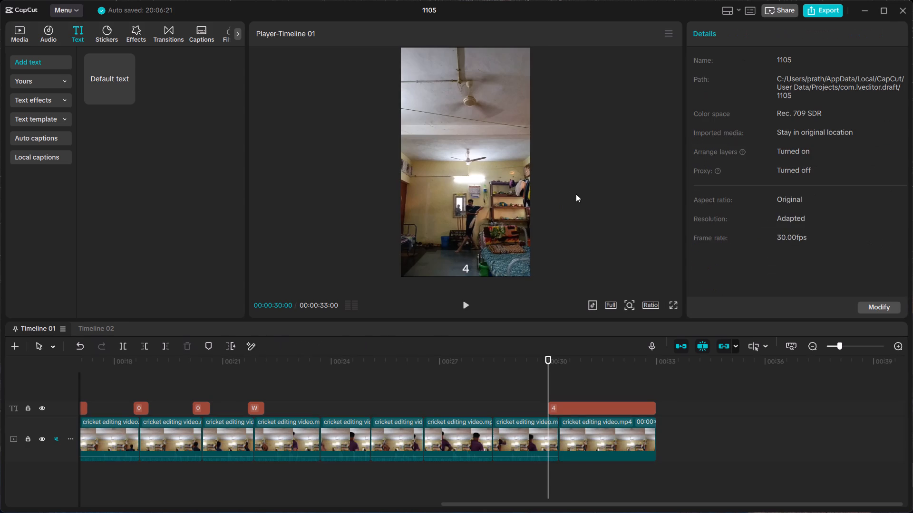
Shorten the 4 text on the timeline so it ends at about 00:00:30:15.
left_click(631, 404)
left_click_drag(654, 407, 564, 408)
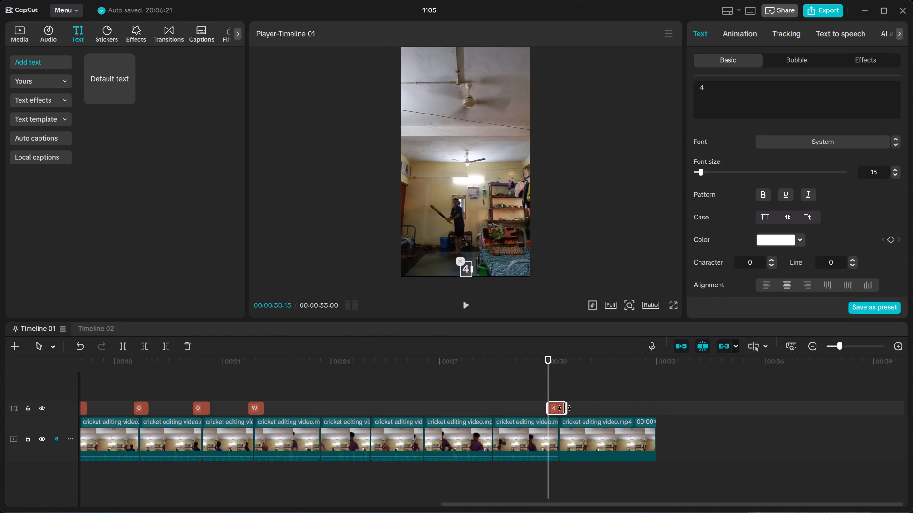
left_click_drag(564, 408, 566, 409)
left_click(604, 382)
Play the last two clips to check the 4 text and examine the final delivery.
left_click(502, 393)
key("space")
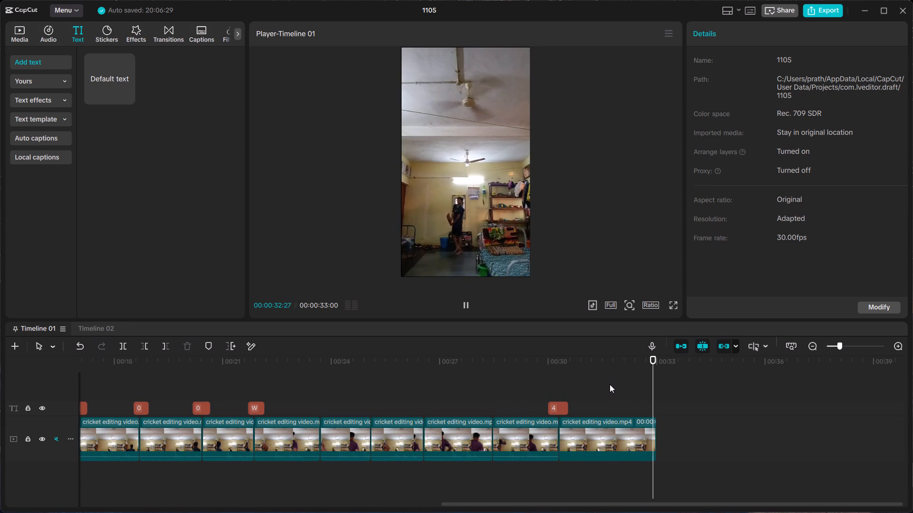
key("space")
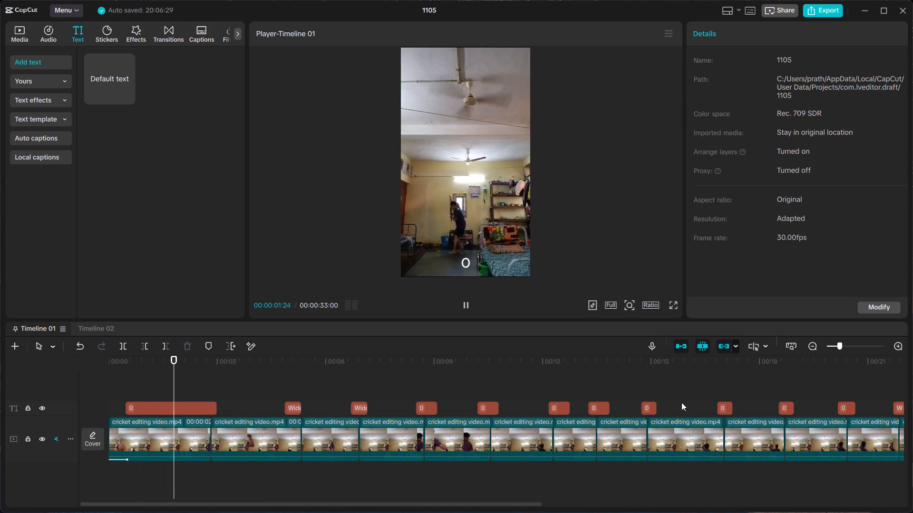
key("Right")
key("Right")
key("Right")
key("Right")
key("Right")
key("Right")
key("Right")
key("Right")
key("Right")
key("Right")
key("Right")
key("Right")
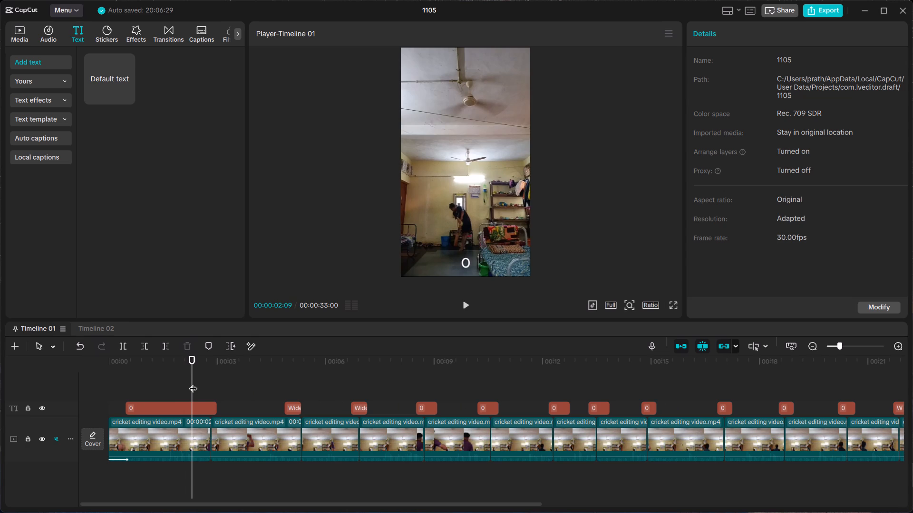
Add a default text at 00:00:32:18 in the last clip reading 0 and move it to the bottom centre of the frame.
left_click_drag(192, 382, 755, 380)
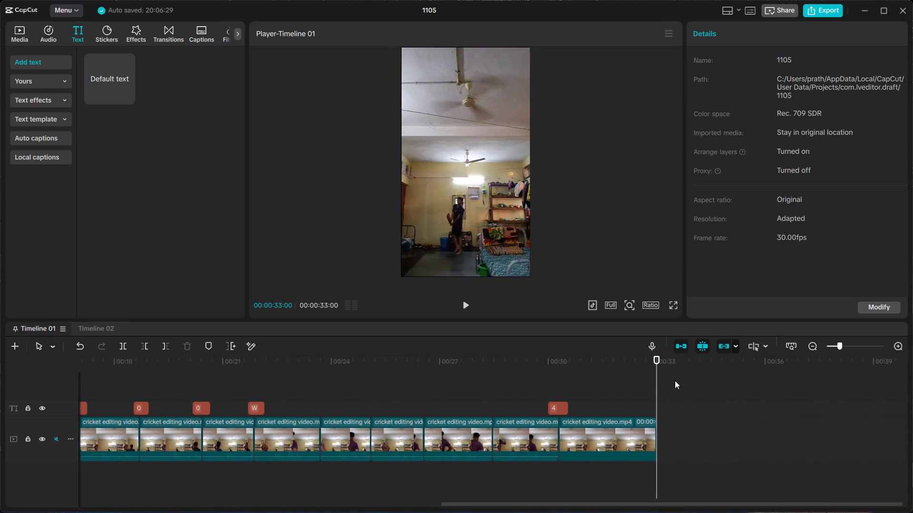
left_click(642, 436)
left_click(642, 406)
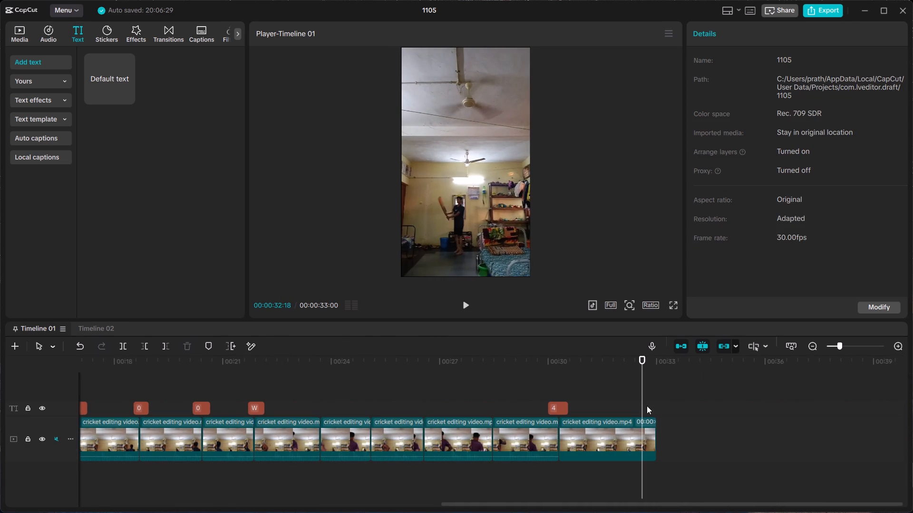
left_click(106, 93)
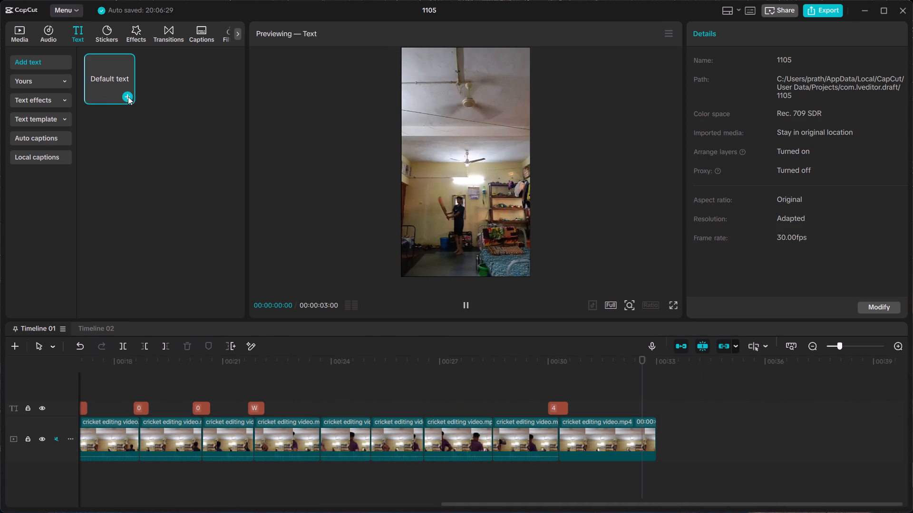
left_click(128, 96)
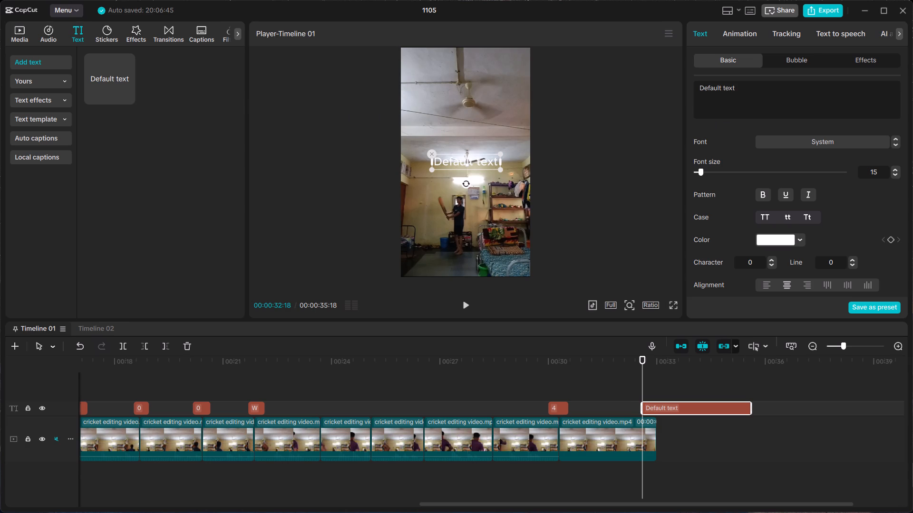
left_click_drag(758, 86, 662, 99)
left_click_drag(744, 89, 740, 89)
left_click_drag(740, 89, 699, 86)
key("BackSpace")
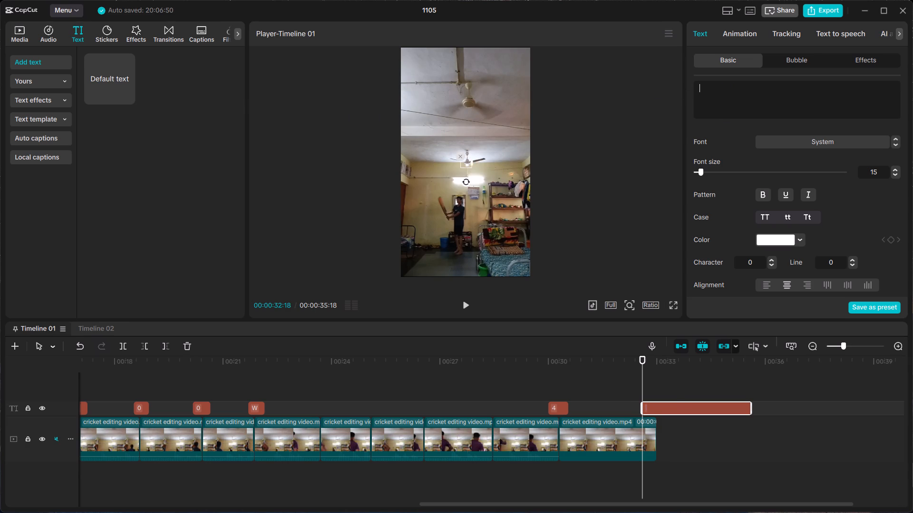
key("0")
left_click_drag(466, 163, 475, 211)
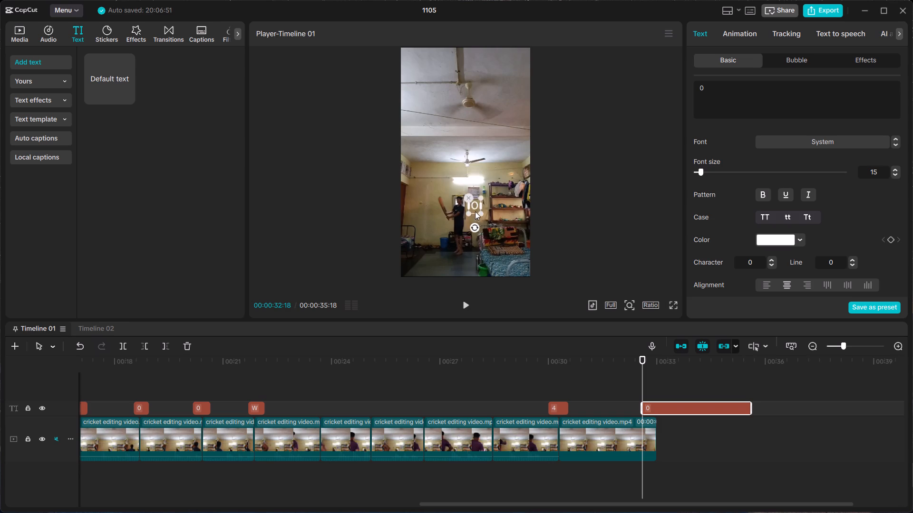
left_click_drag(475, 211, 466, 270)
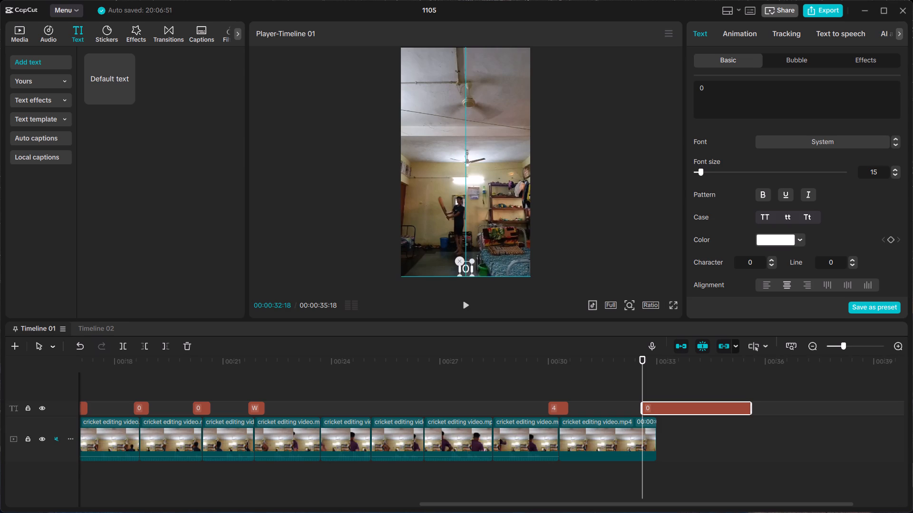
left_click(550, 223)
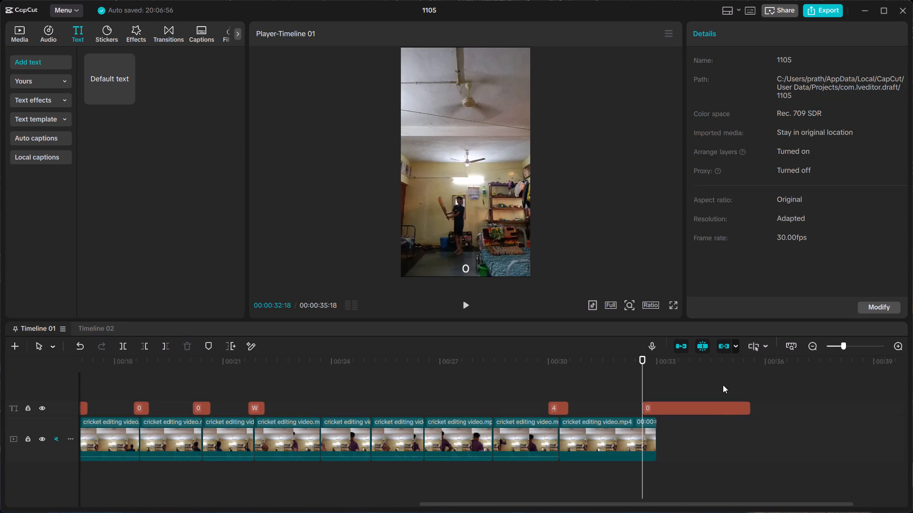
Shorten the new 0 text so it ends with the last clip at 00:00:33:00.
left_click(719, 407)
left_click_drag(751, 408, 652, 403)
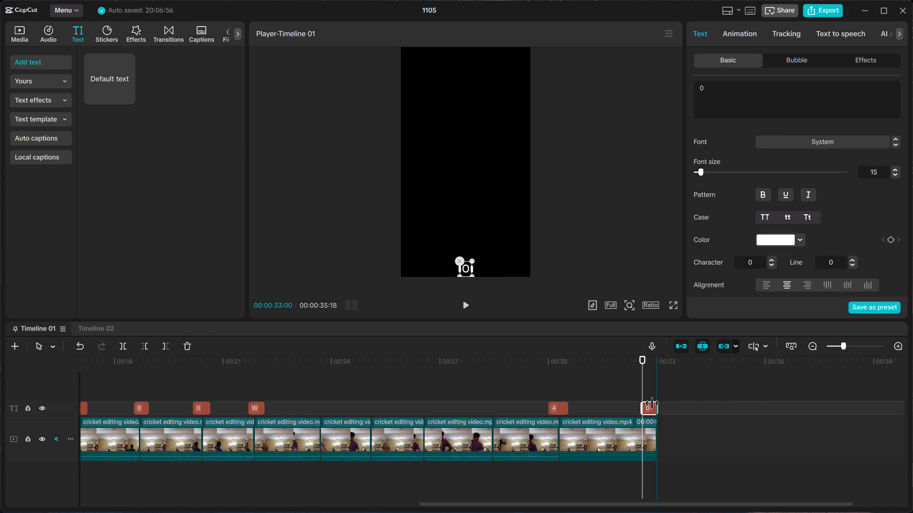
left_click_drag(652, 403, 650, 403)
left_click(654, 402)
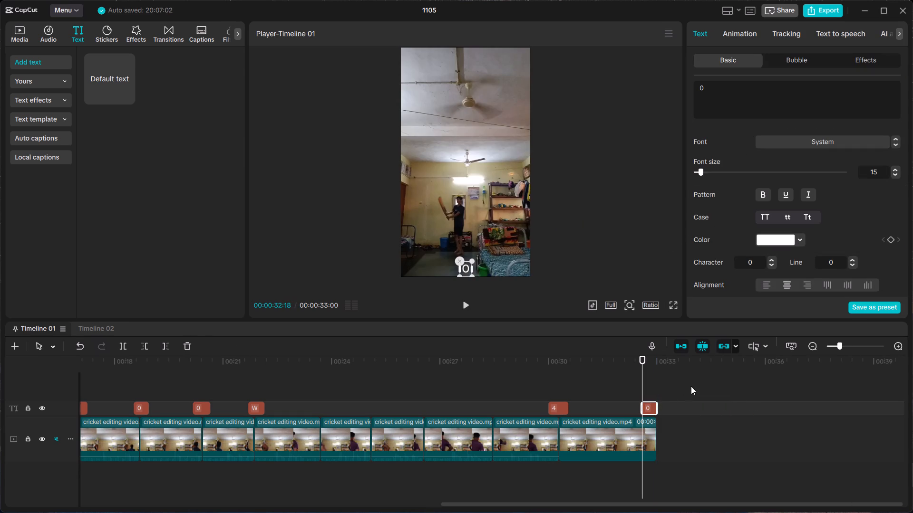
Add a default text at 00:00:28:06 reading 0 and move it to the bottom centre of the frame.
left_click(706, 382)
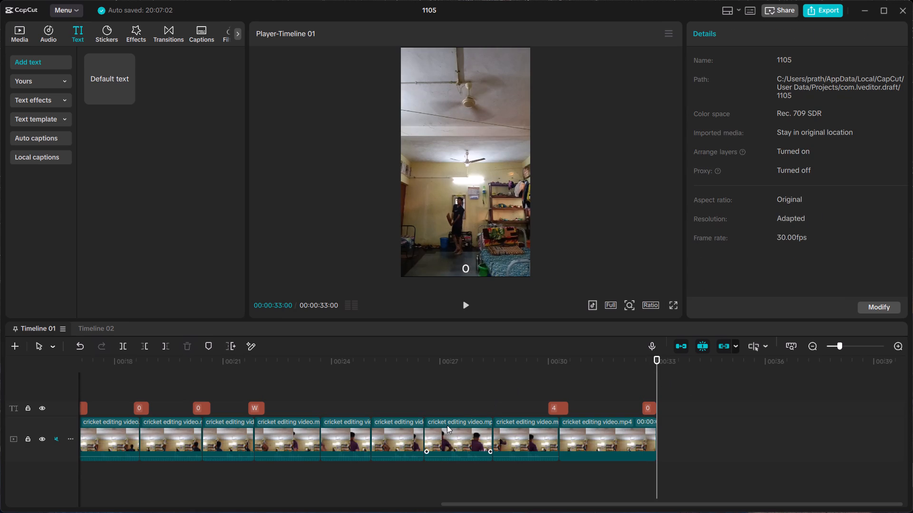
left_click(472, 427)
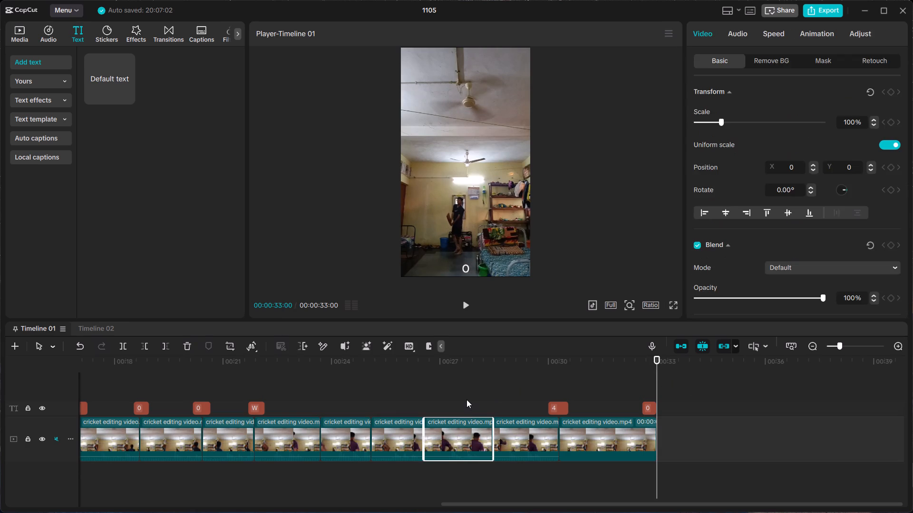
left_click(466, 399)
left_click(483, 401)
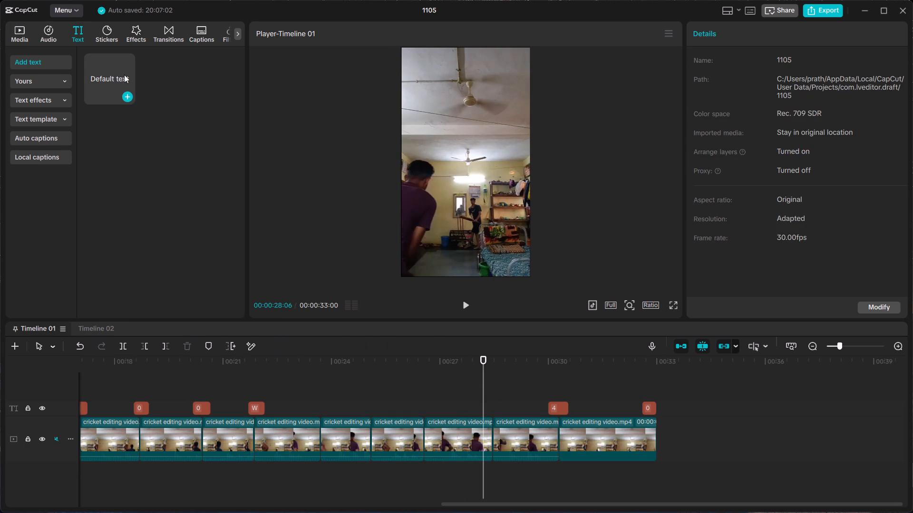
left_click(130, 95)
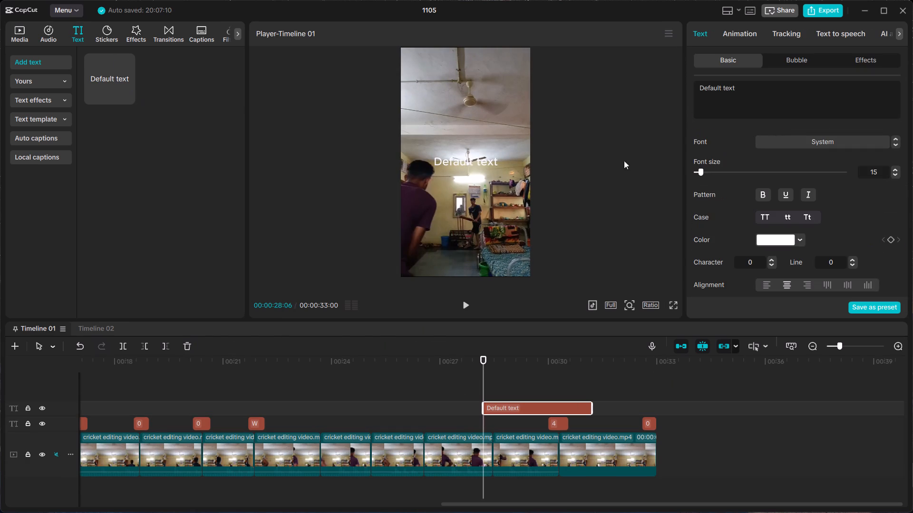
left_click_drag(745, 92, 647, 87)
key("BackSpace")
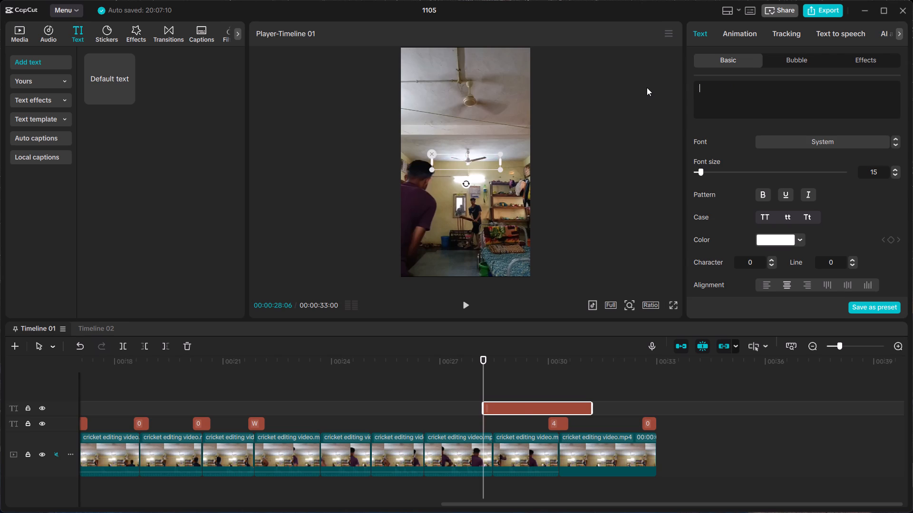
key("0")
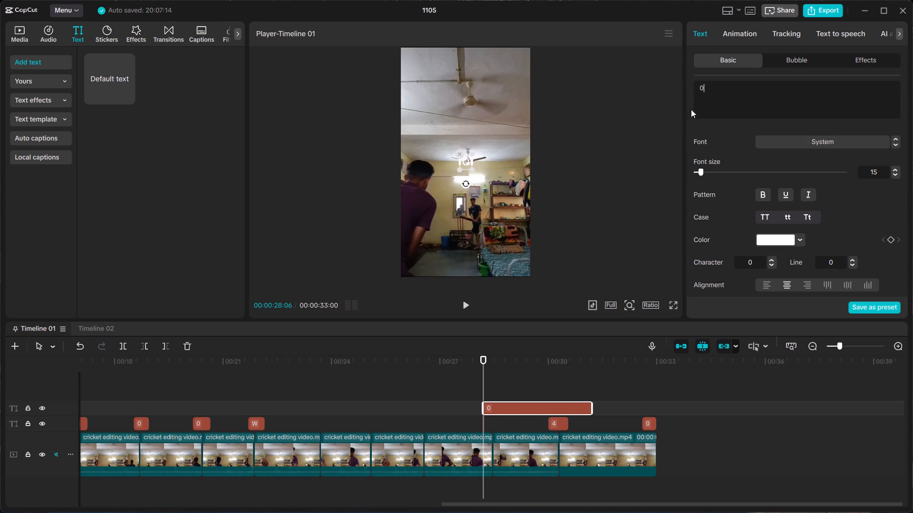
left_click_drag(465, 159, 470, 203)
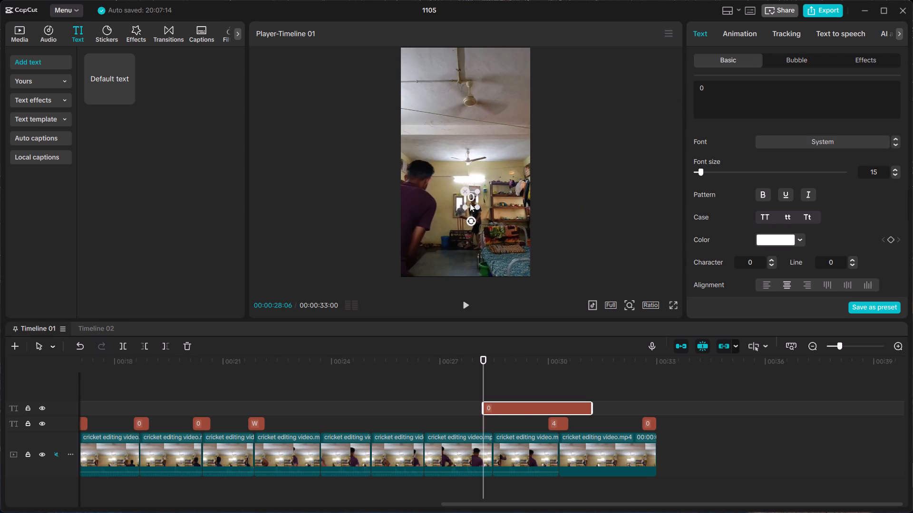
left_click_drag(470, 203, 469, 267)
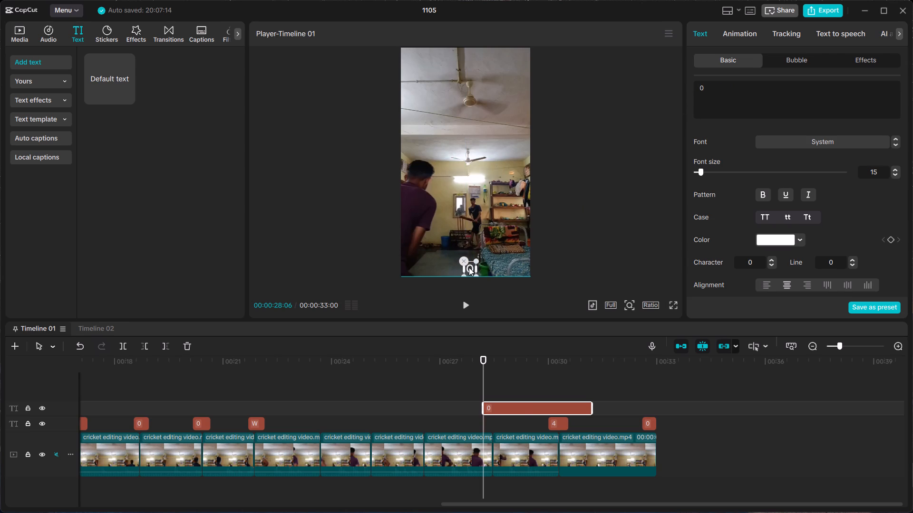
left_click_drag(469, 267, 466, 268)
left_click(557, 228)
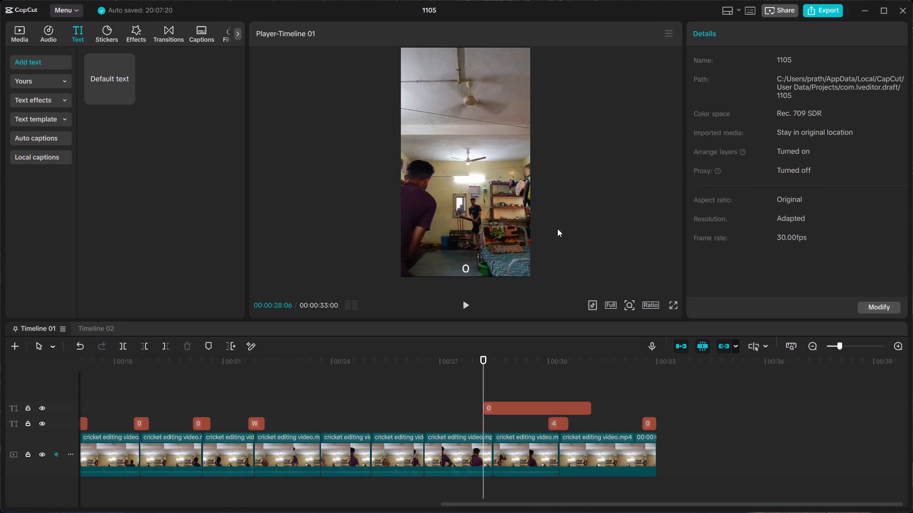
Shorten the new 0 text on the timeline so it ends just past the end of the clip it starts in.
left_click(555, 407)
left_click_drag(592, 407, 593, 407)
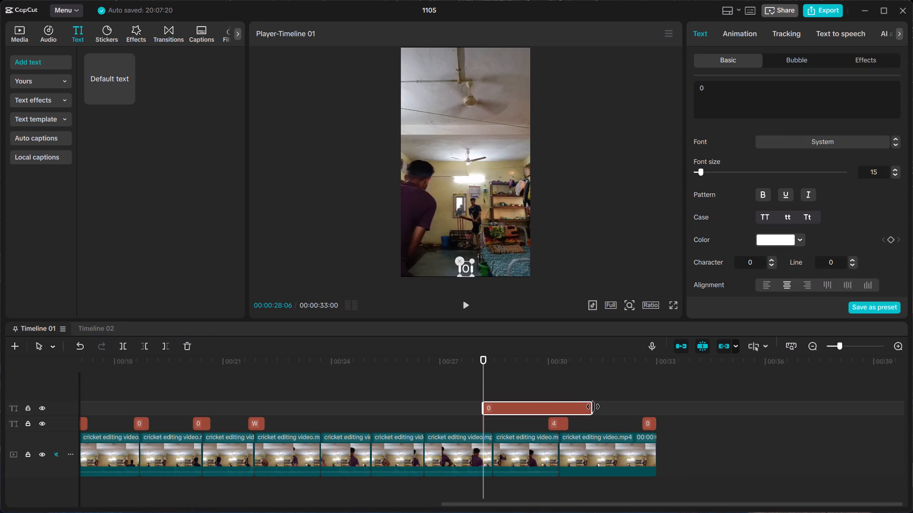
left_click_drag(593, 407, 495, 406)
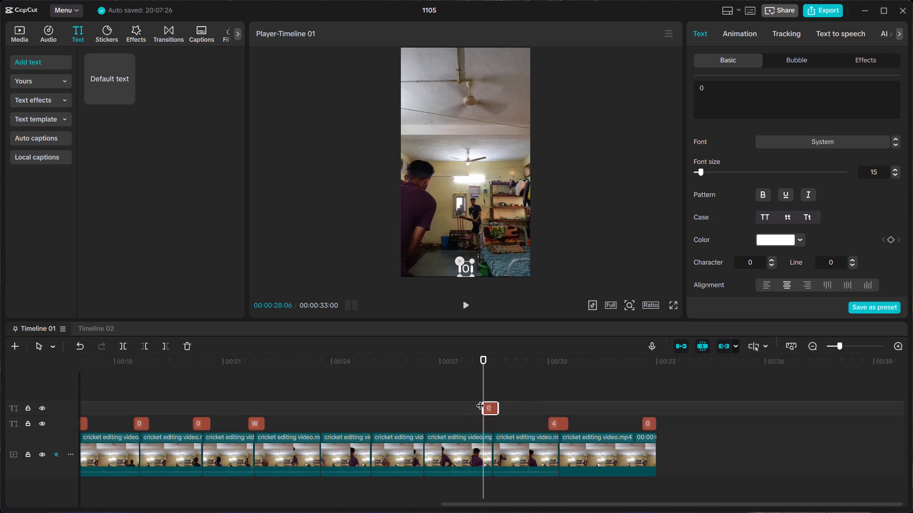
Play the clips from about 00:00:26:03 to examine the delivery before the new 0 text.
left_click_drag(481, 387, 447, 388)
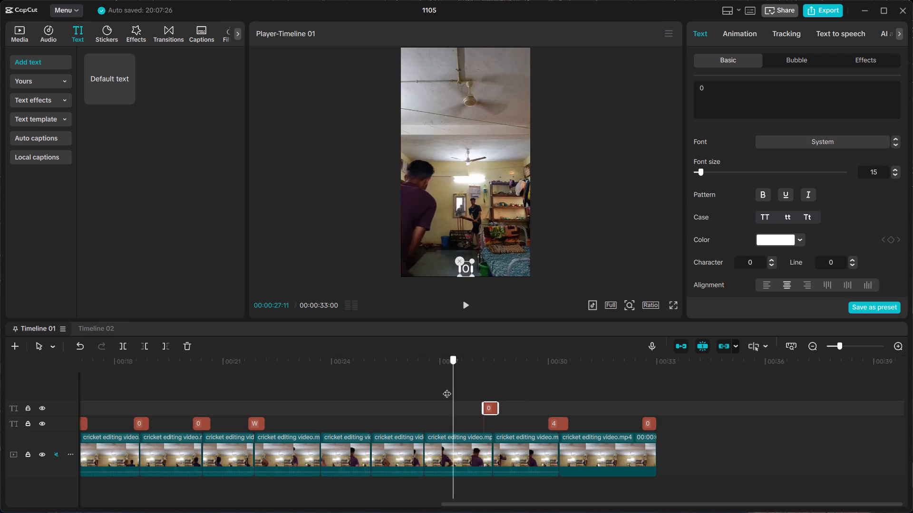
left_click_drag(447, 388, 407, 394)
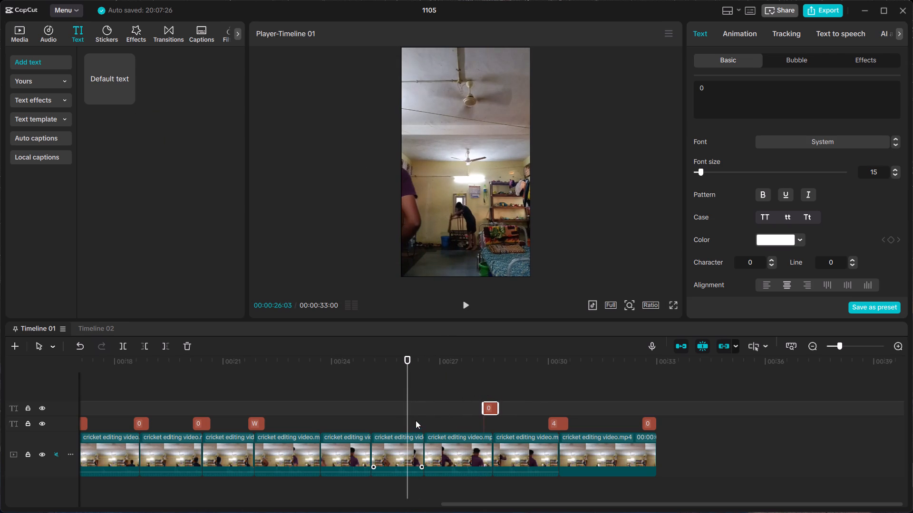
key("space")
key("space")
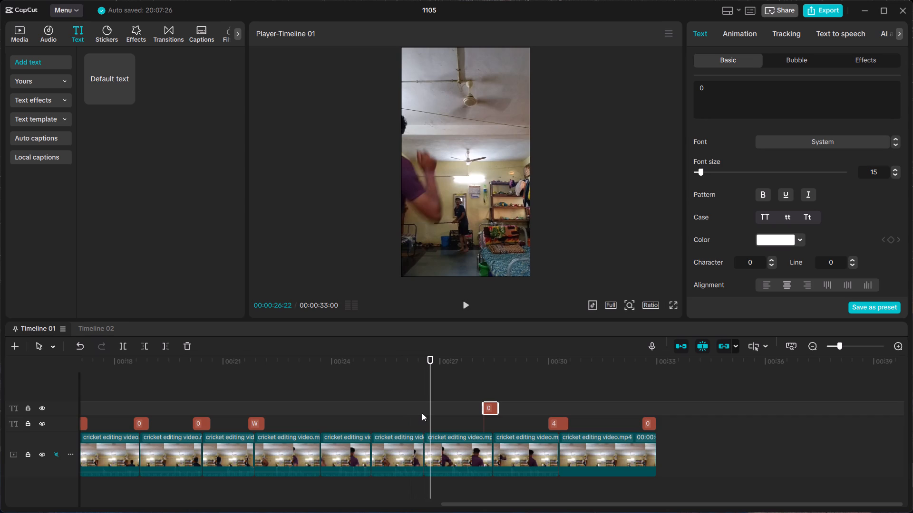
key("Left")
key("Left")
key("Left")
key("Left")
key("Left")
key("Left")
key("Left")
key("Left")
key("Left")
key("Left")
key("Left")
key("Left")
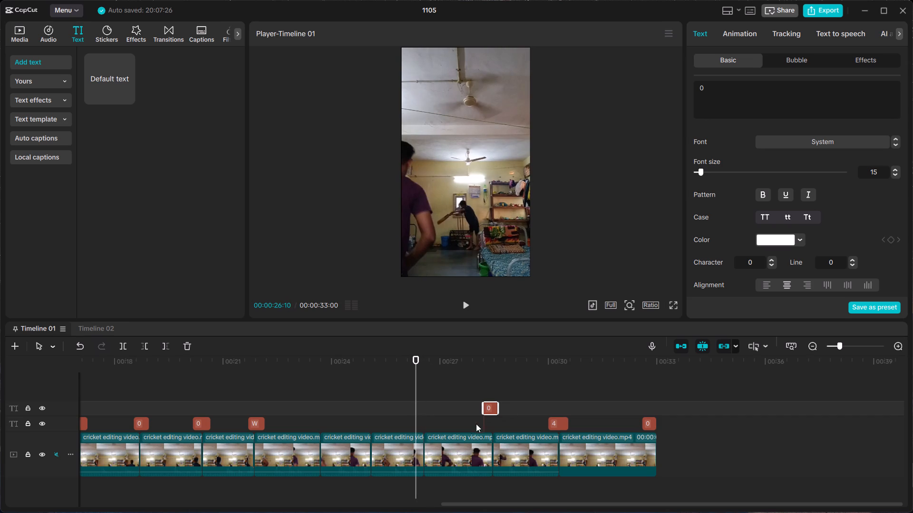
left_click(468, 429)
key("Left")
key("space")
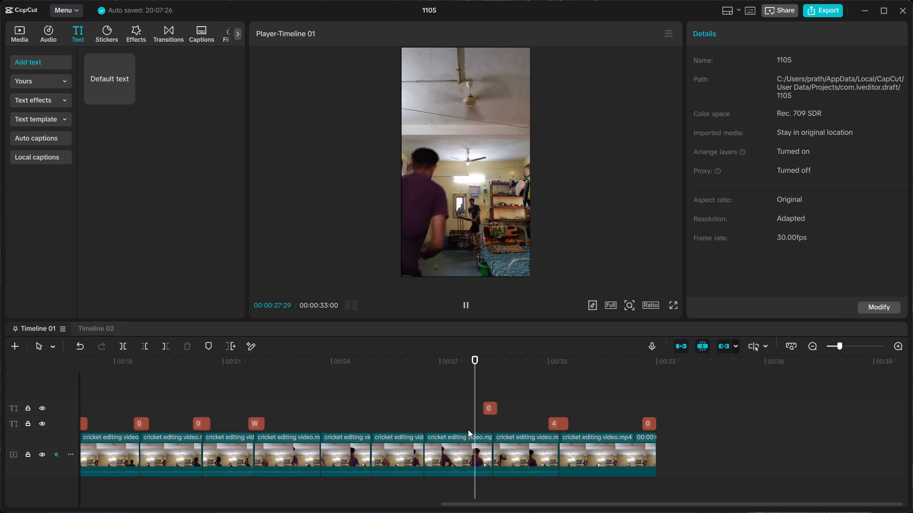
key("space")
Add a default text at 00:00:26:08 reading 0 and move it to the bottom centre of the frame.
key("Left")
key("Left")
key("Left")
key("Left")
key("Left")
key("Left")
key("Left")
key("Left")
key("Left")
key("Left")
key("Left")
key("Left")
key("Left")
key("Left")
key("Left")
key("Left")
key("Left")
key("Left")
key("Left")
key("Left")
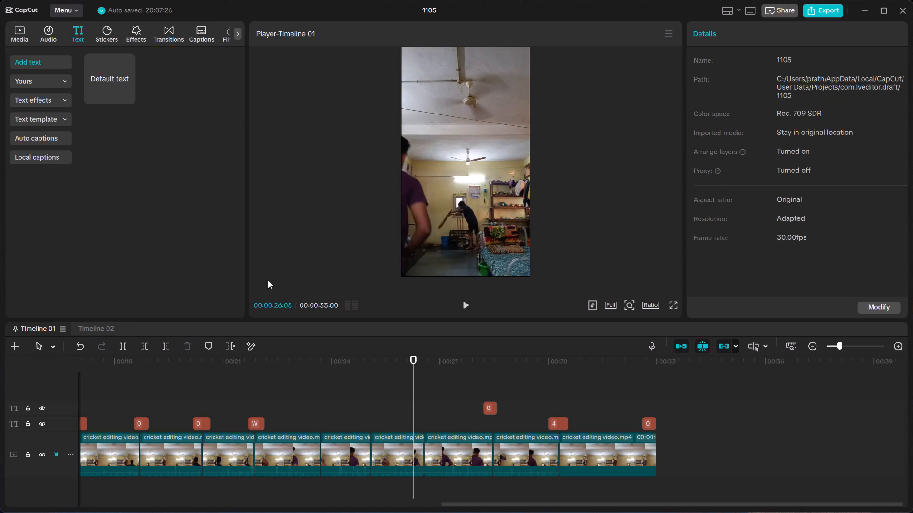
left_click(129, 95)
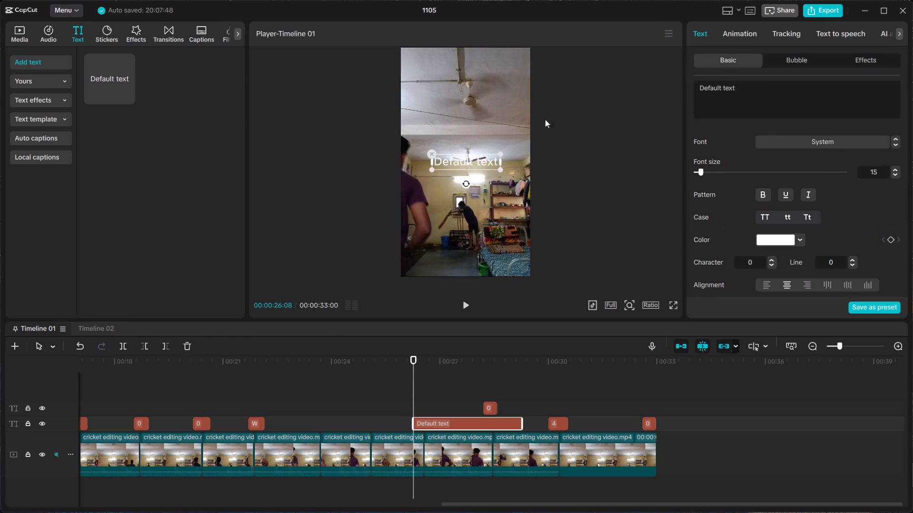
left_click_drag(744, 89, 653, 91)
key("BackSpace")
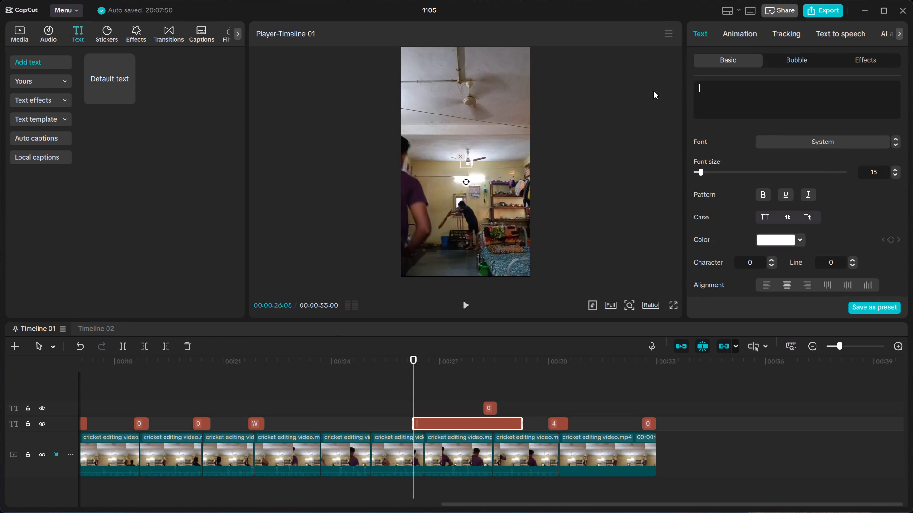
key("0")
left_click_drag(466, 161, 468, 267)
left_click(563, 247)
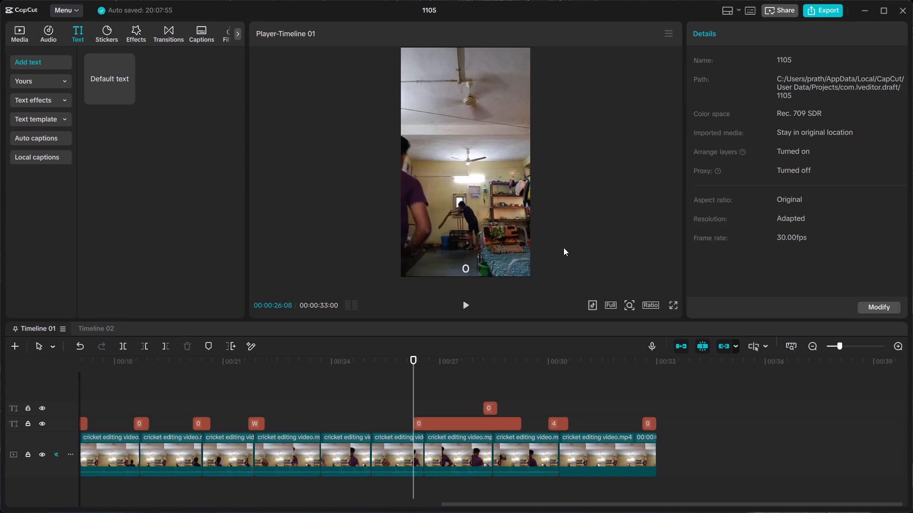
Shorten the 0 text at 00:00:26:08 so it ends just after the start of the following clip.
left_click(490, 424)
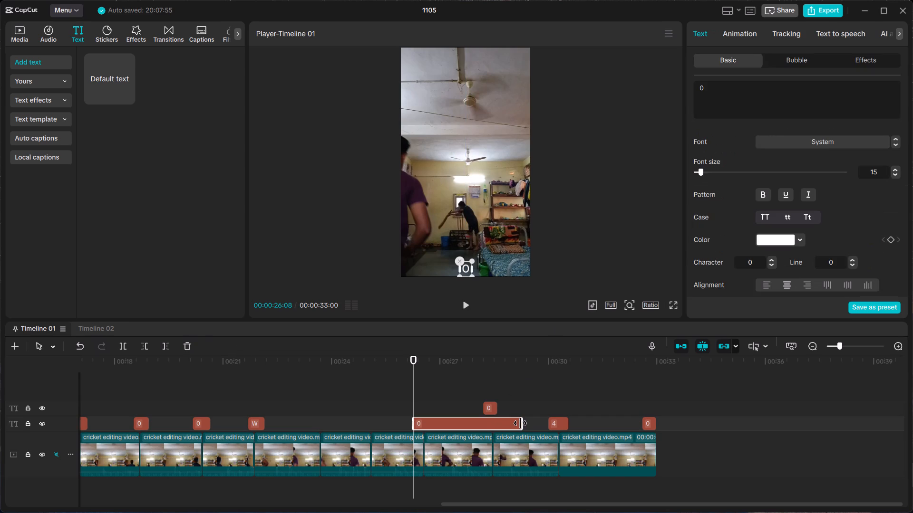
left_click_drag(522, 423, 427, 426)
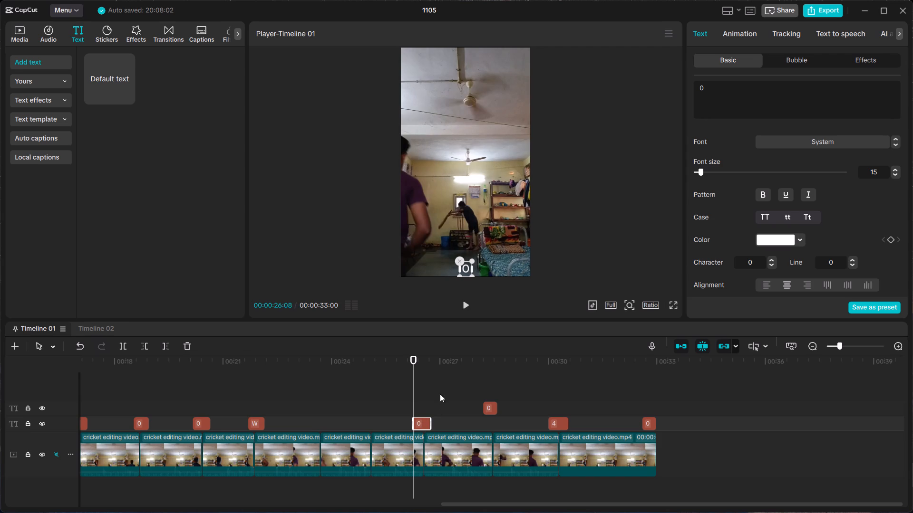
Play the section around 00:00:26:08 to check the timing of the shortened 0 text.
left_click(399, 390)
key("space")
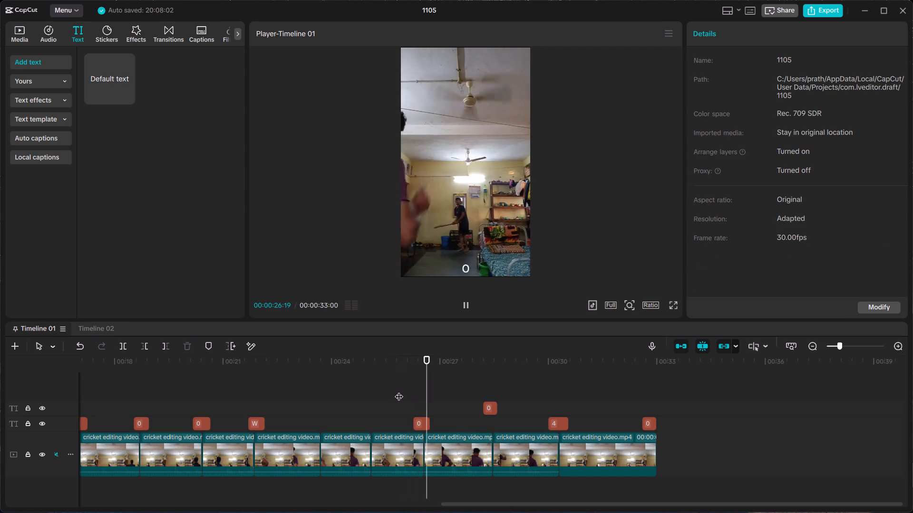
key("space")
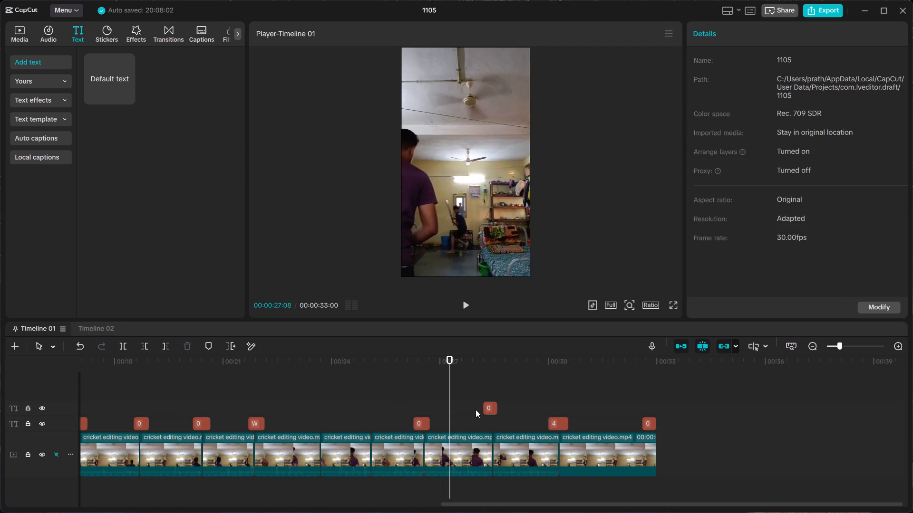
Move the 0 text near 00:00:28:06 down onto the same track as the other score texts.
left_click(486, 408)
left_click_drag(493, 408, 493, 427)
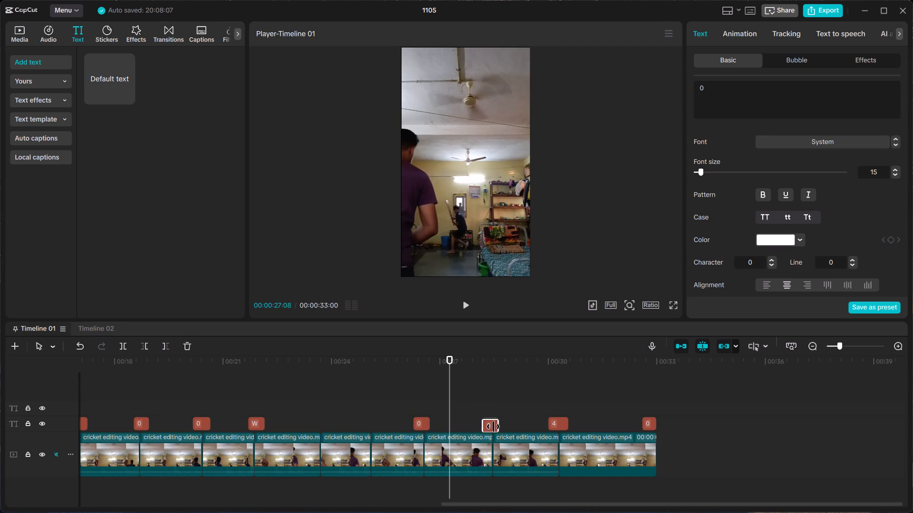
left_click_drag(493, 427, 494, 428)
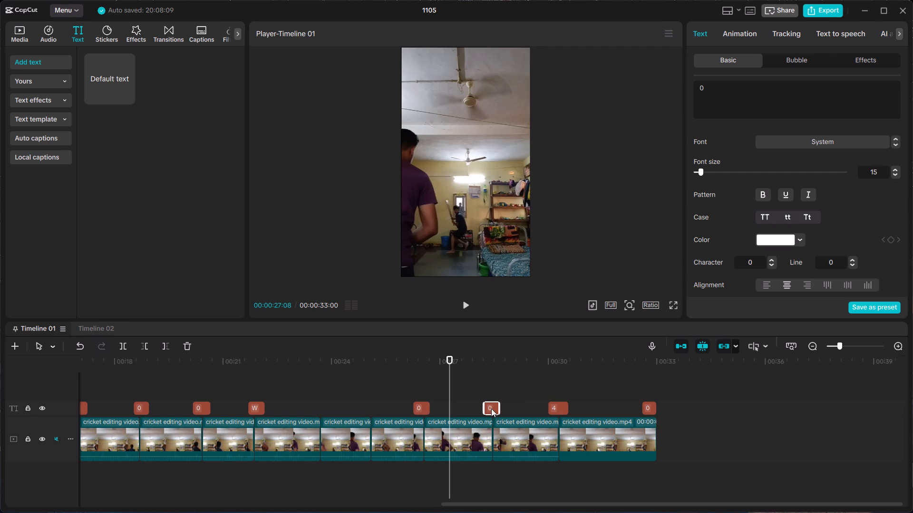
Play from 00:00:27:08 to check the 0 text that was moved to the shared text track.
key("space")
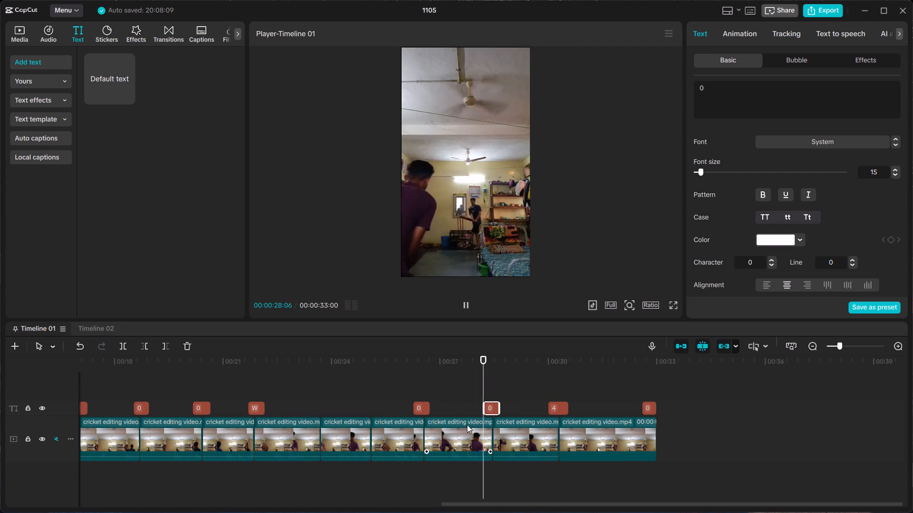
key("space")
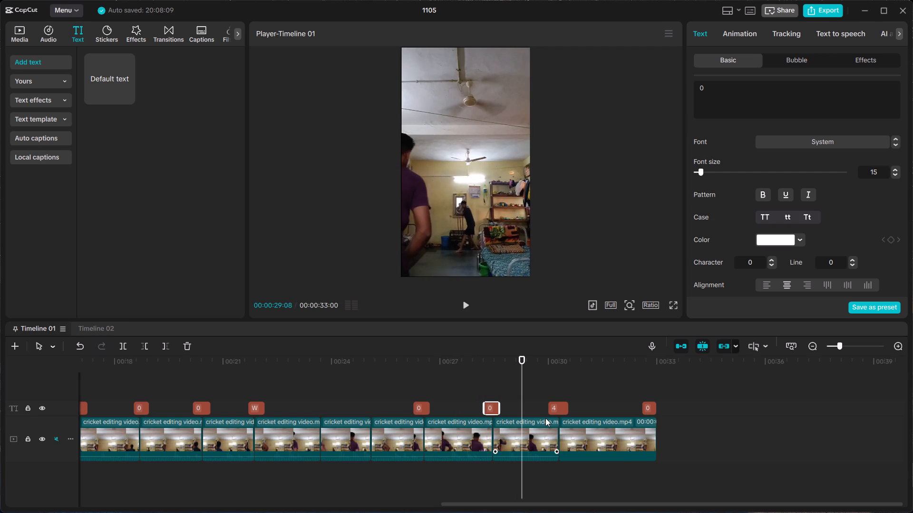
Play and step back through the clips between the W text and the 0 text at 00:00:26:08 to examine the unlabelled deliveries.
left_click(390, 406)
left_click(300, 404)
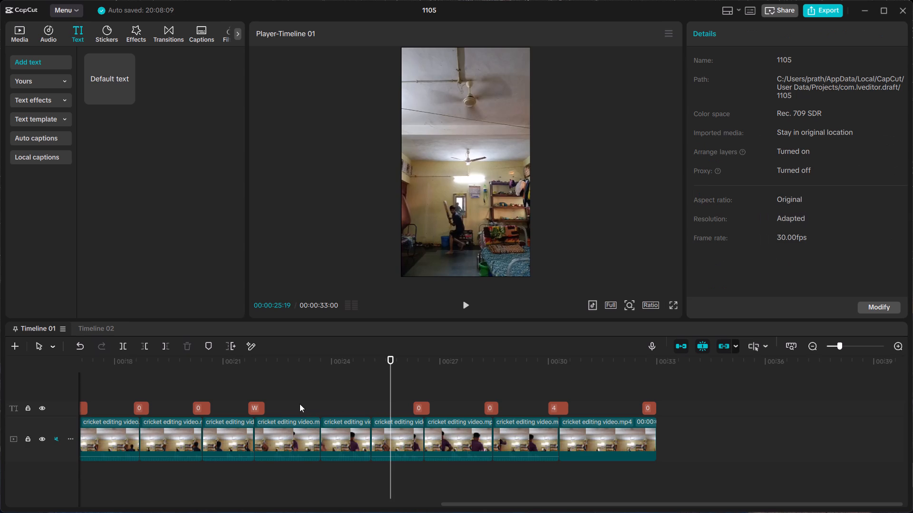
key("space")
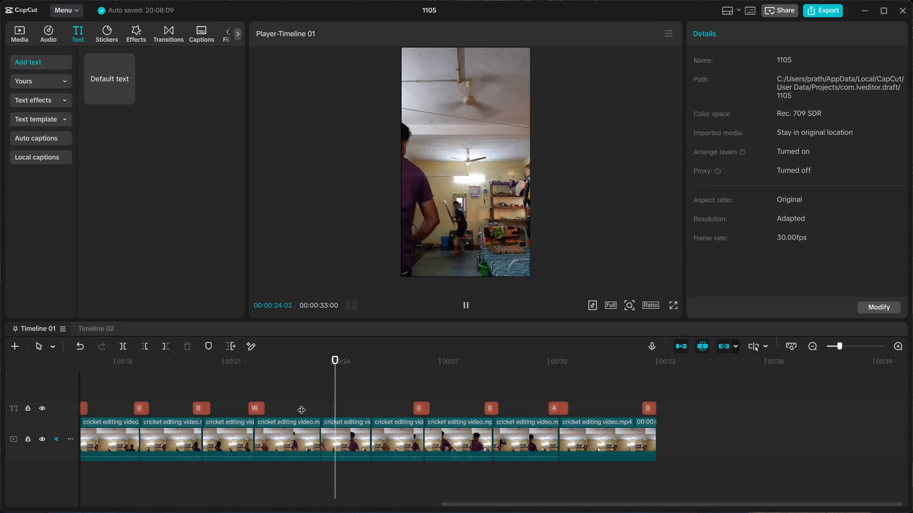
key("space")
key("Left")
key("Left")
key("Left")
key("Left")
key("Left")
key("Left")
key("Left")
key("Left")
key("Left")
key("Left")
key("Left")
key("Left")
key("Left")
key("Left")
key("Left")
key("Left")
key("Left")
key("Left")
key("Left")
key("Left")
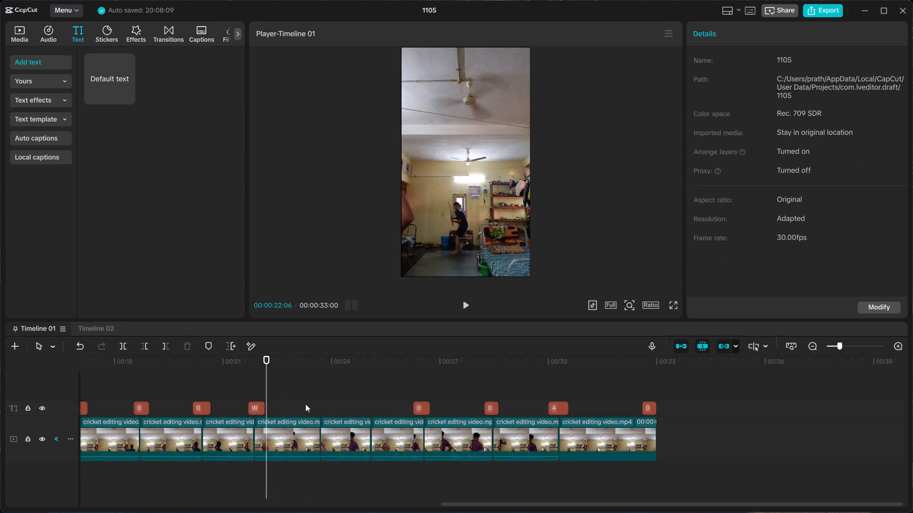
key("space")
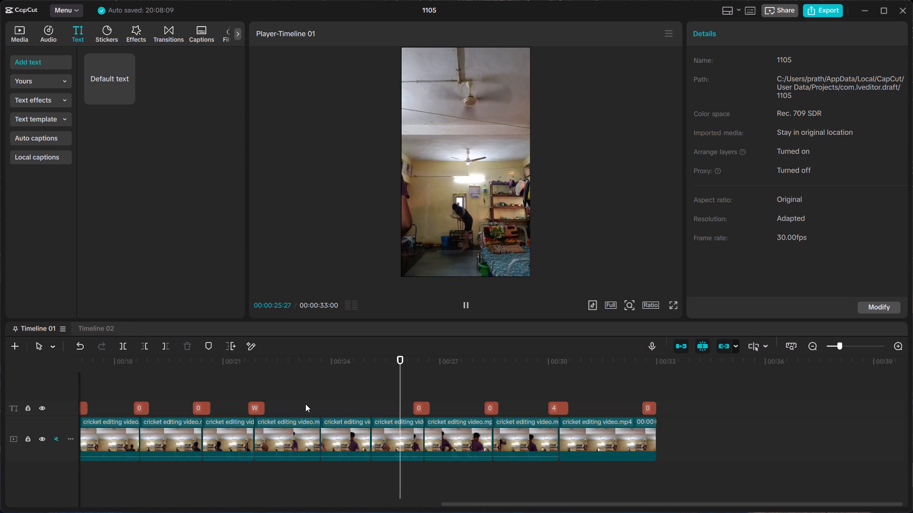
key("space")
Add a 0 text at 00:00:23:15 and place it at the bottom centre of the frame.
left_click(313, 412)
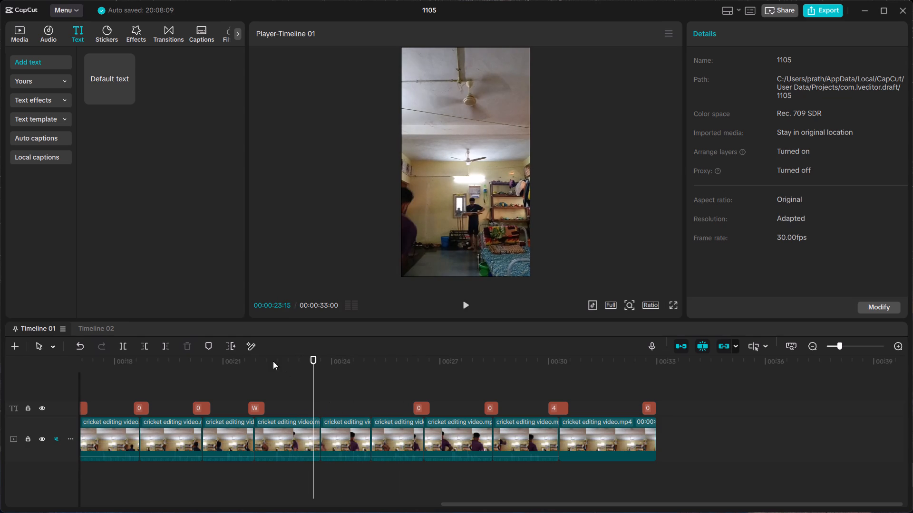
left_click(126, 87)
left_click(127, 98)
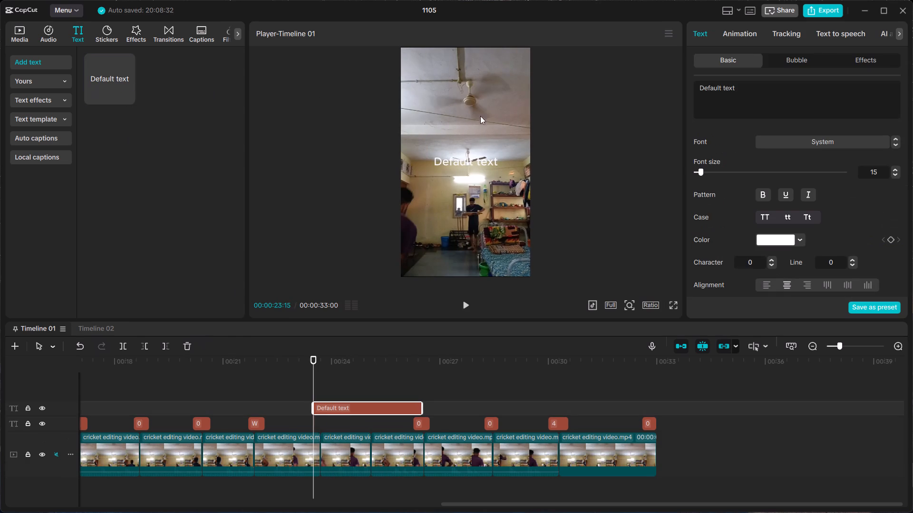
left_click_drag(760, 87, 699, 87)
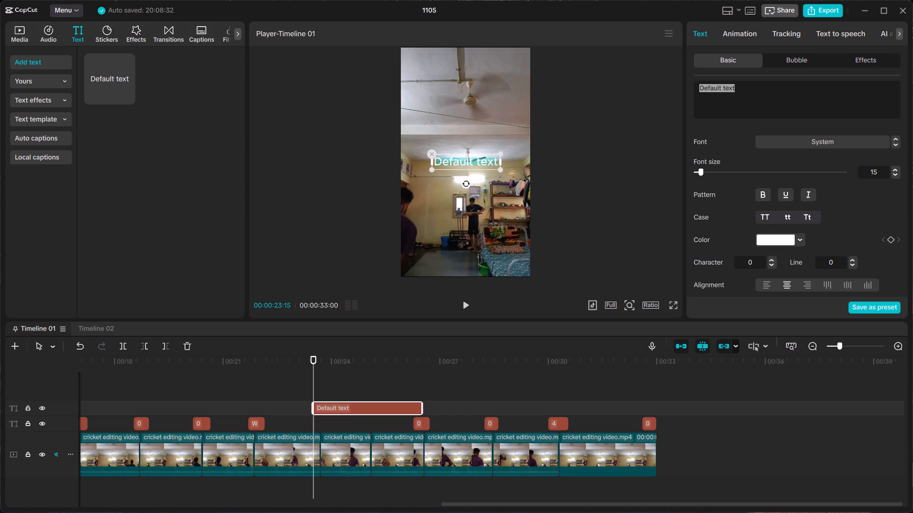
key("BackSpace")
key("0")
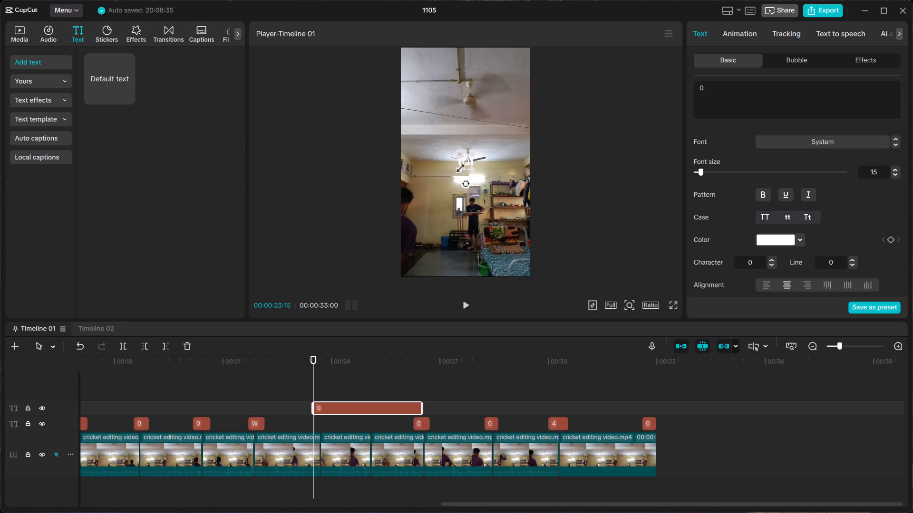
left_click_drag(466, 161, 467, 261)
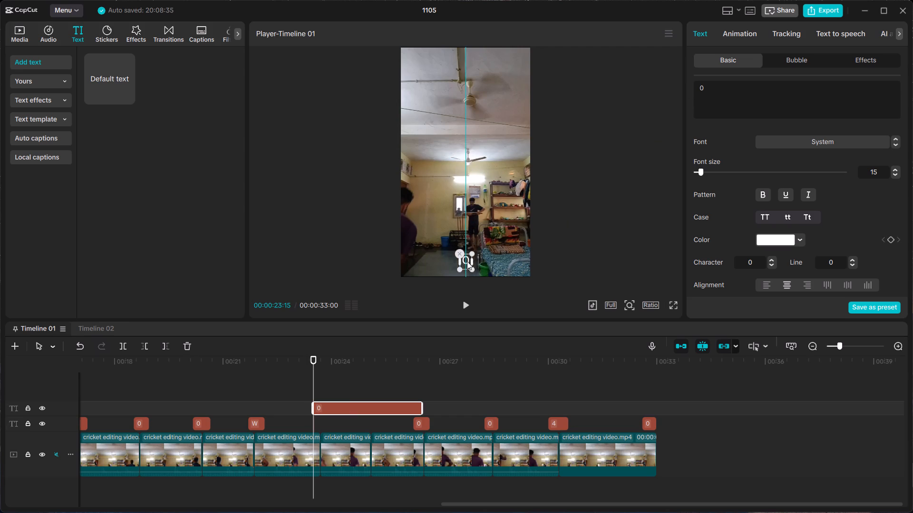
left_click_drag(467, 261, 468, 269)
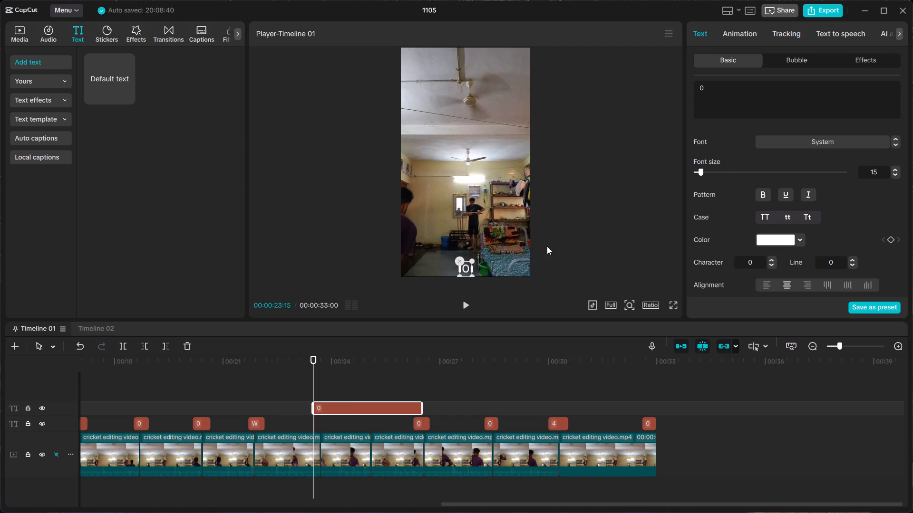
left_click(567, 242)
Shorten the 0 text at 00:00:23:15 to match the other score texts and move it onto their shared track.
left_click(411, 404)
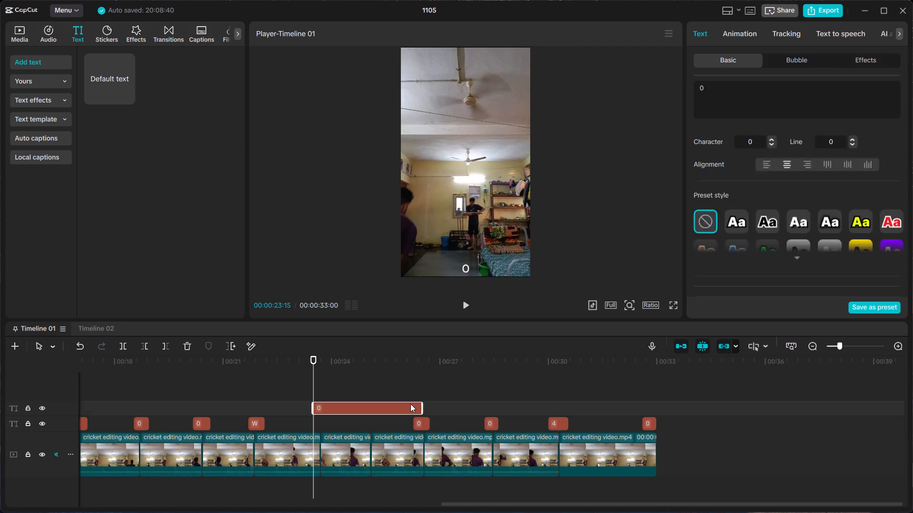
left_click_drag(424, 403, 325, 402)
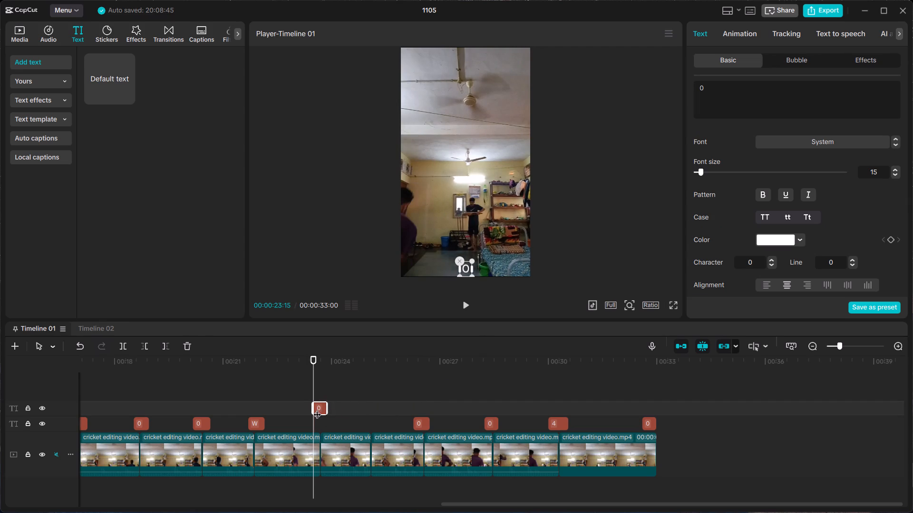
left_click_drag(320, 404, 321, 425)
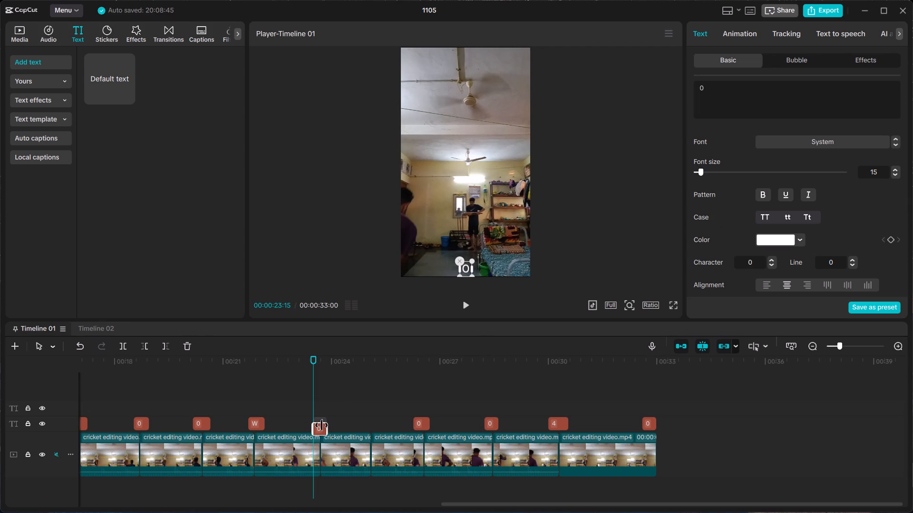
left_click_drag(321, 425, 323, 419)
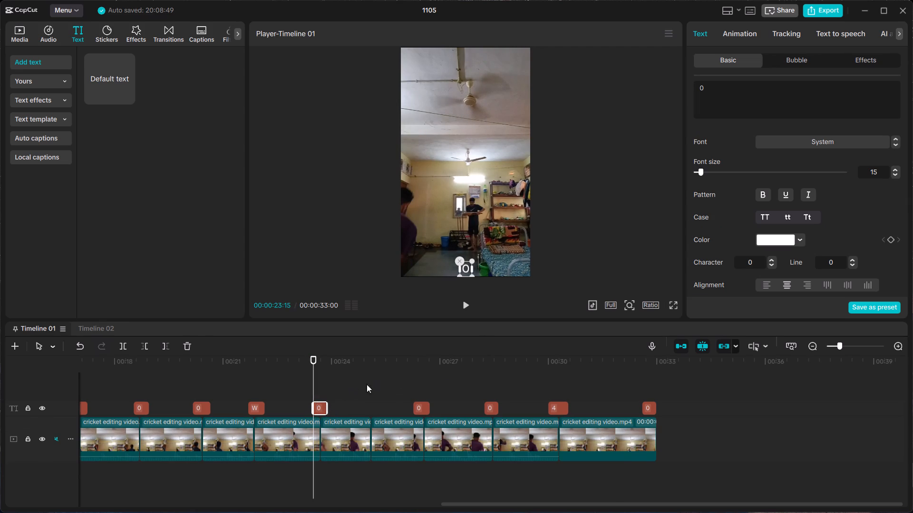
Add a text at 00:00:24:28 reading 0 for the next delivery.
left_click(365, 405)
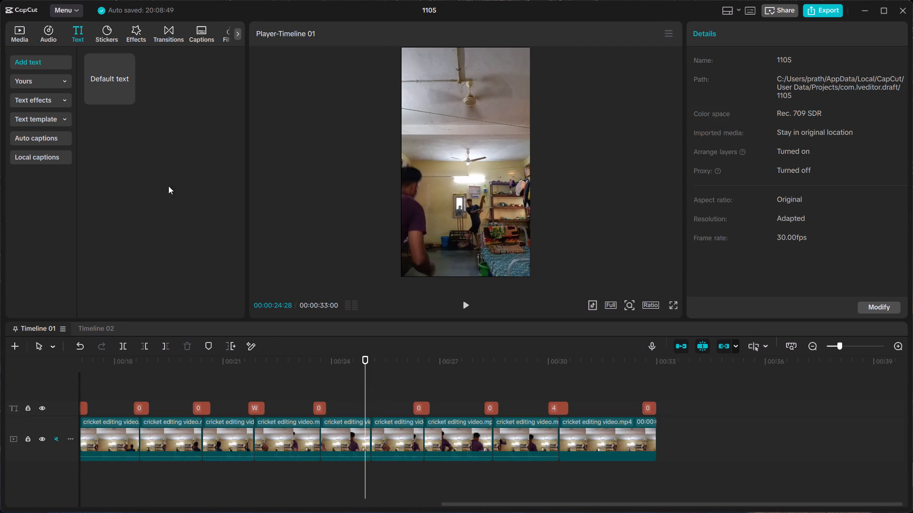
left_click(127, 96)
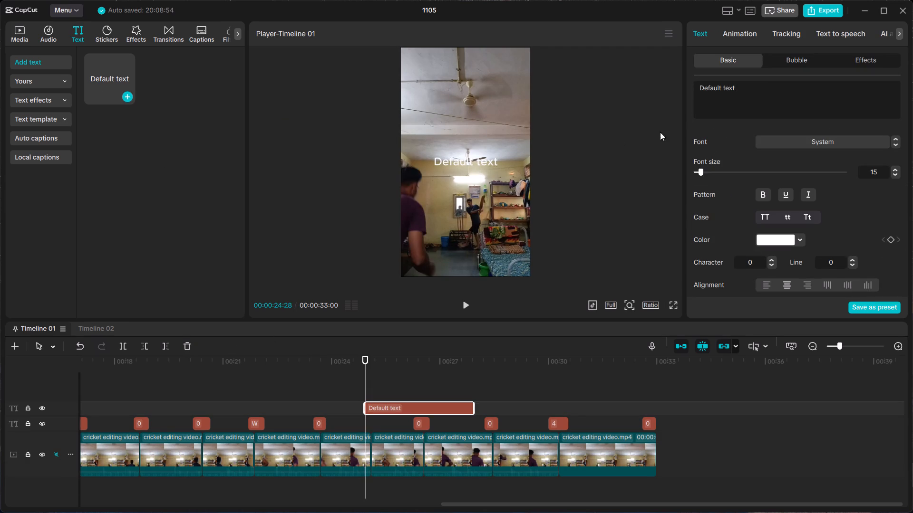
left_click_drag(742, 90, 686, 85)
key("BackSpace")
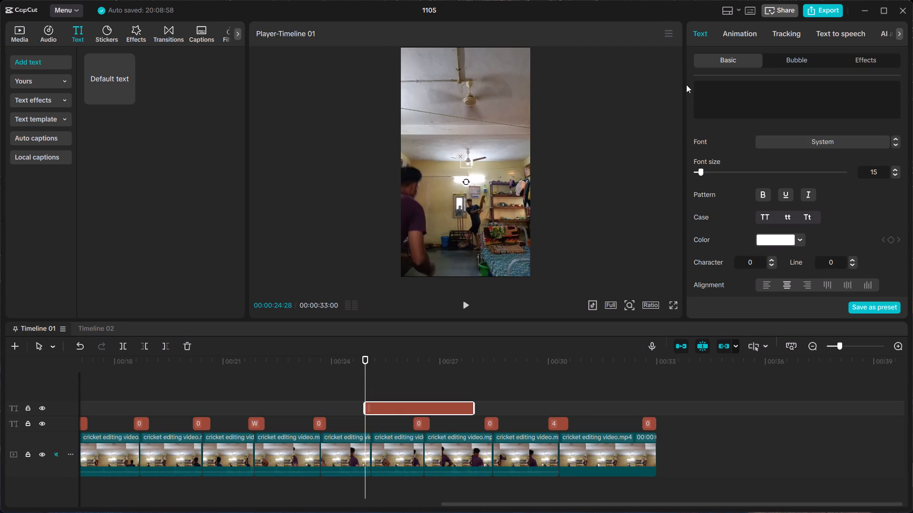
key("0")
Shorten the 0 text starting at 00:00:24:28 so it ends at about 00:00:25:10.
left_click_drag(475, 404, 376, 412)
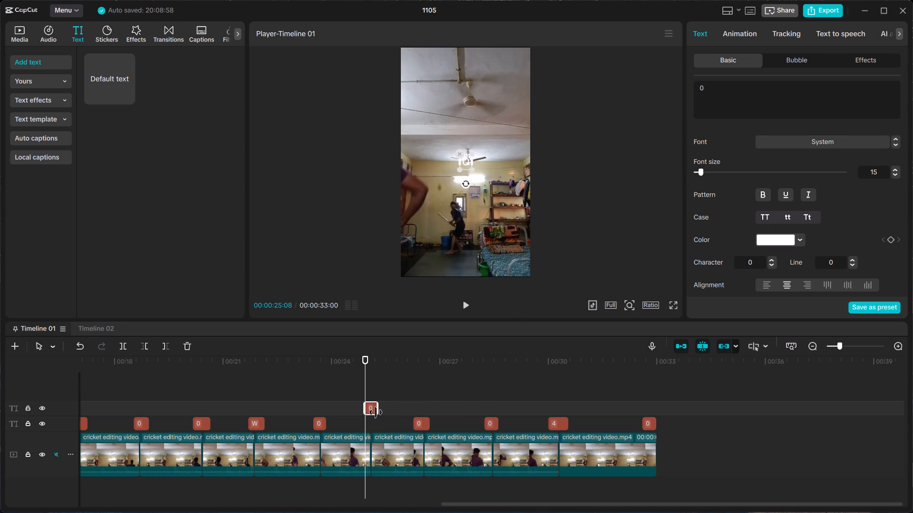
left_click_drag(376, 412, 379, 412)
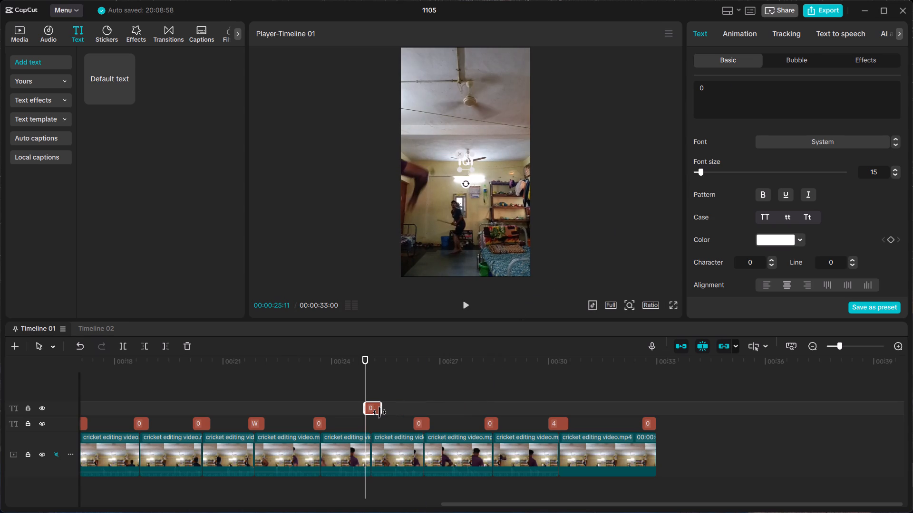
left_click_drag(379, 412, 381, 412)
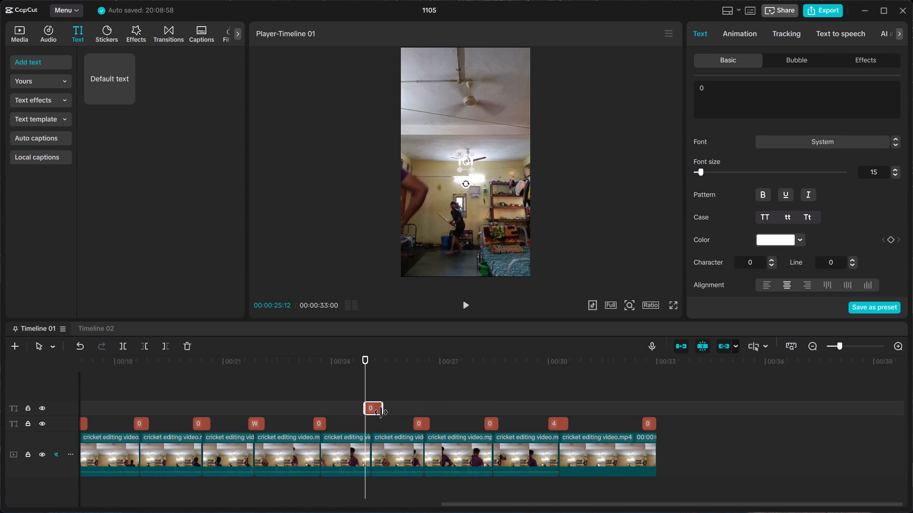
left_click_drag(381, 412, 378, 412)
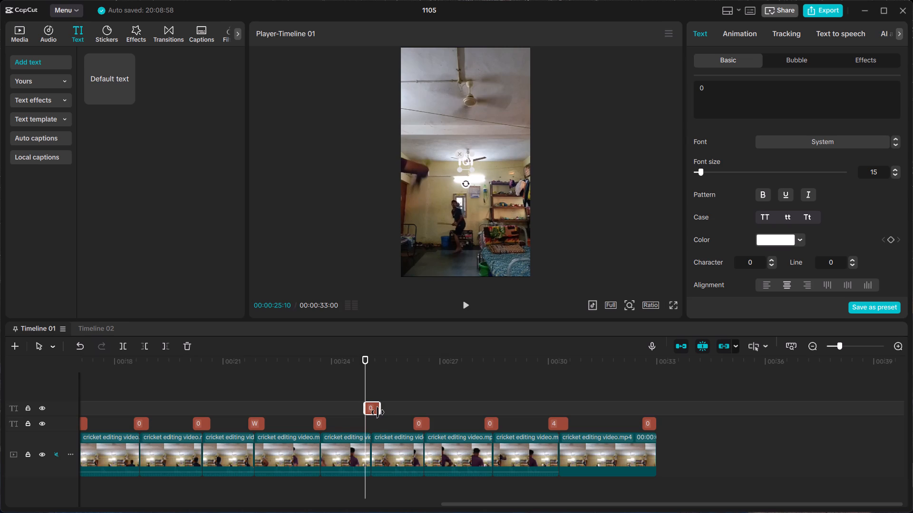
left_click_drag(378, 412, 378, 412)
Play across the shortened 0 text at 00:00:24:28 to check its timing against the delivery.
left_click(423, 389)
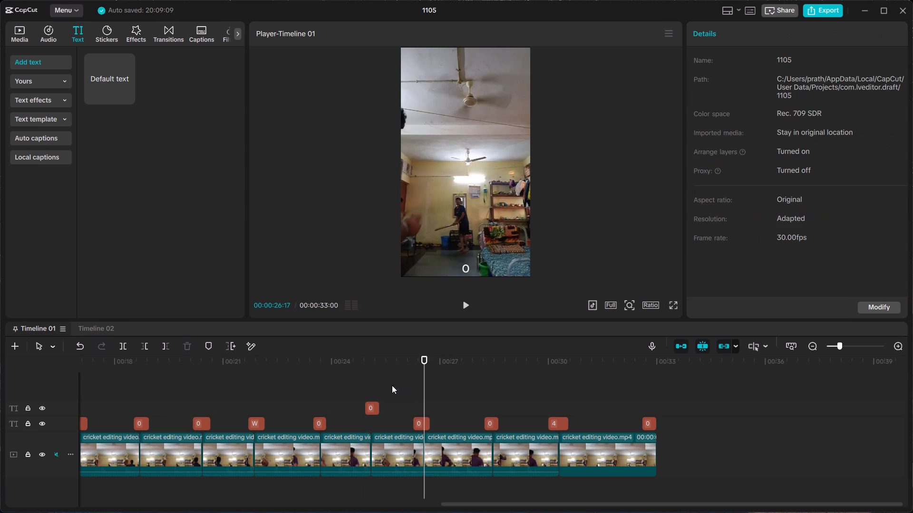
left_click(339, 385)
key("space")
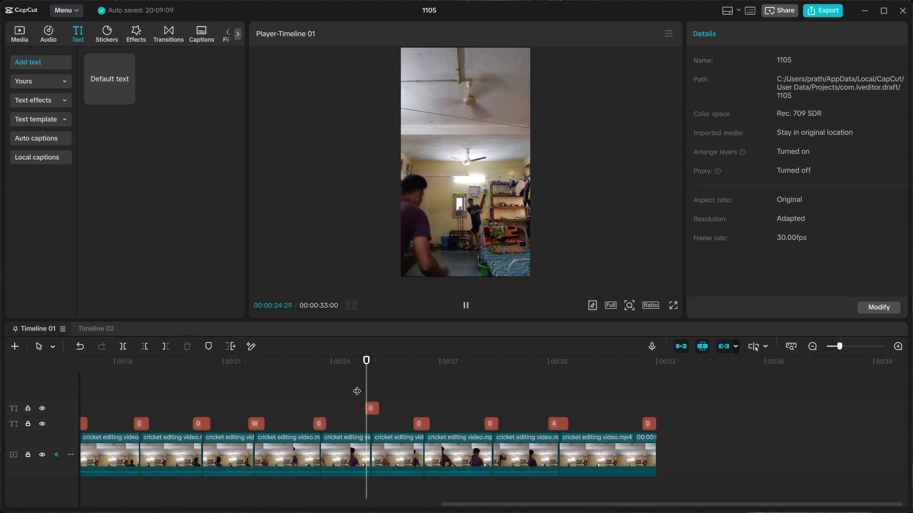
key("space")
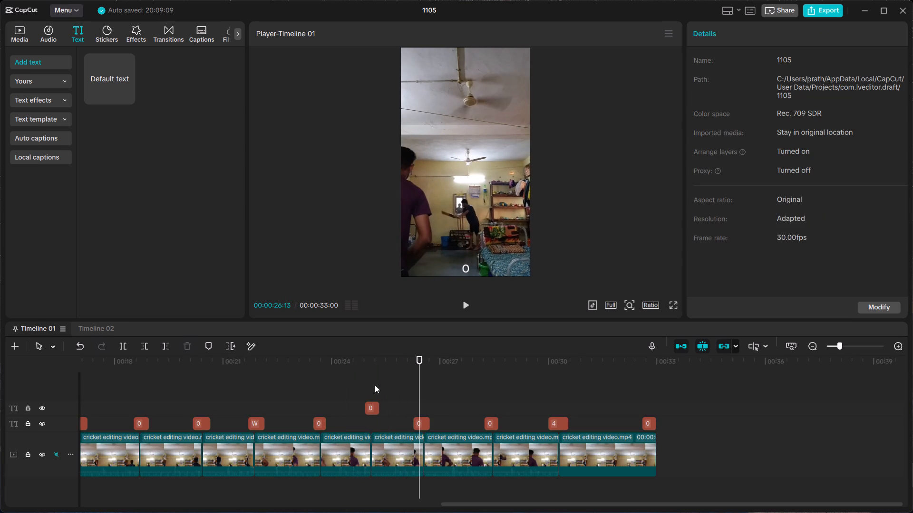
Move the 0 text near 00:00:25 onto the same track as the other score texts.
left_click(373, 408)
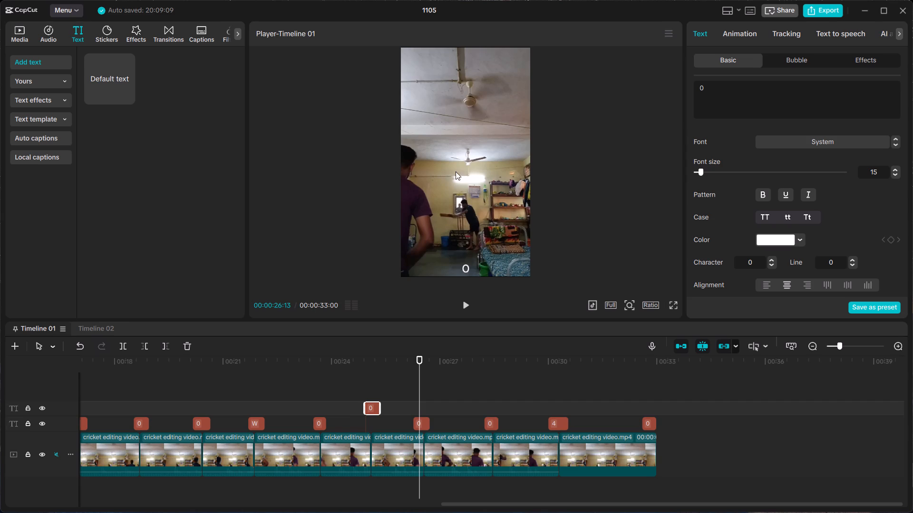
left_click_drag(371, 410, 371, 429)
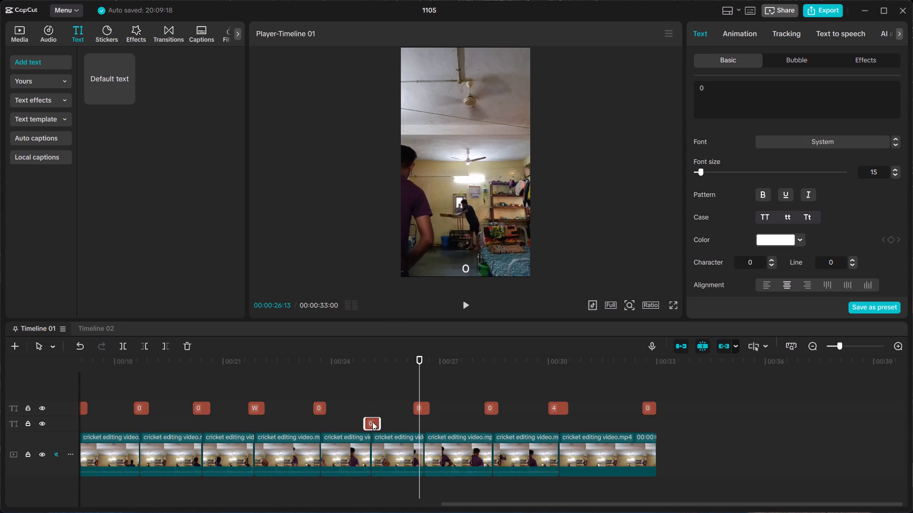
left_click_drag(369, 424, 373, 417)
left_click_drag(373, 417, 371, 410)
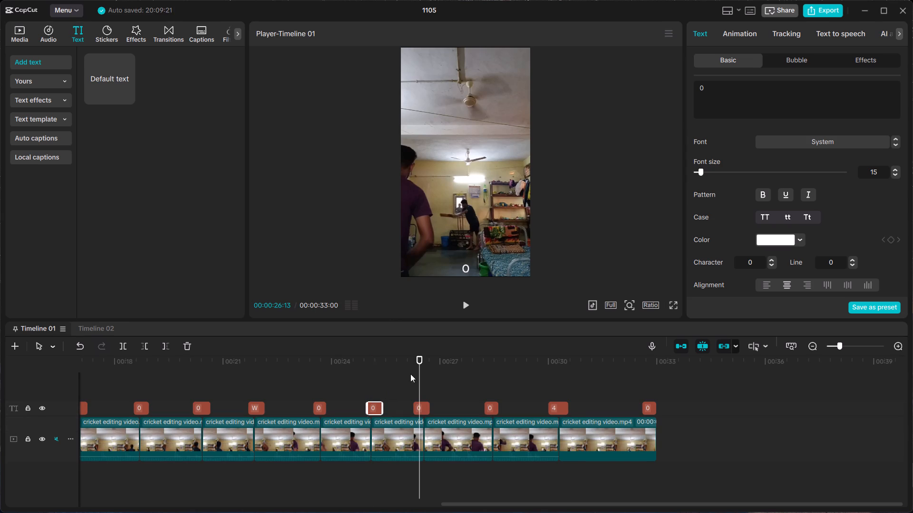
Place the 0 text near 00:00:25:05 at the bottom centre of the frame, like the other scores.
left_click_drag(422, 370, 351, 371)
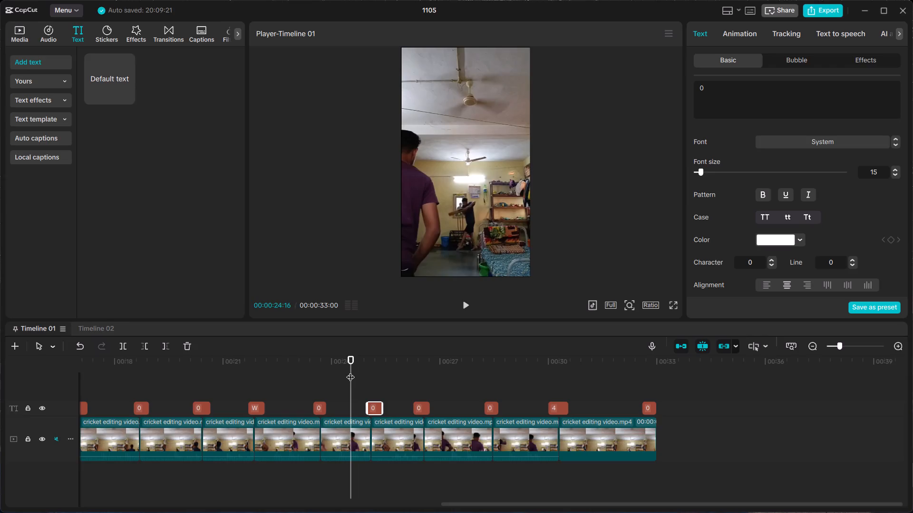
key("space")
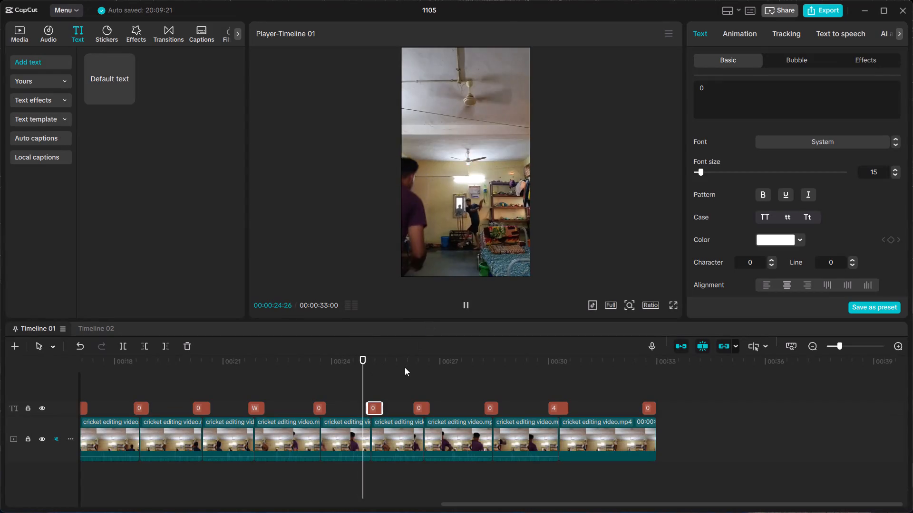
key("space")
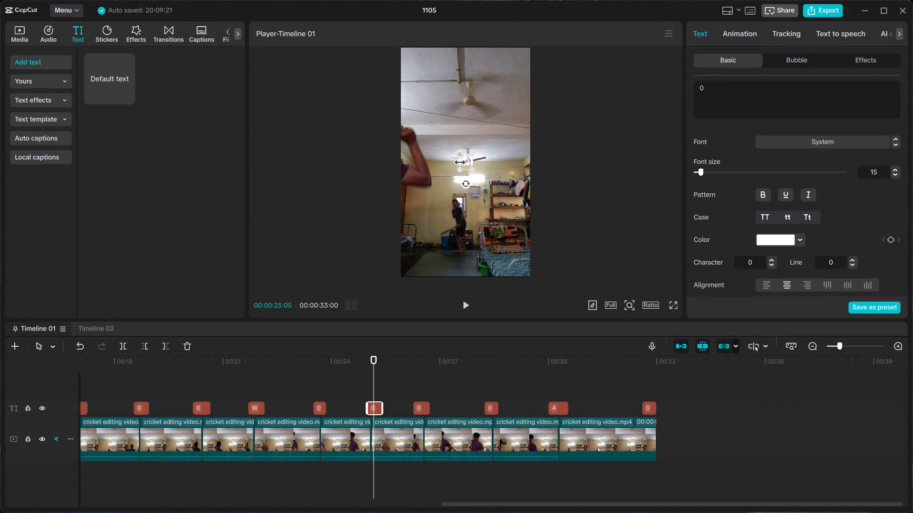
left_click_drag(465, 163, 462, 269)
left_click(544, 246)
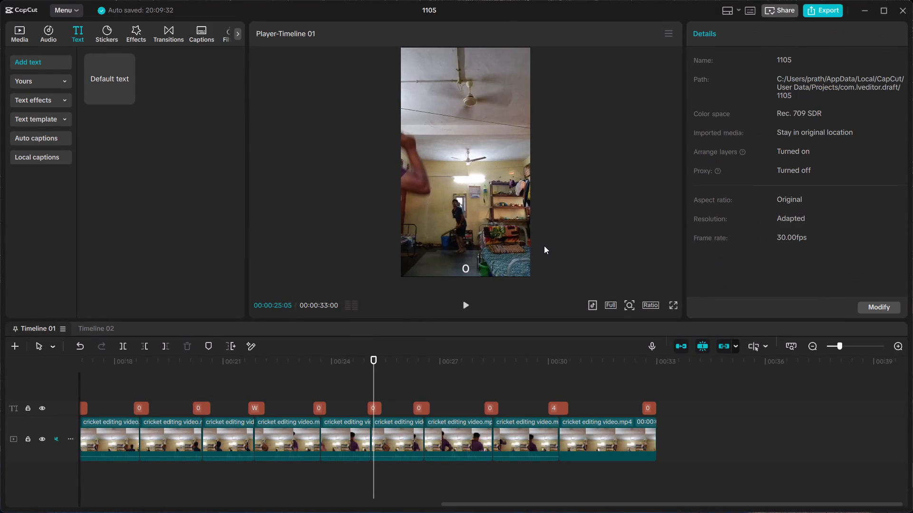
Step back to 00:00:24:07 and play through to about 00:00:26:18 to check the timing of the 0 texts.
key("space")
key("space")
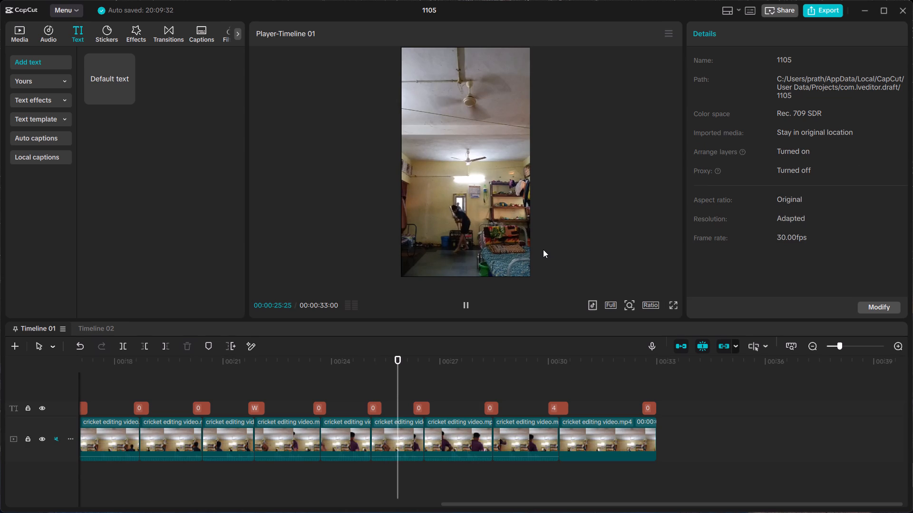
key("Left")
key("Left")
key("Left")
key("Left")
key("Left")
key("Left")
key("Left")
key("Left")
key("Left")
key("Left")
key("Left")
key("Left")
key("Left")
key("Left")
key("Left")
key("Left")
key("Left")
key("Left")
key("Left")
key("Left")
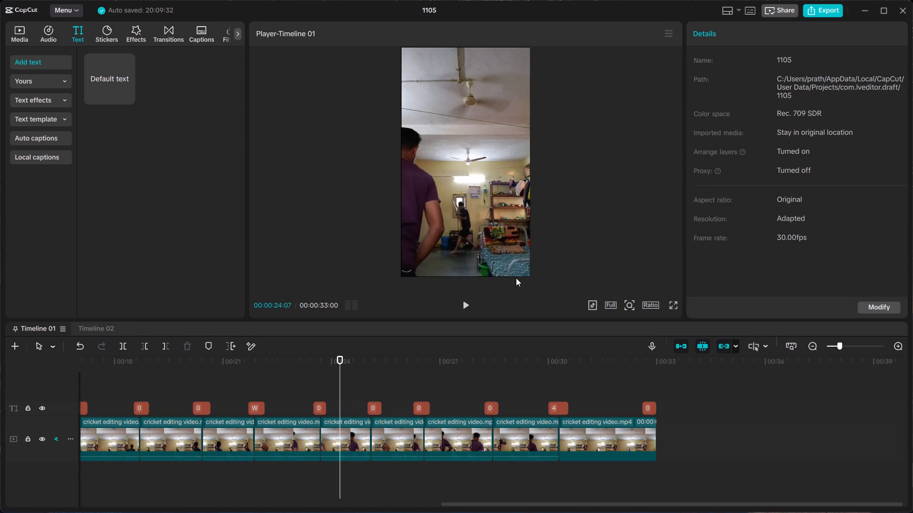
key("space")
key("space")
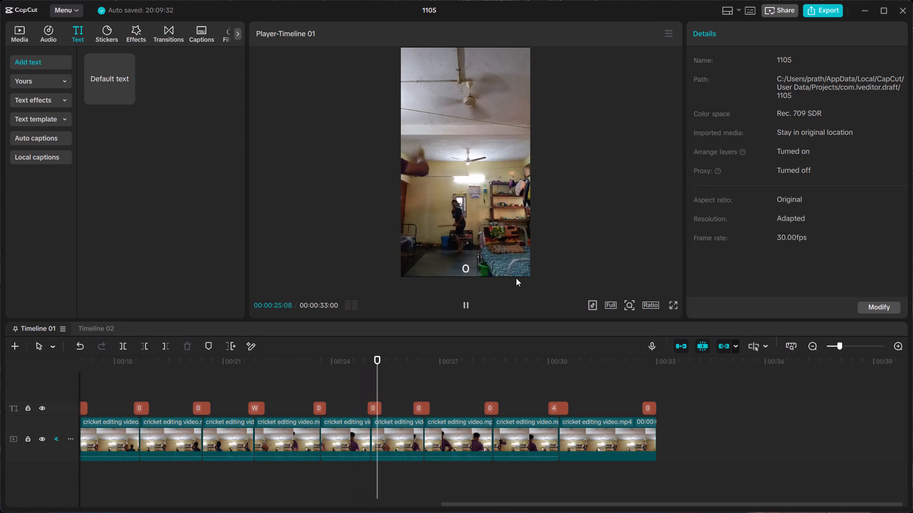
key("space")
key("space")
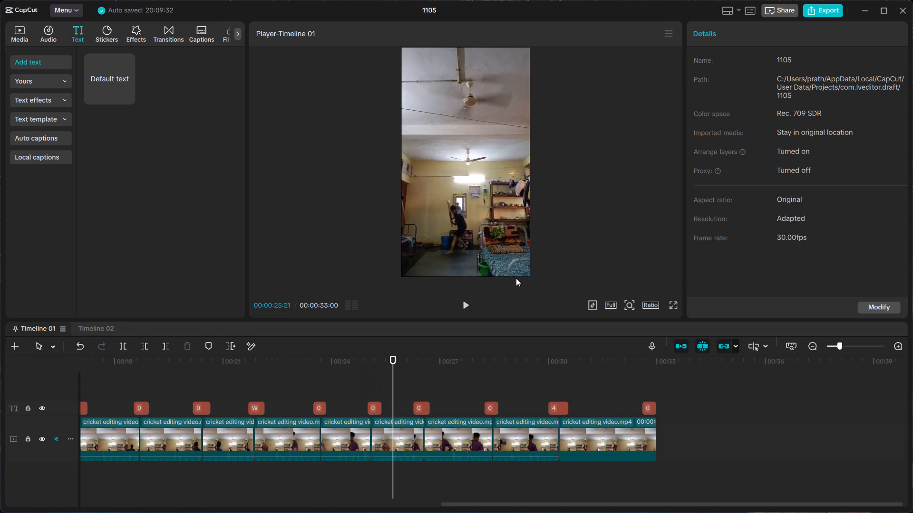
key("space")
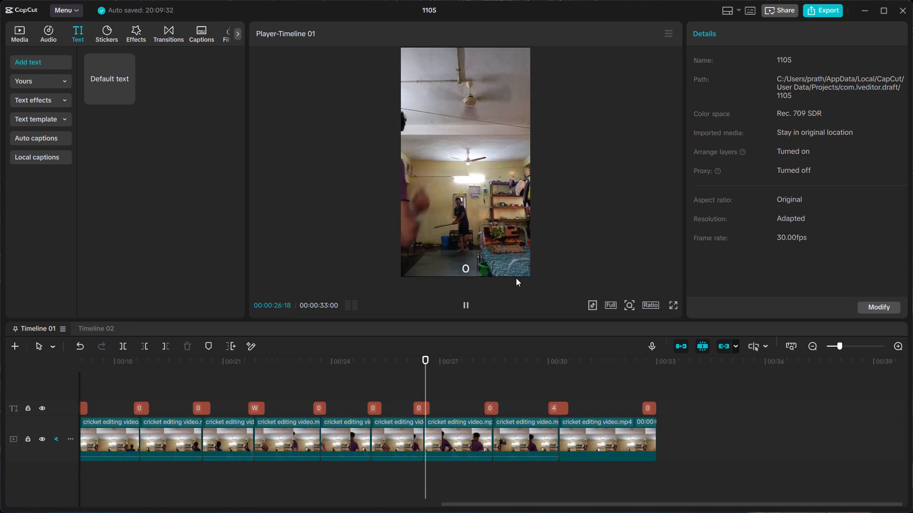
key("space")
Return the playhead to the start of the timeline at 00:00:00:00.
left_click_drag(429, 385, 17, 295)
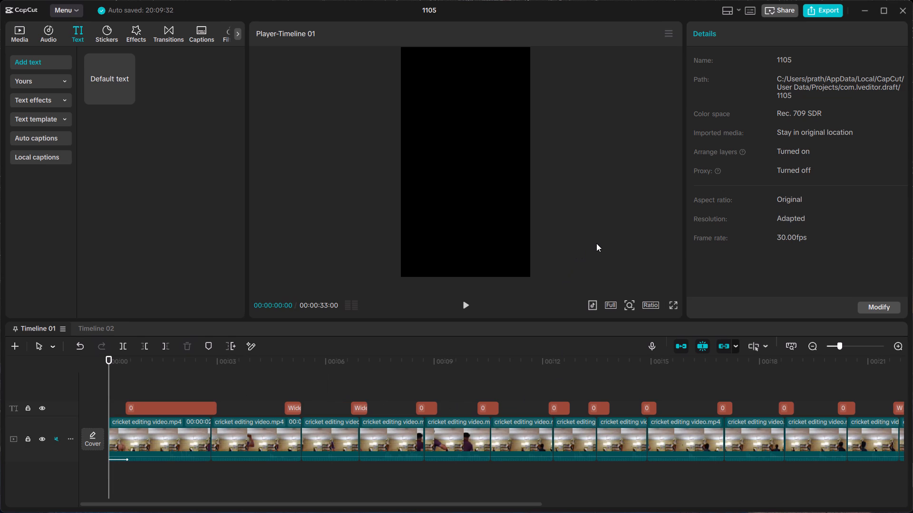
Play the whole timeline from 00:00:00:00 to 00:00:33:00 to review the labelled video, and return to the start.
key("space")
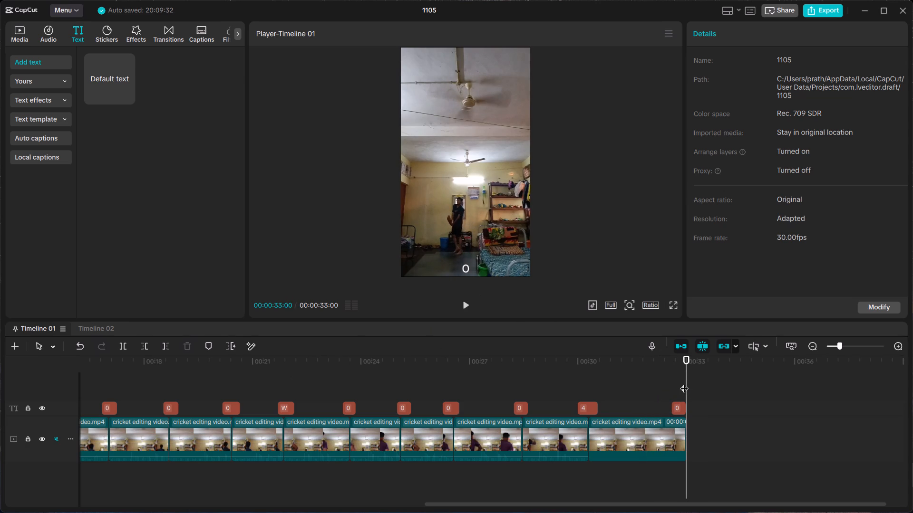
left_click_drag(685, 382, 0, 331)
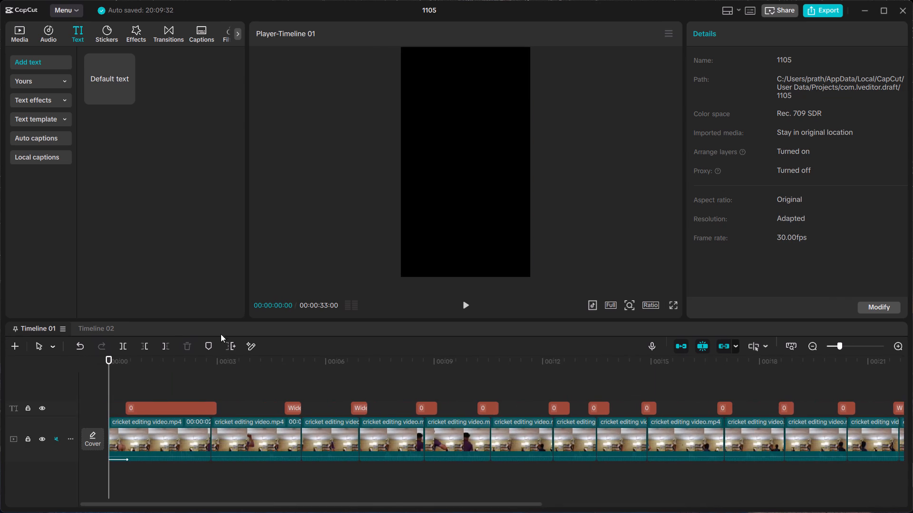
Open the Phonk category of the music library and preview the track Dark War Beats.
left_click(51, 37)
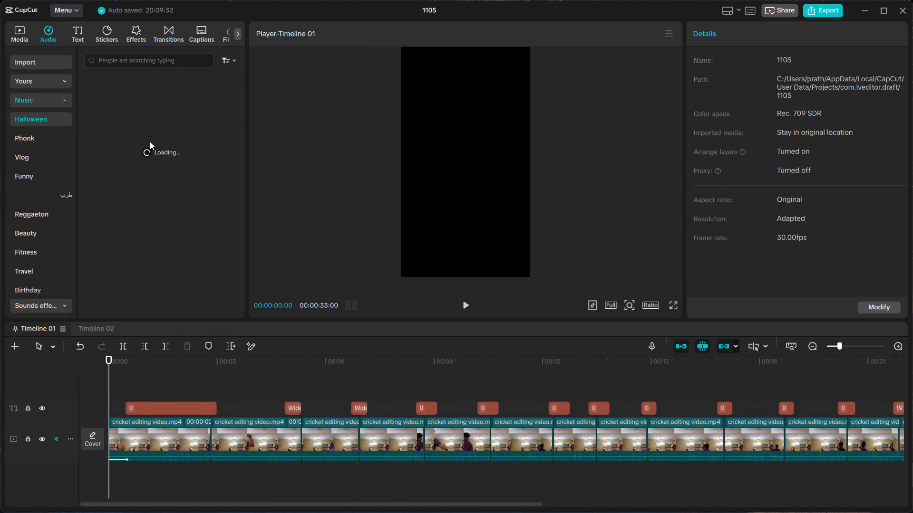
left_click(44, 62)
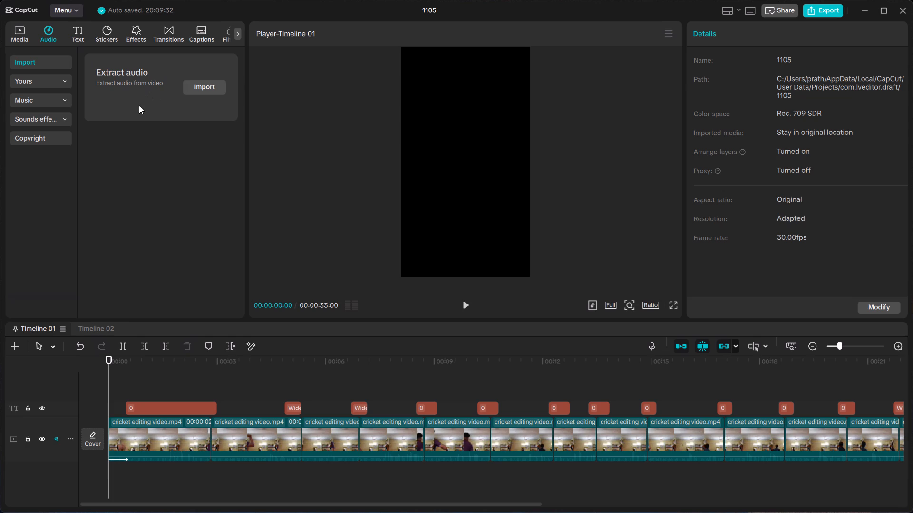
left_click(51, 99)
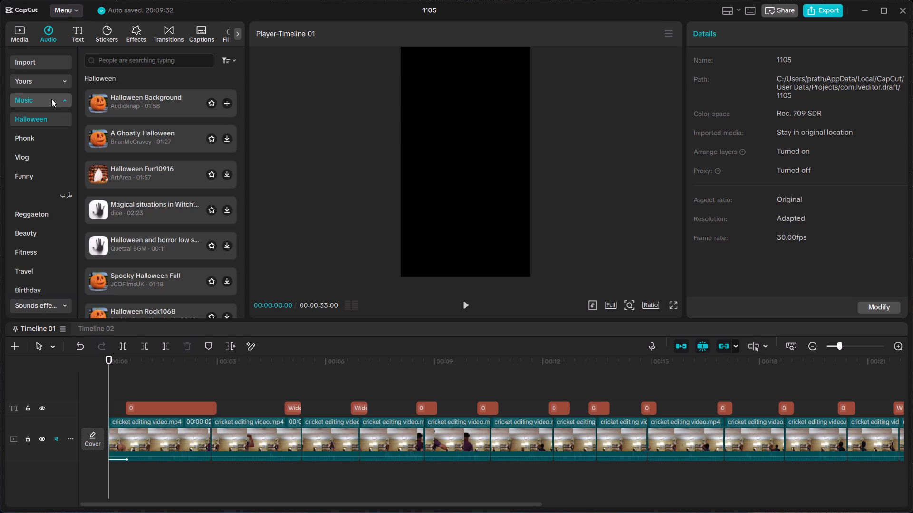
left_click(47, 140)
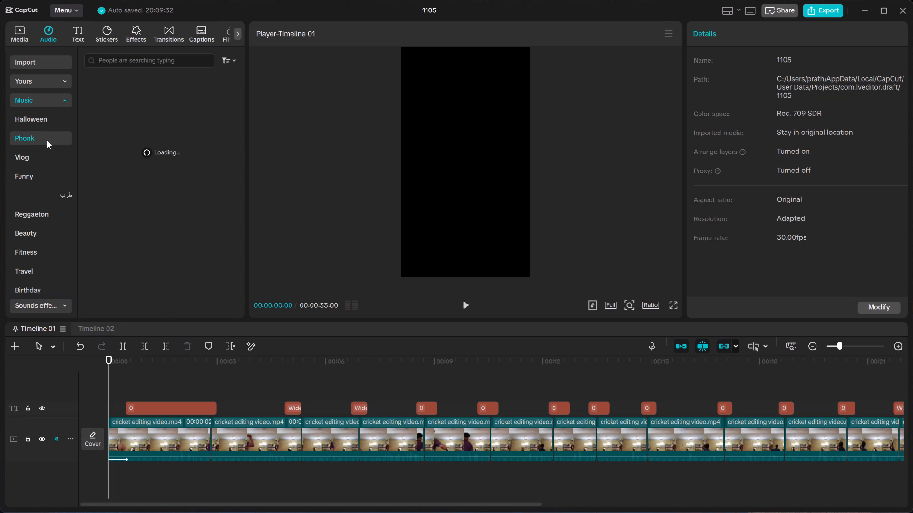
left_click(148, 106)
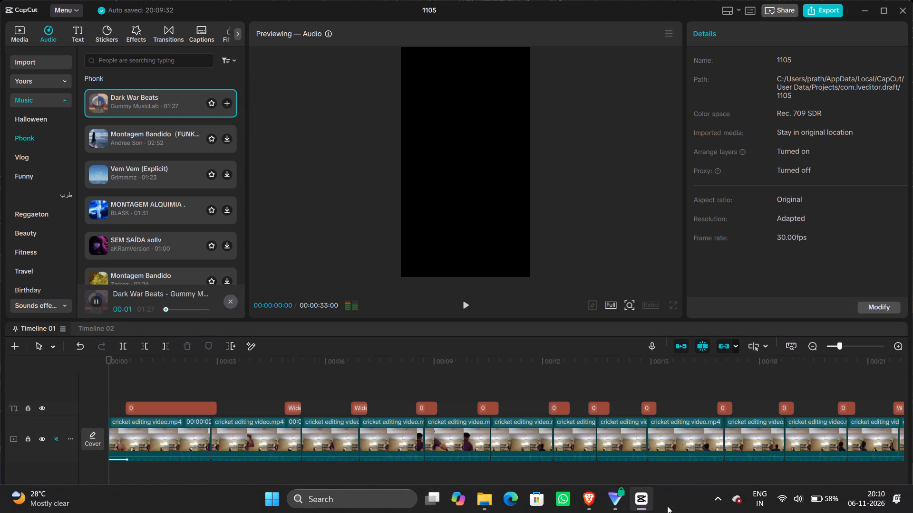
Check the Proton VPN connection and return to CapCut.
left_click(718, 500)
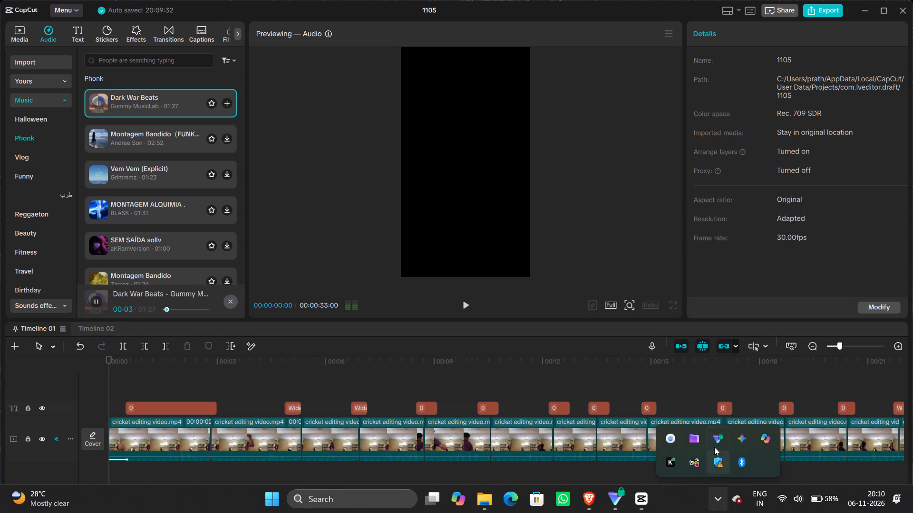
left_click(717, 439)
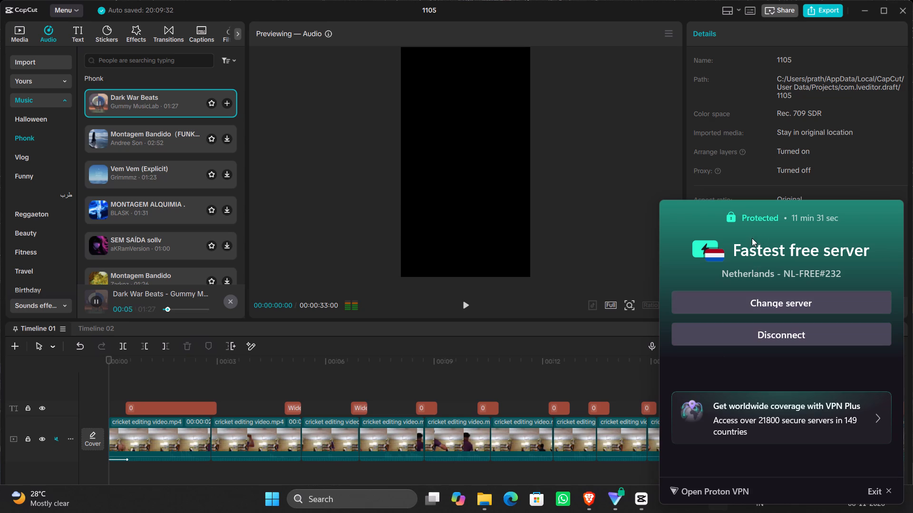
left_click(609, 382)
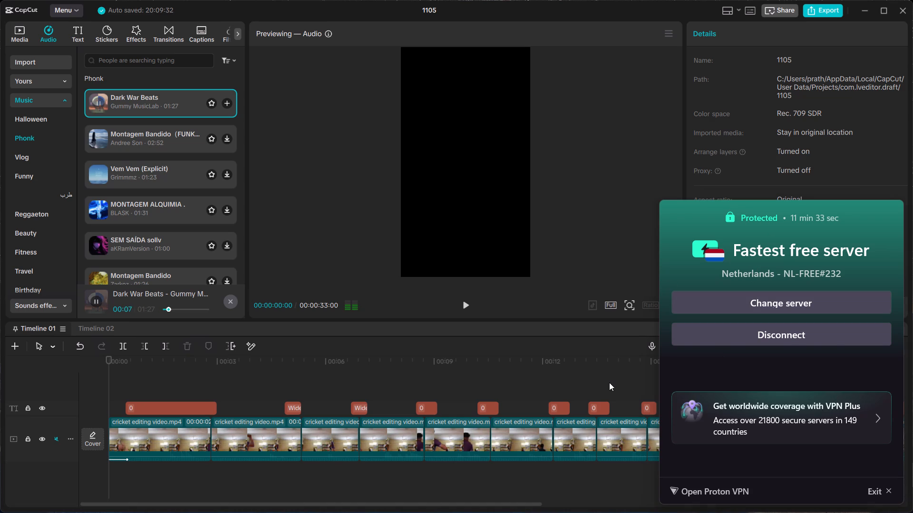
Preview more Phonk tracks, from Montagem Bandido (FUNK…) and Vem Vem (Explicit) through SEM SAÍDA sollv and miau miau to the 15-second MONTAGEM XONADA.
left_click(115, 379)
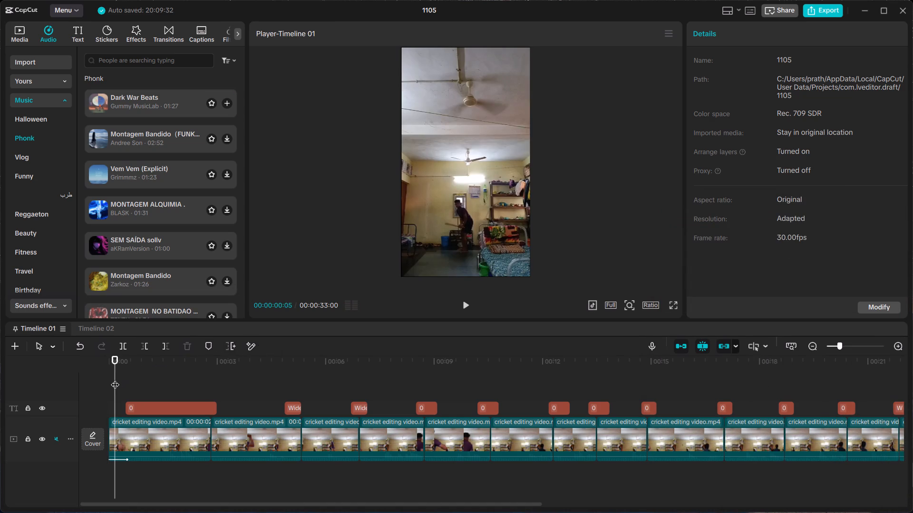
left_click_drag(115, 379, 103, 382)
left_click(118, 138)
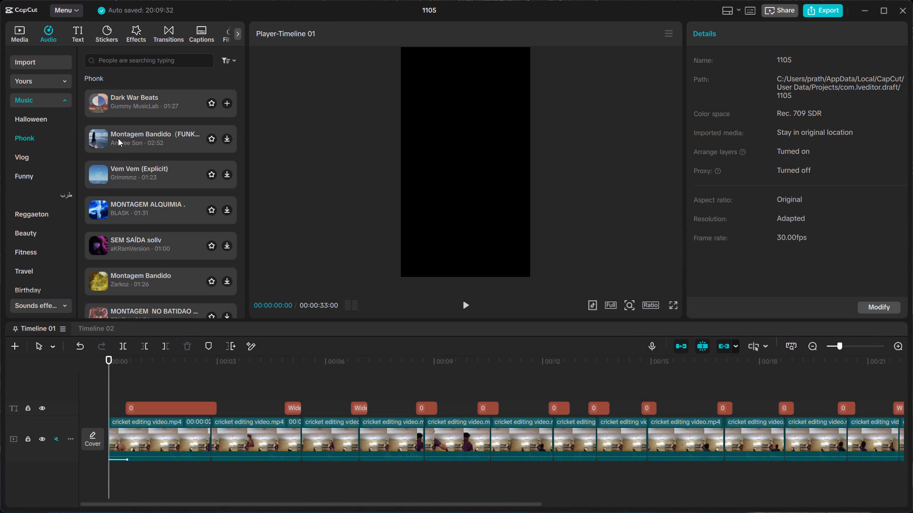
scroll(162, 181, "down", 1)
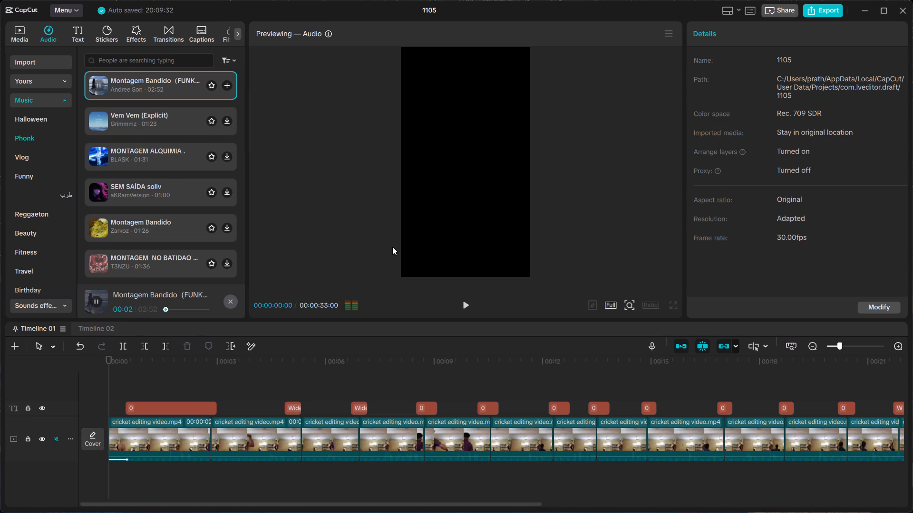
left_click(150, 133)
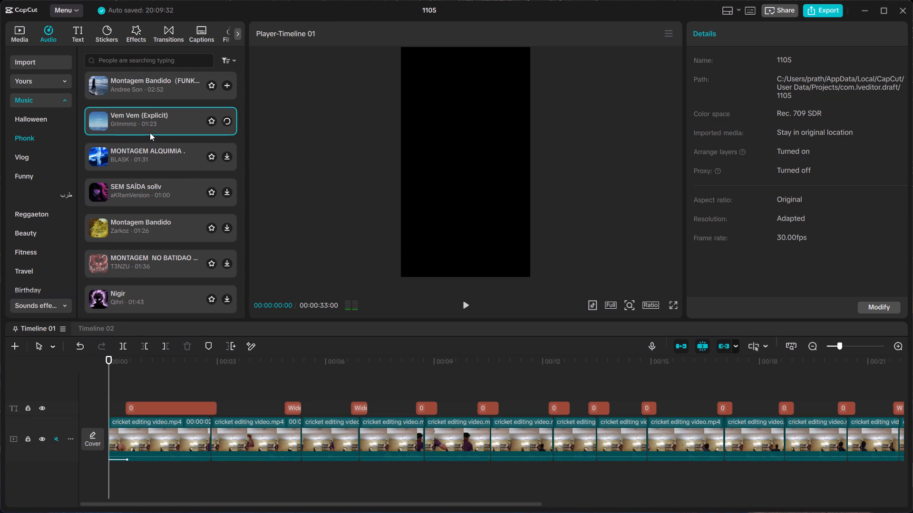
left_click(150, 162)
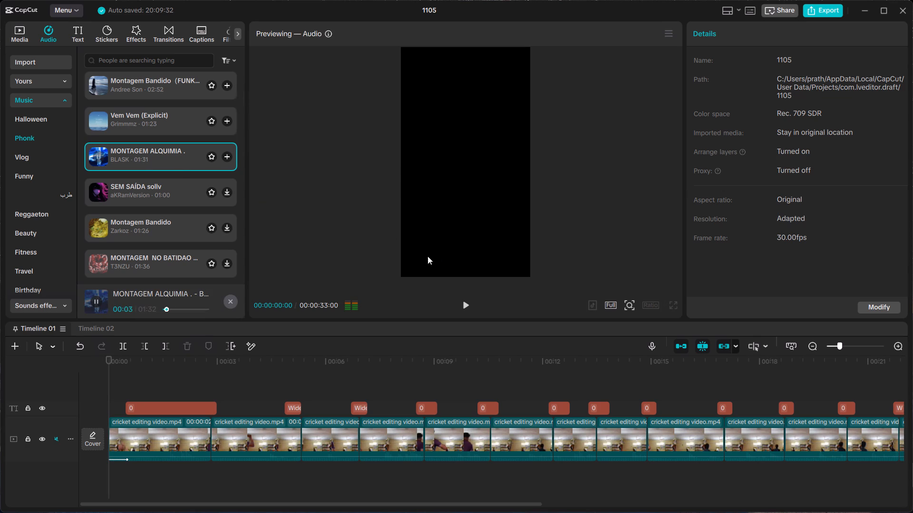
left_click(127, 193)
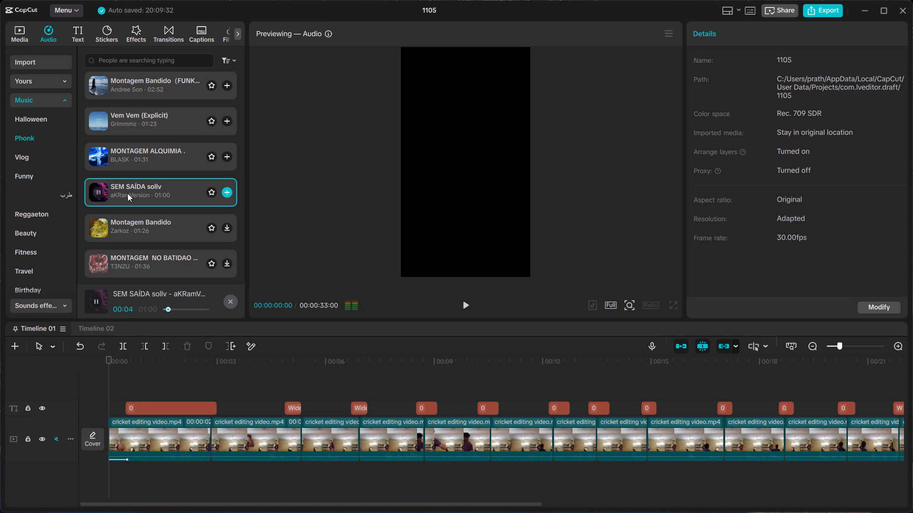
left_click(143, 237)
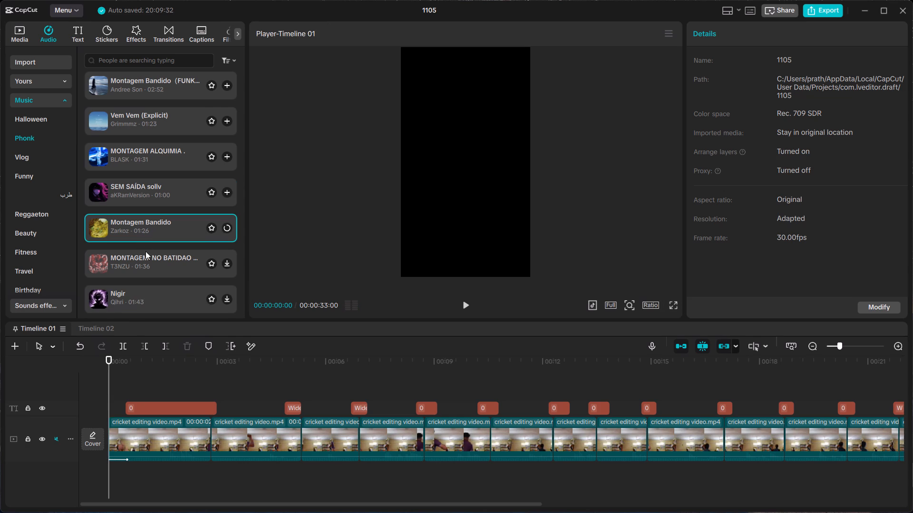
scroll(143, 253, "down", 2)
left_click(136, 227)
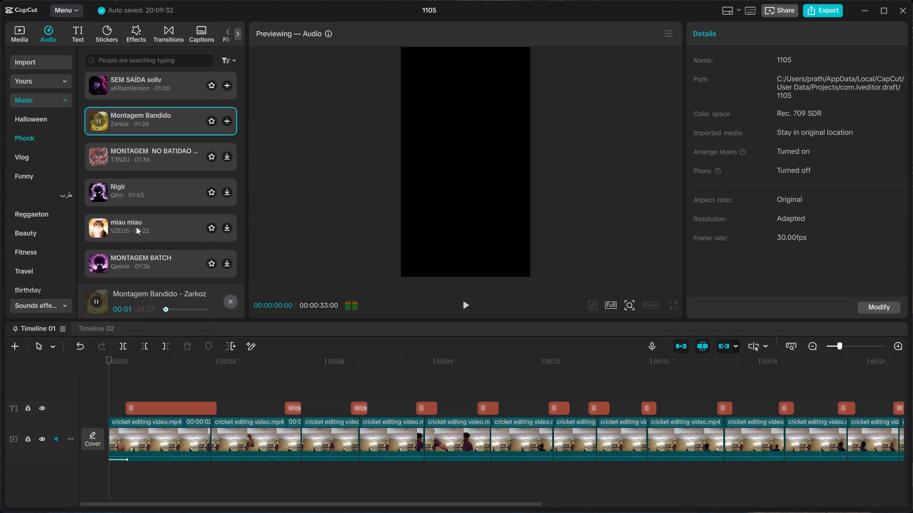
scroll(137, 220, "down", 2)
left_click(137, 220)
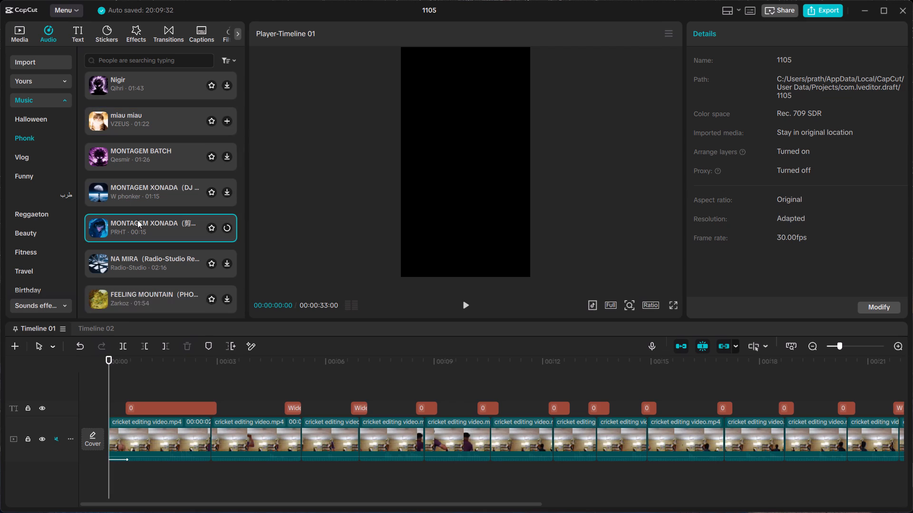
scroll(137, 220, "down", 2)
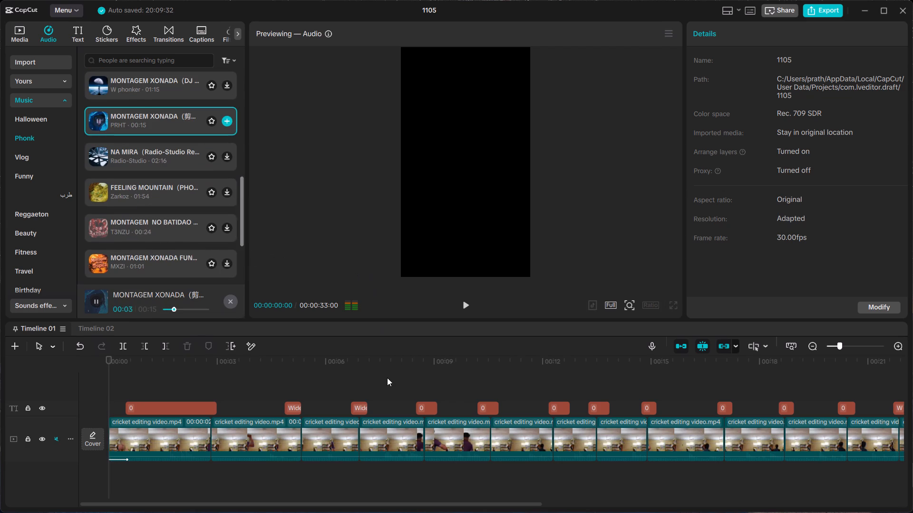
left_click(181, 126)
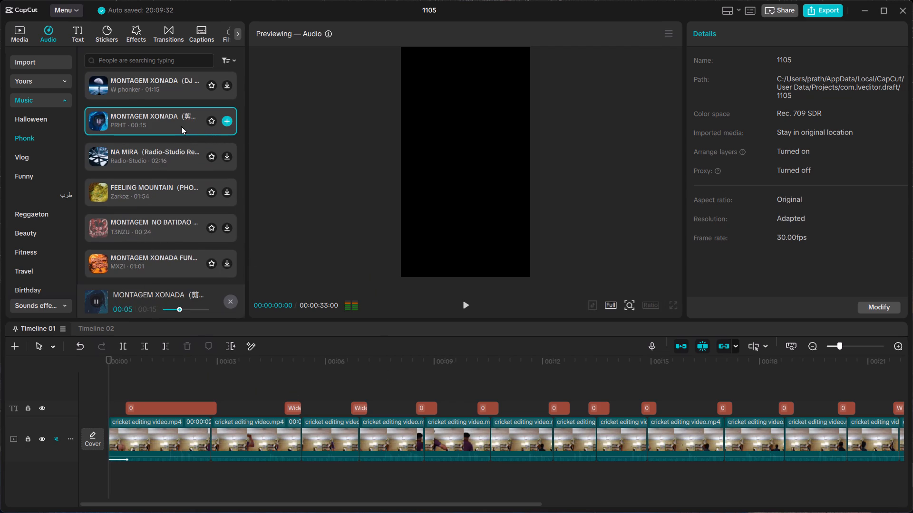
Browse the Vlog tracks and the full list of music genres for suitable background music.
left_click(37, 160)
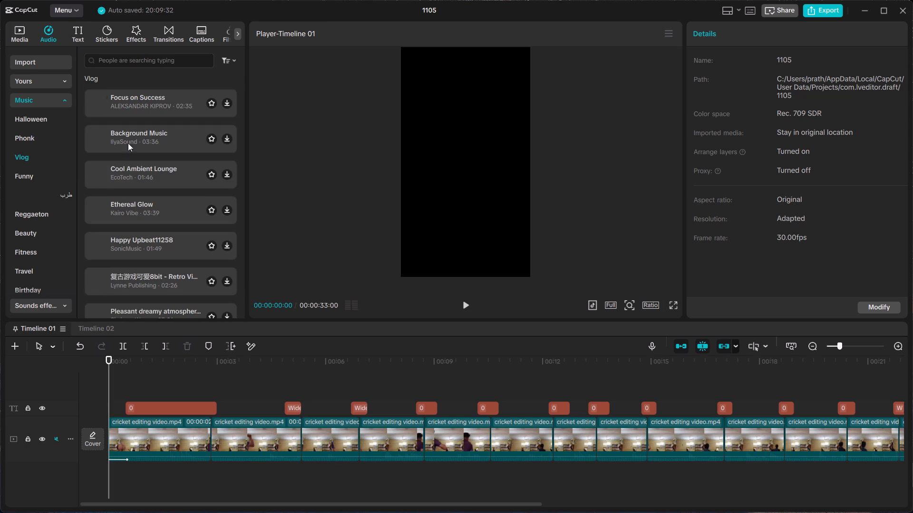
scroll(133, 137, "down", 8)
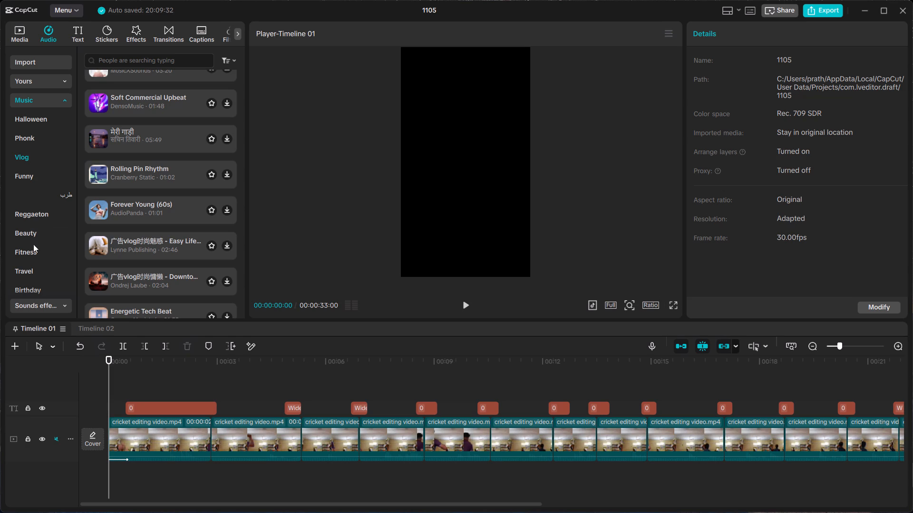
scroll(28, 257, "down", 2)
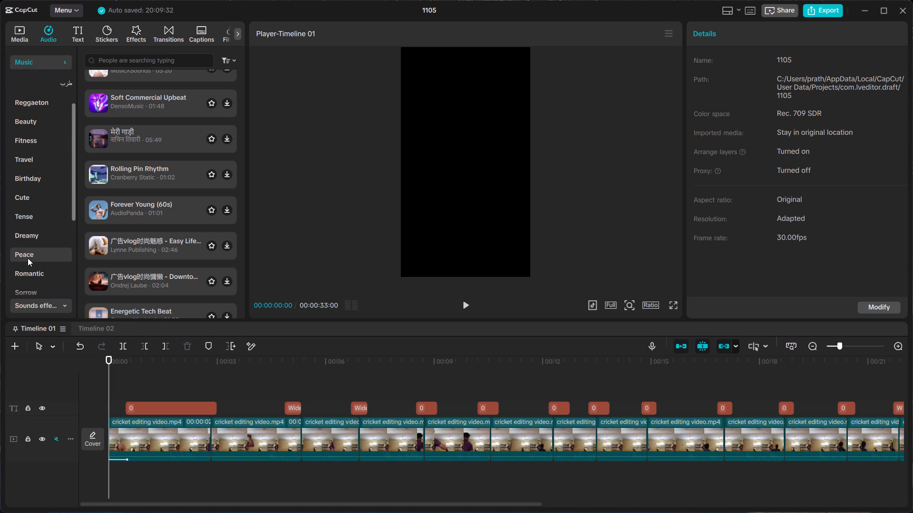
scroll(28, 258, "down", 4)
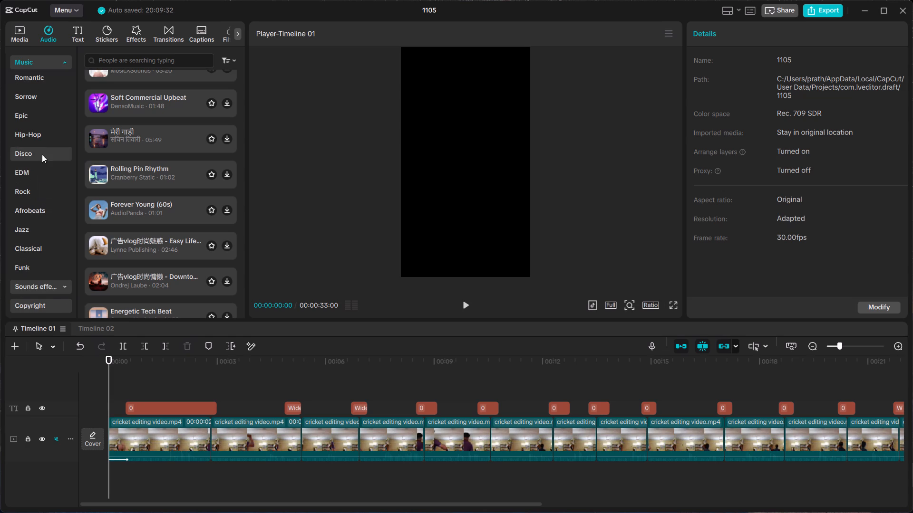
scroll(46, 126, "up", 2)
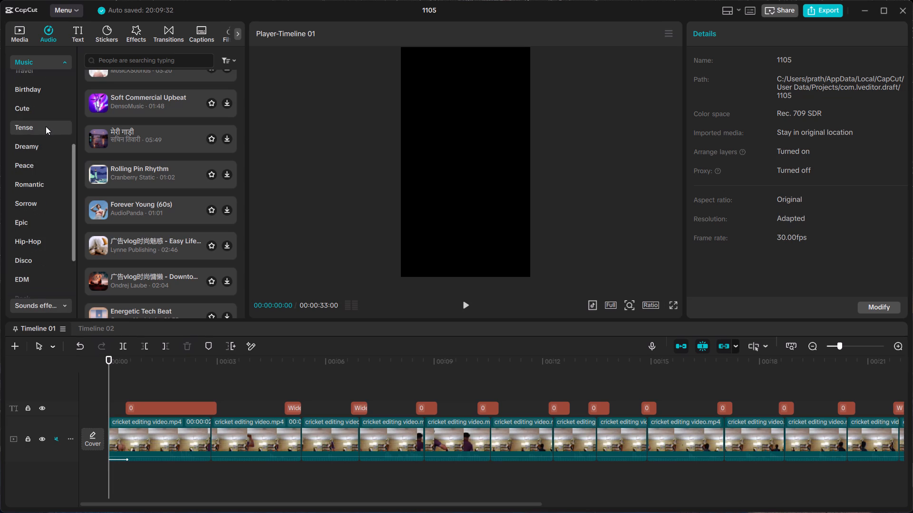
scroll(46, 126, "up", 2)
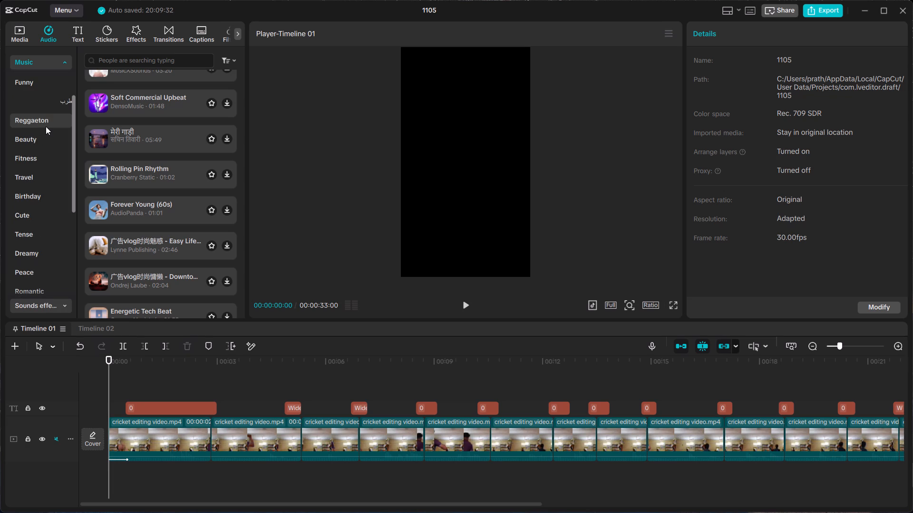
scroll(46, 126, "down", 10)
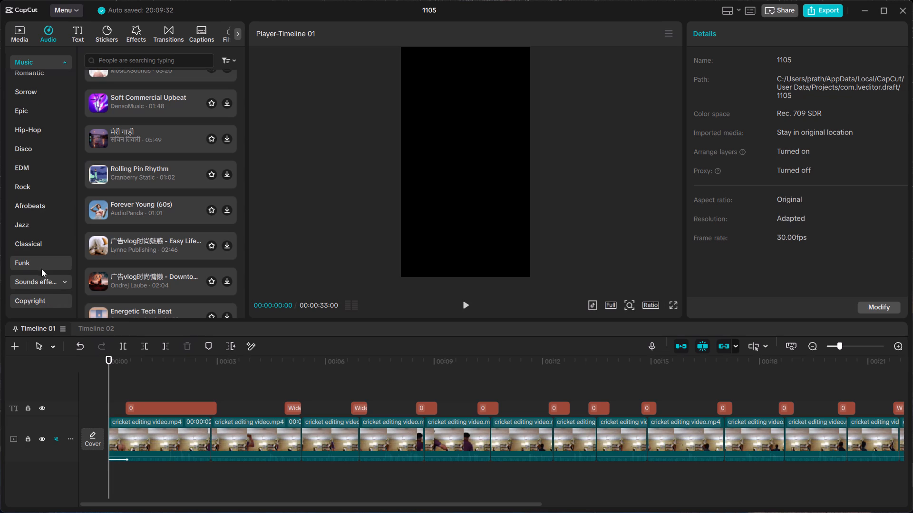
Look through the trending sound effects, the favorites and the brand music for usable audio.
left_click(62, 282)
scroll(51, 183, "up", 5)
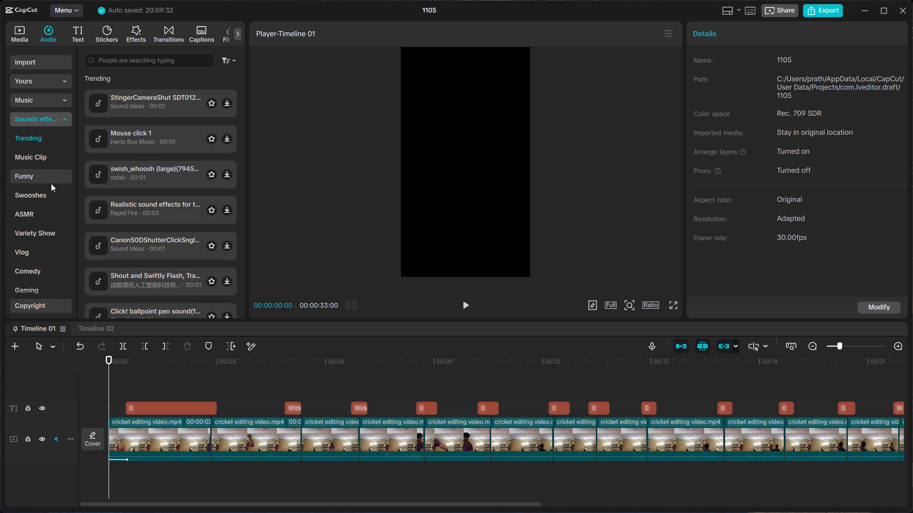
scroll(51, 183, "up", 4)
left_click(58, 101)
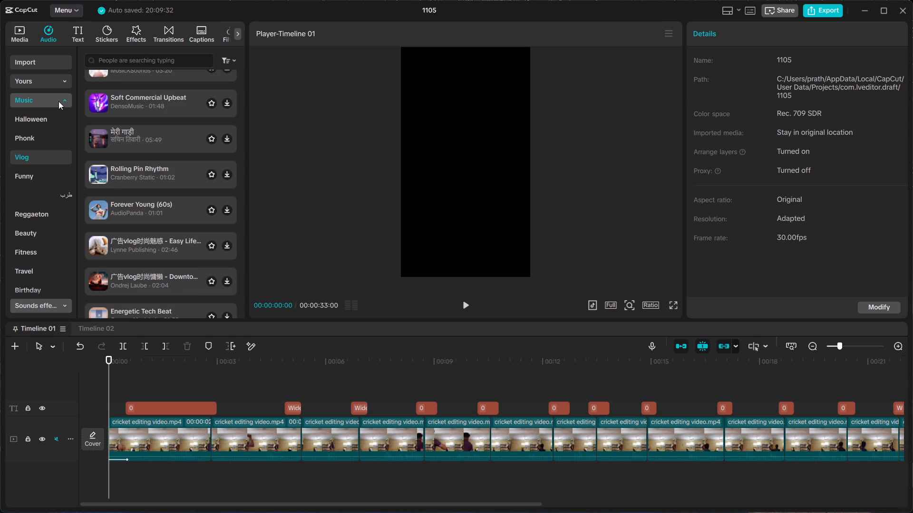
left_click(50, 88)
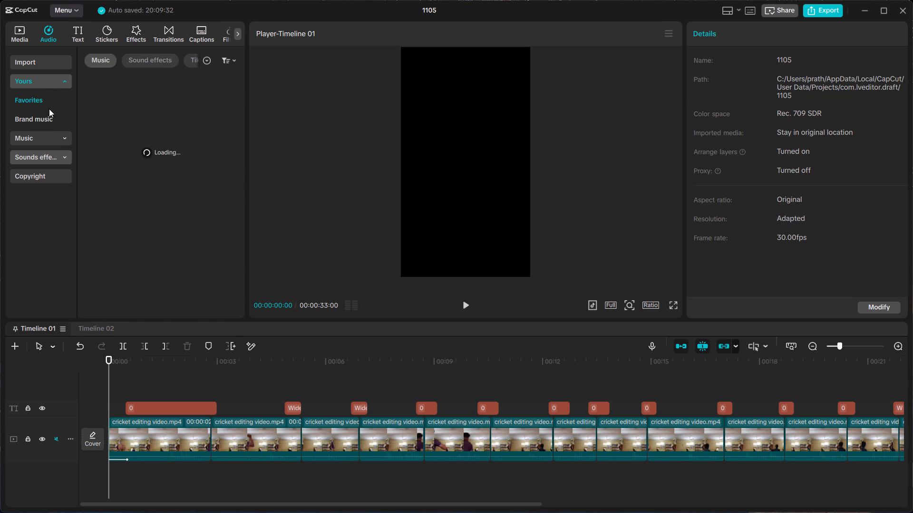
left_click(49, 121)
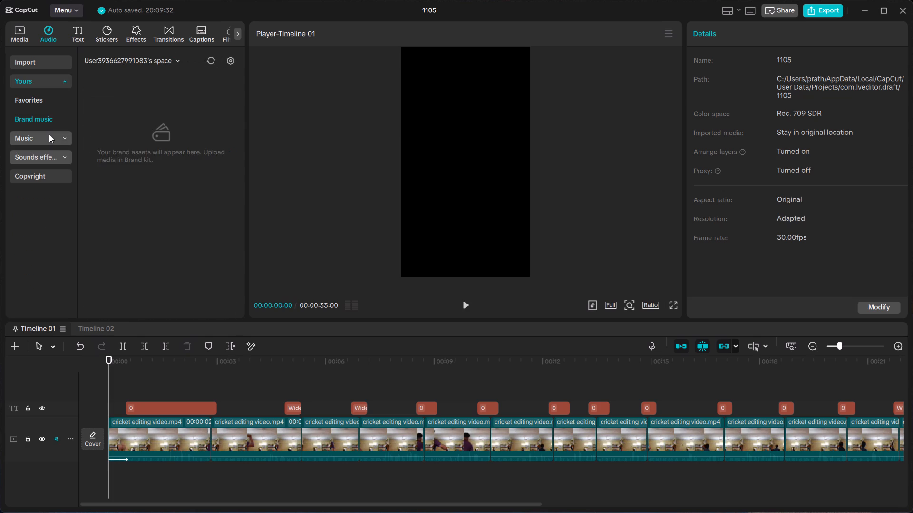
Open the Reggaeton category of the music library and preview the track Chocolate.
left_click(49, 134)
left_click(31, 219)
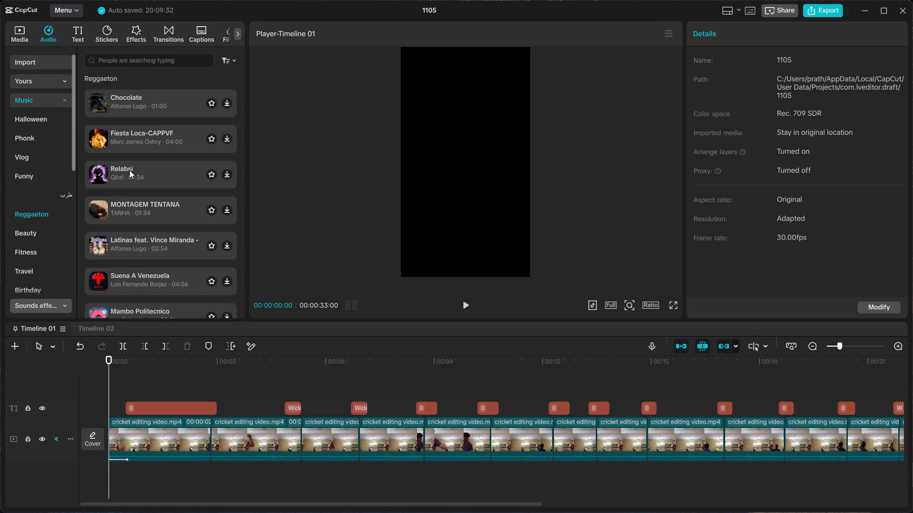
left_click(137, 108)
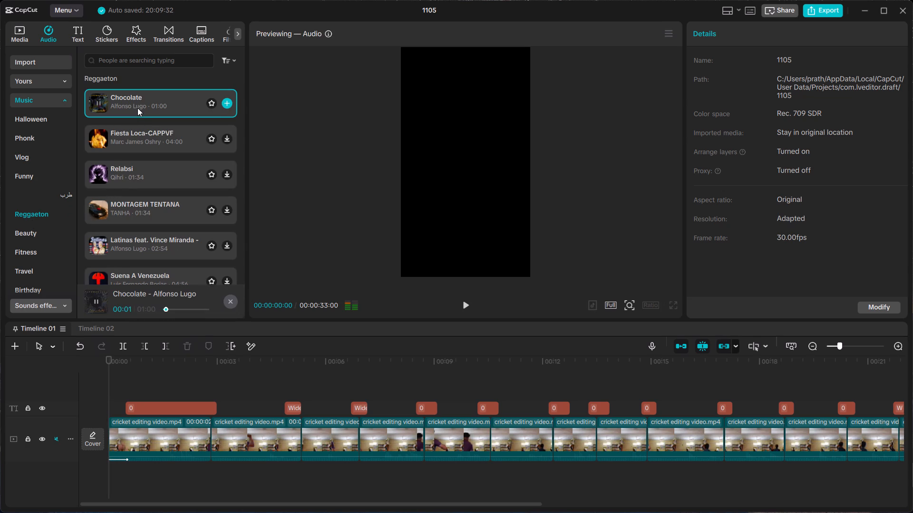
Look through the Beauty and Fitness music categories and preview the Fitness track Summer Vibe.
left_click(41, 235)
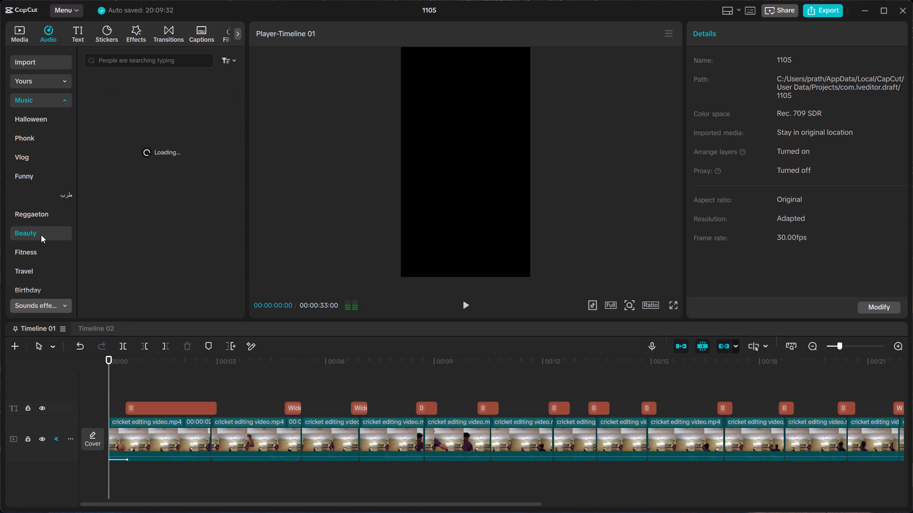
left_click(47, 250)
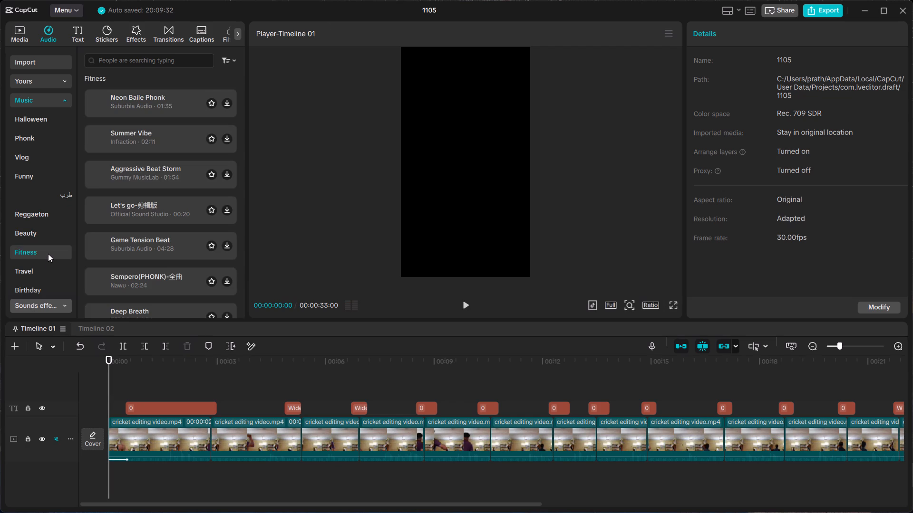
left_click(124, 141)
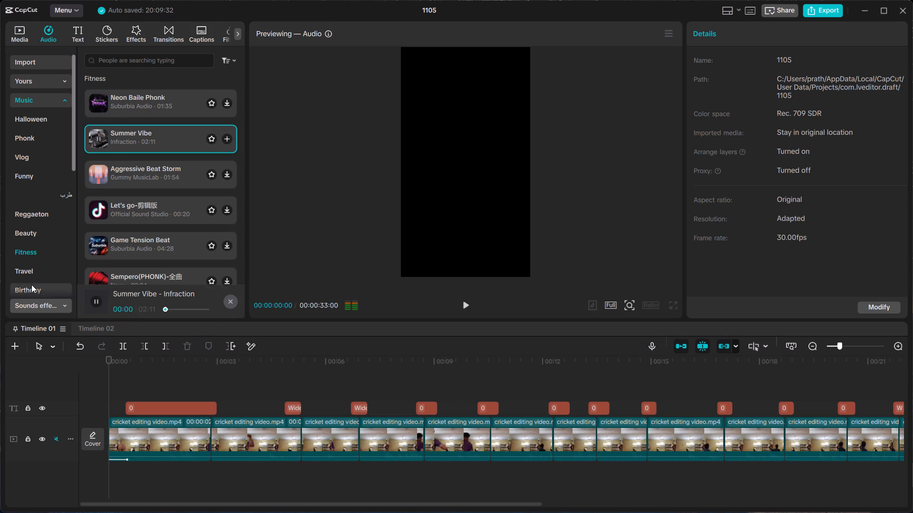
Open the Disco music category, preview the track VISITING, and look through the remaining genres.
scroll(31, 285, "down", 2)
scroll(34, 220, "down", 1)
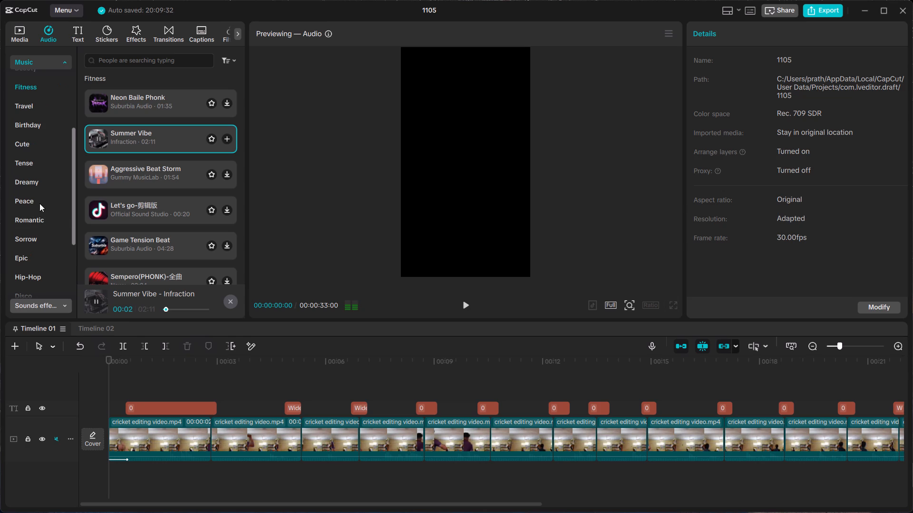
scroll(29, 228, "down", 1)
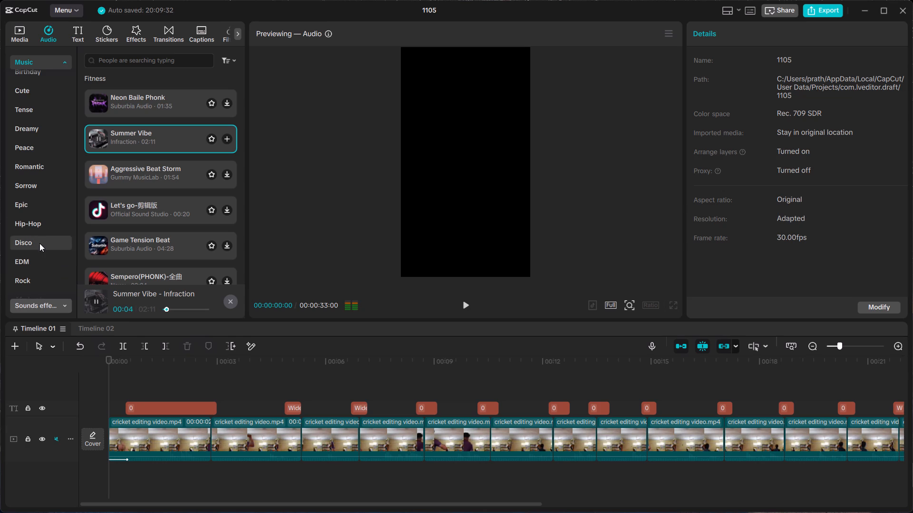
scroll(39, 244, "down", 1)
left_click(40, 188)
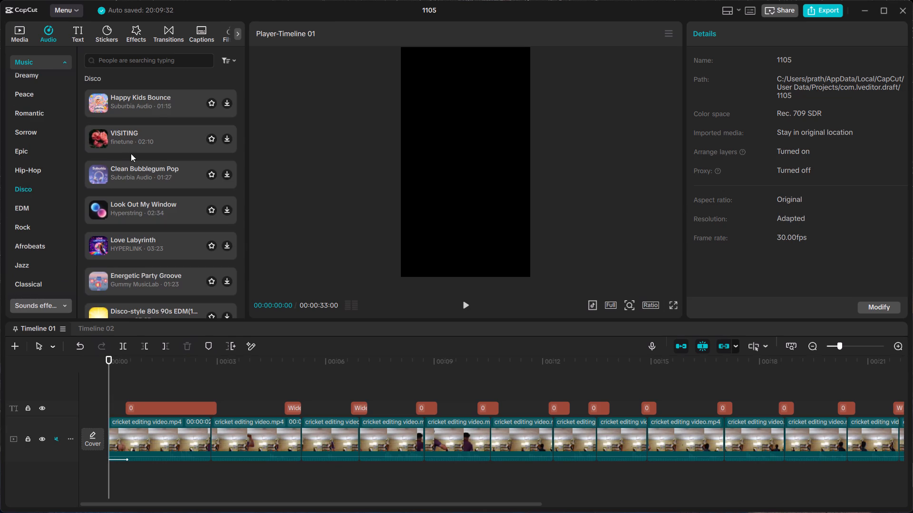
left_click(149, 135)
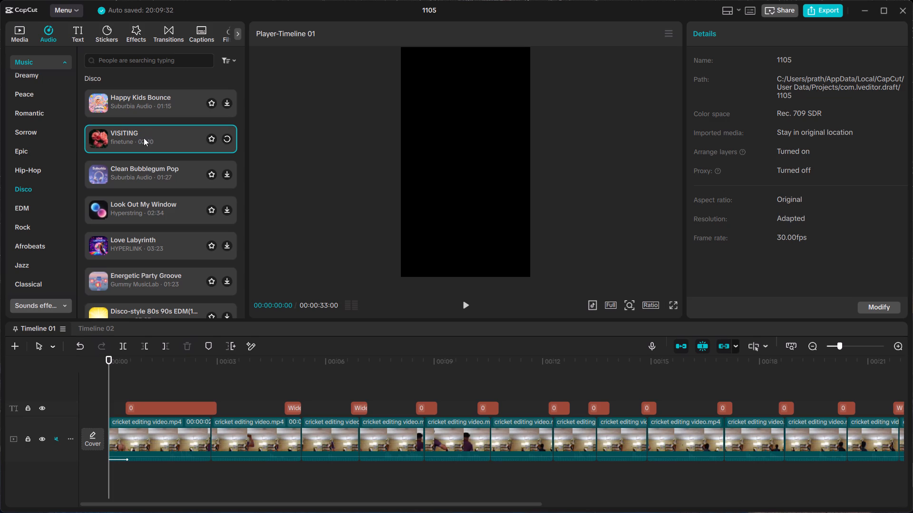
scroll(49, 259, "down", 1)
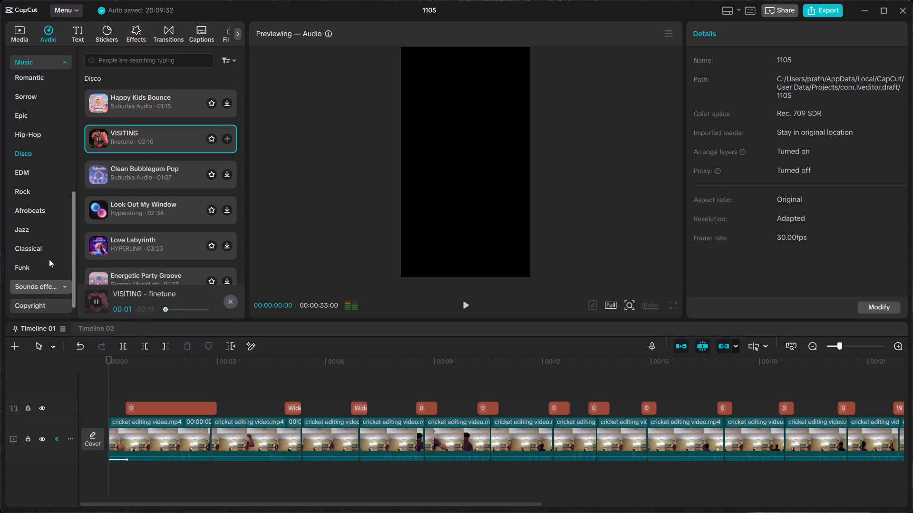
scroll(48, 264, "down", 1)
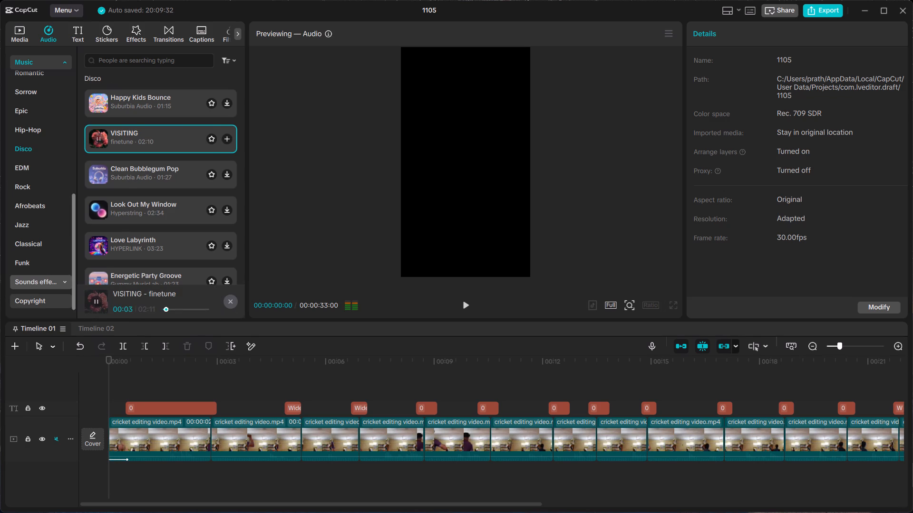
Search the audio library for the suggested term "cricket sound effect" and preview Cricket Kiri Kiri ... Kiri Kiri Kiri.
left_click(119, 64)
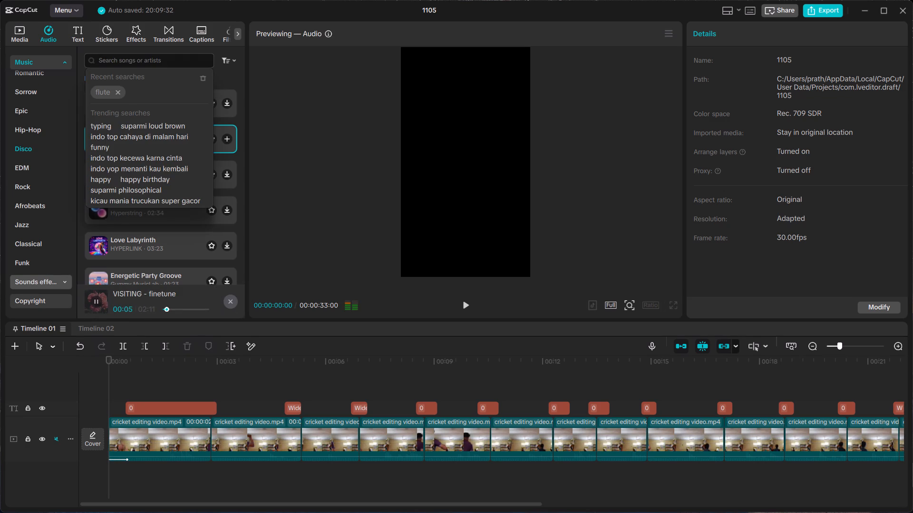
type("cricket")
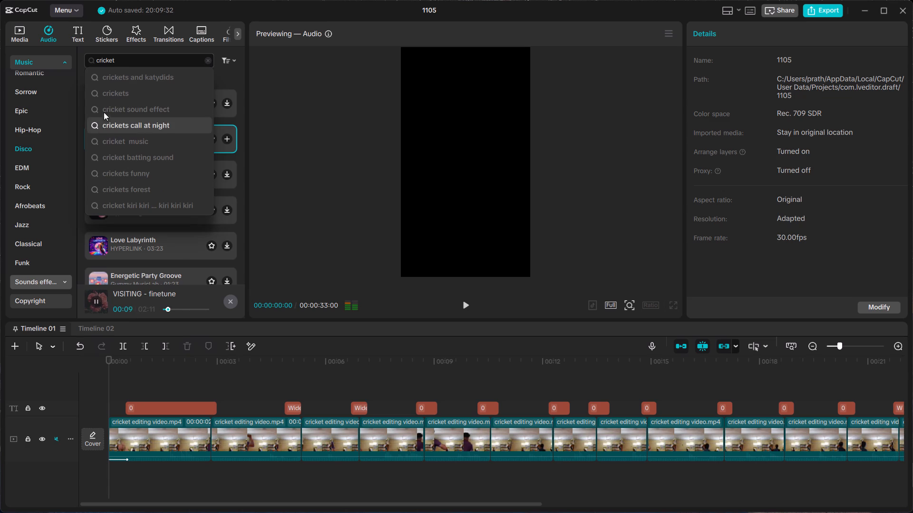
left_click(130, 114)
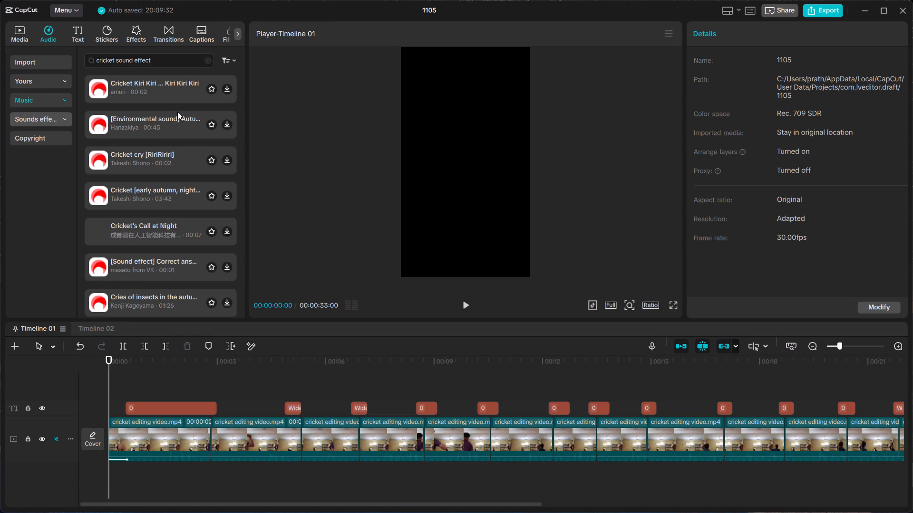
left_click(168, 94)
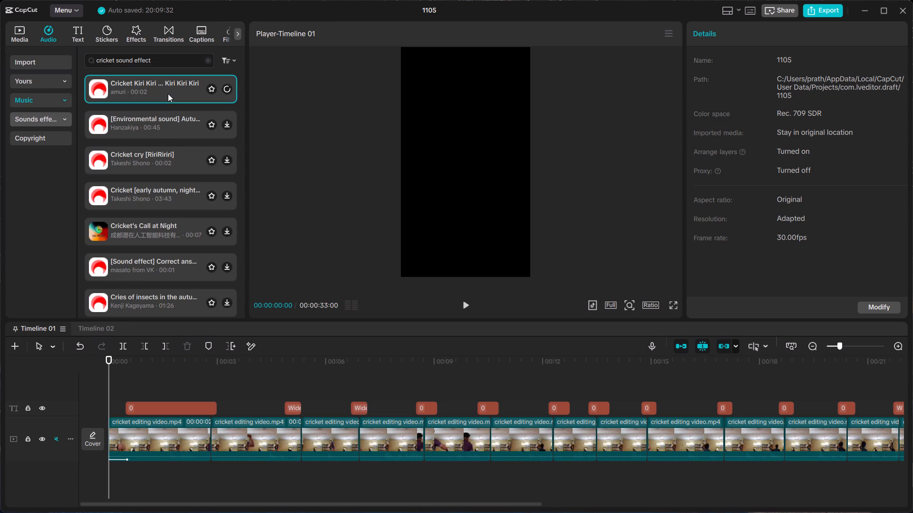
Change the audio search to the suggested term "crickets and katydids" and preview the sound Crickets and Katydids.
left_click(155, 61)
left_click(155, 63)
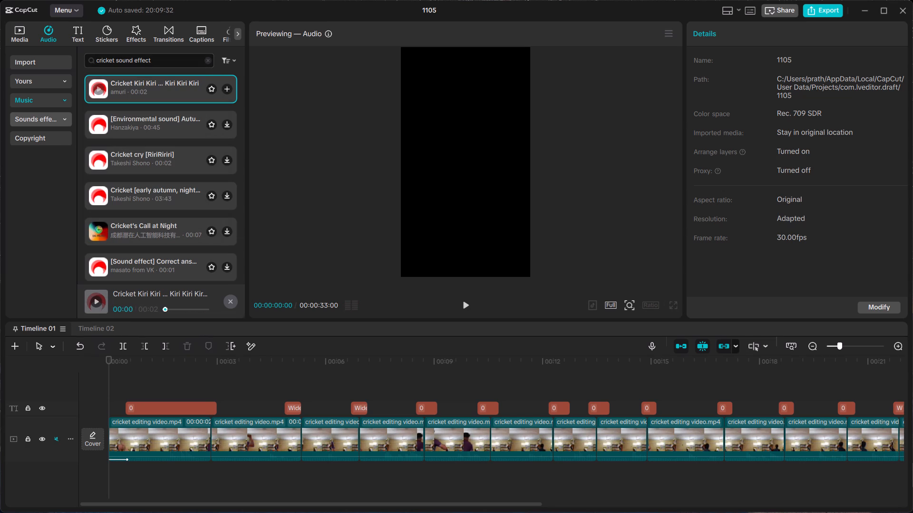
key("BackSpace")
key("BackSpace")
key("BackSpace")
key("BackSpace")
key("BackSpace")
key("BackSpace")
key("BackSpace")
key("BackSpace")
key("BackSpace")
key("BackSpace")
key("BackSpace")
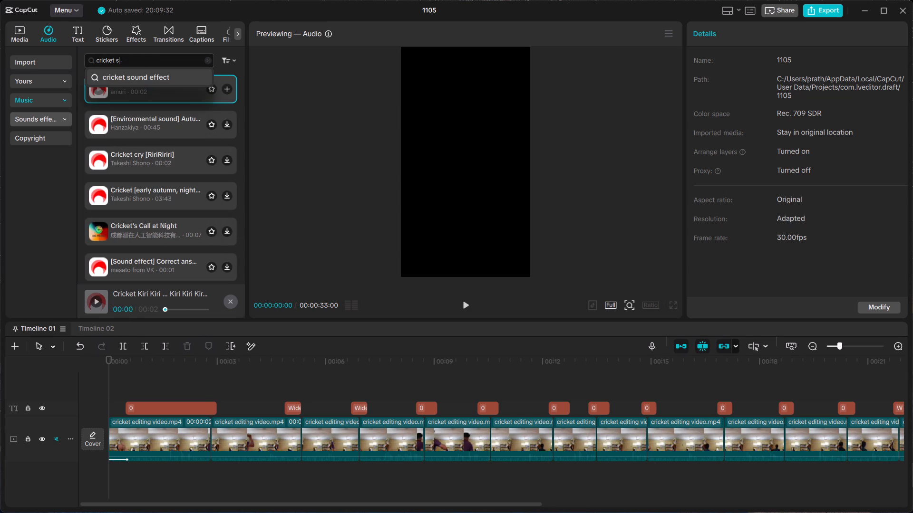
key("BackSpace")
key("BackSpace")
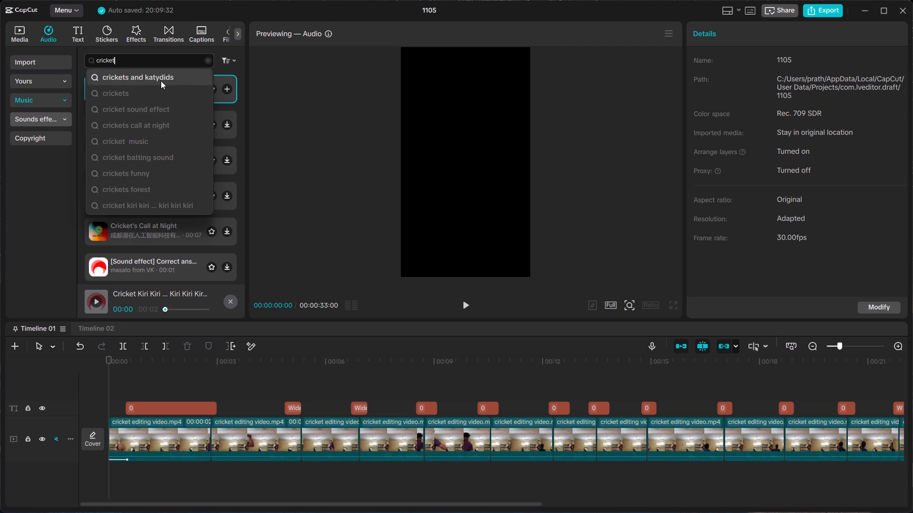
left_click(161, 81)
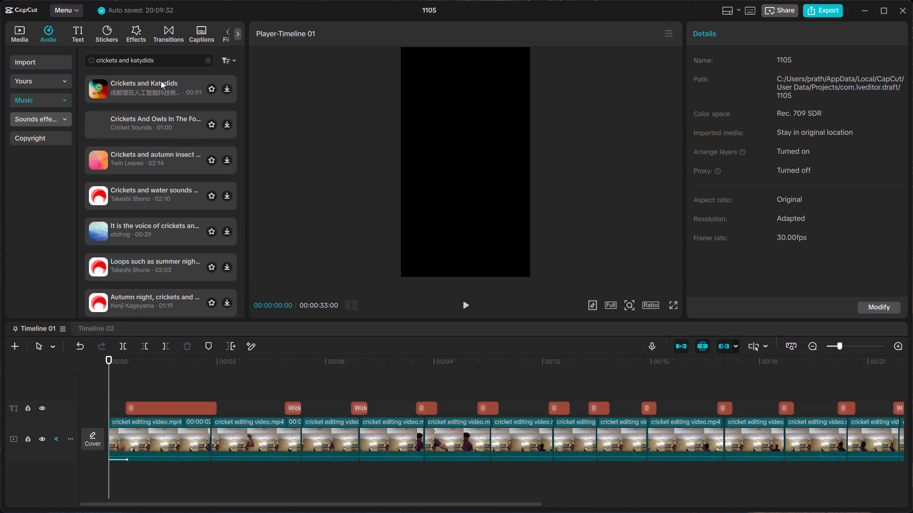
left_click(161, 86)
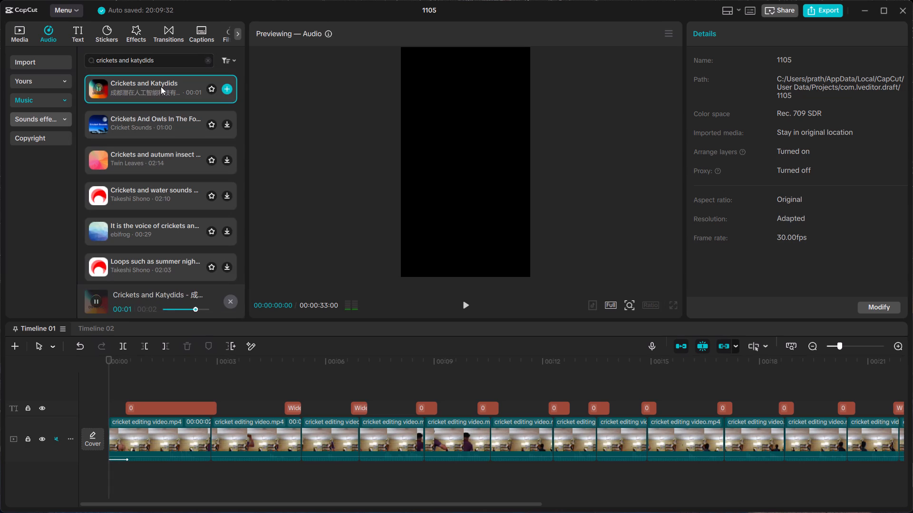
Search for "cricket sound effect" again and preview the upper results, including Cries of insects, Cricket cry [RiriRiriri], Notification sound and [Environmental sound].
left_click(159, 59)
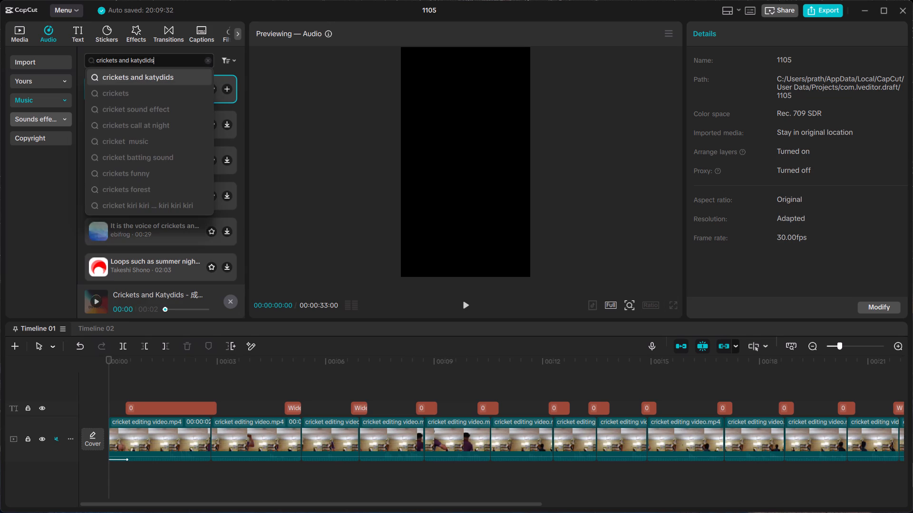
left_click(156, 58)
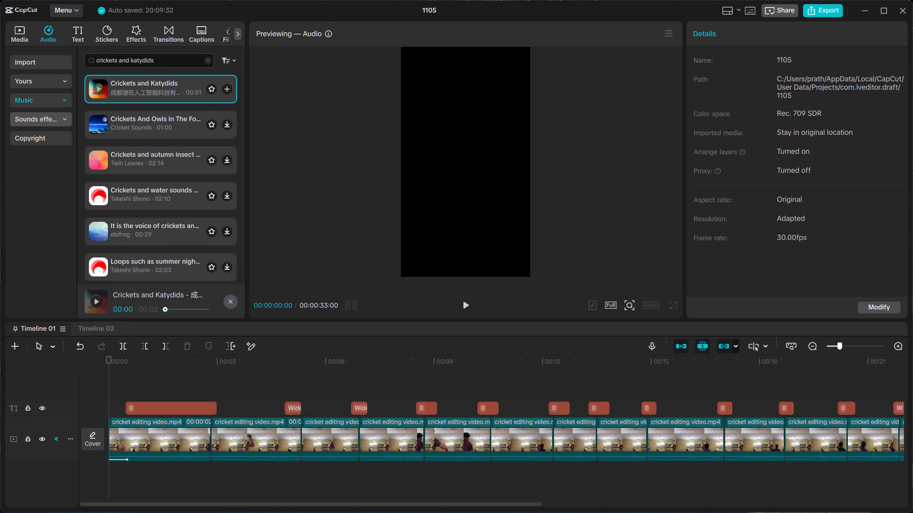
left_click_drag(156, 58, 118, 54)
key("BackSpace")
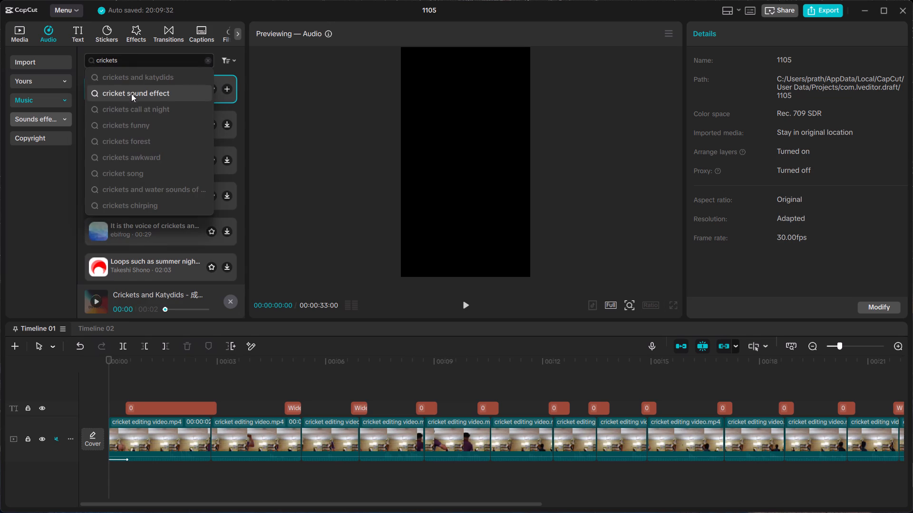
left_click(131, 90)
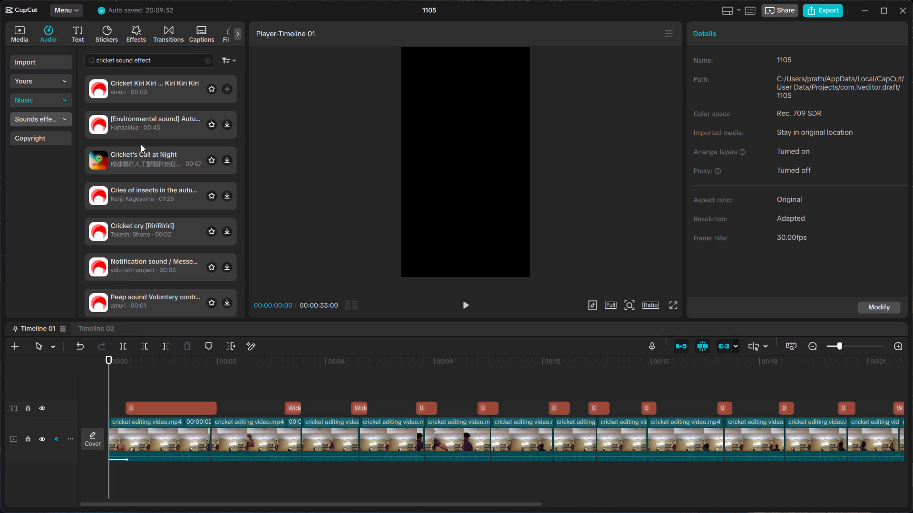
left_click(143, 194)
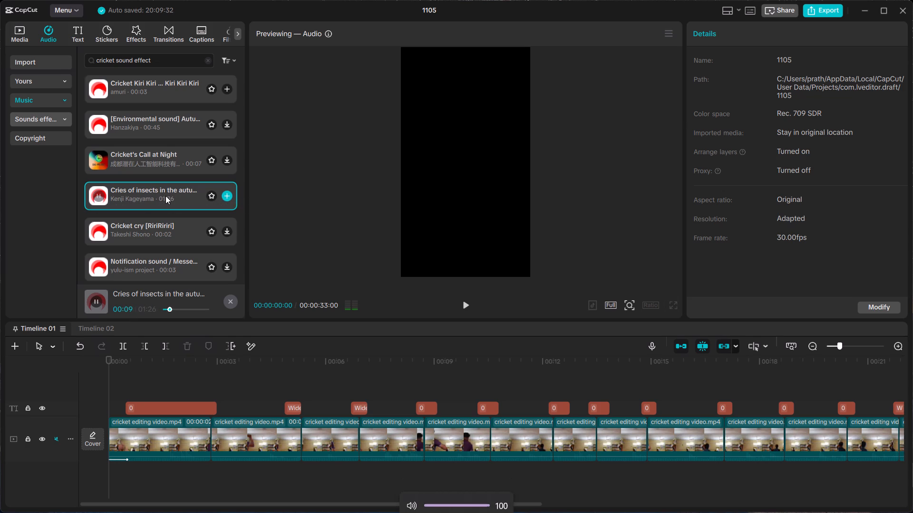
left_click(170, 223)
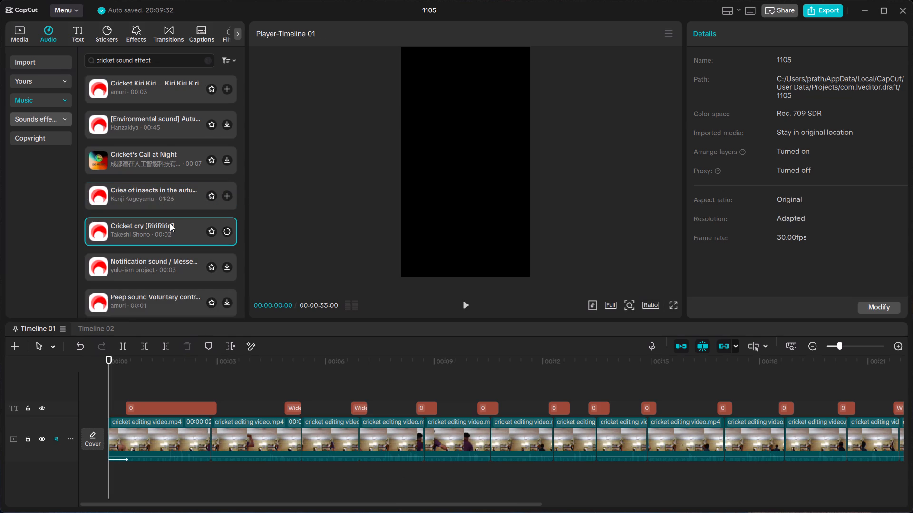
left_click(156, 260)
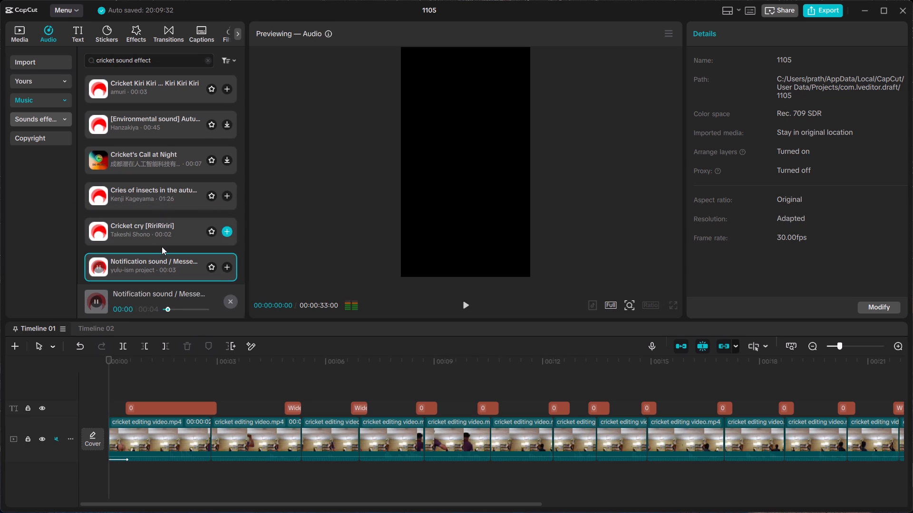
left_click(161, 237)
left_click(151, 195)
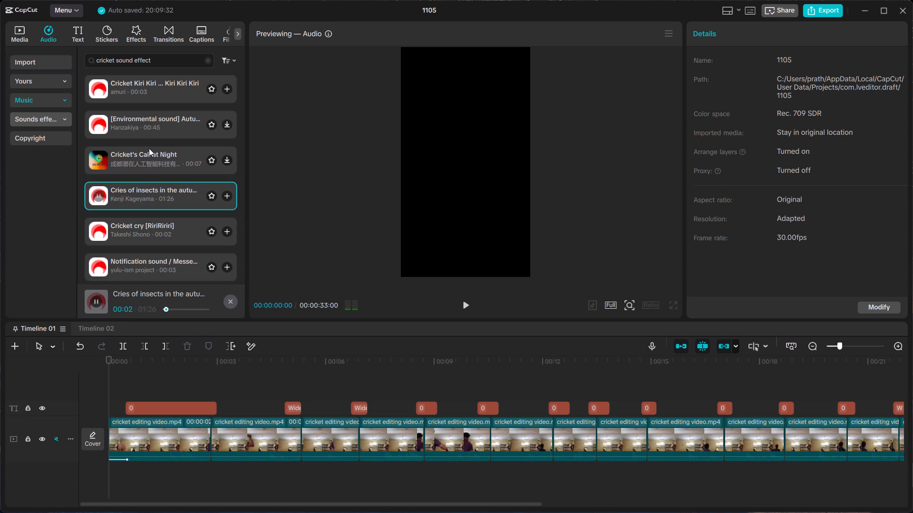
left_click(145, 121)
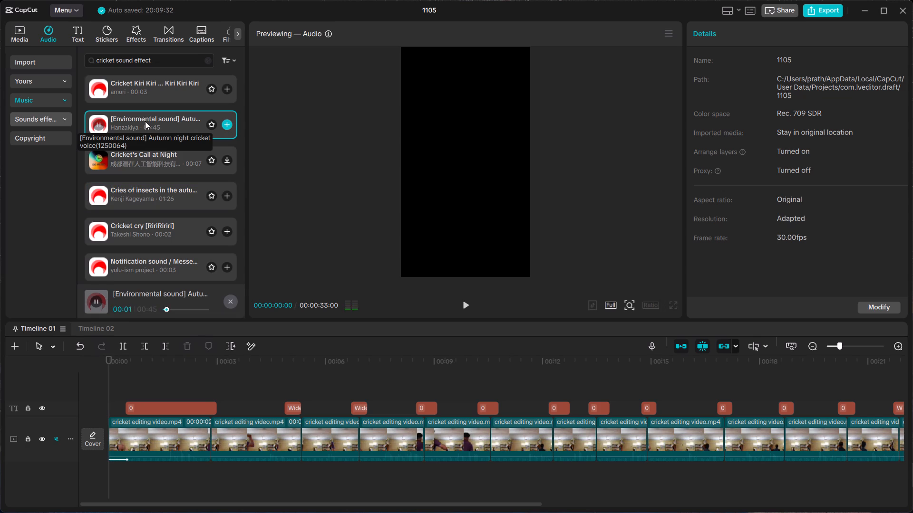
left_click(152, 94)
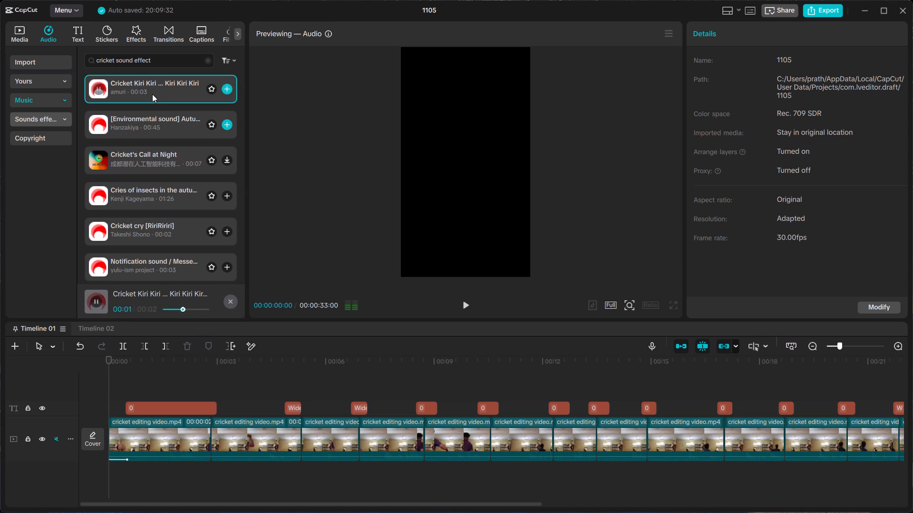
Preview further cricket sound results, from Cricket [early autumn, night…] through Cricket cry(459748), [Sound effect] Correct ans… and Peep sound to Notification sound.
scroll(152, 93, "down", 3)
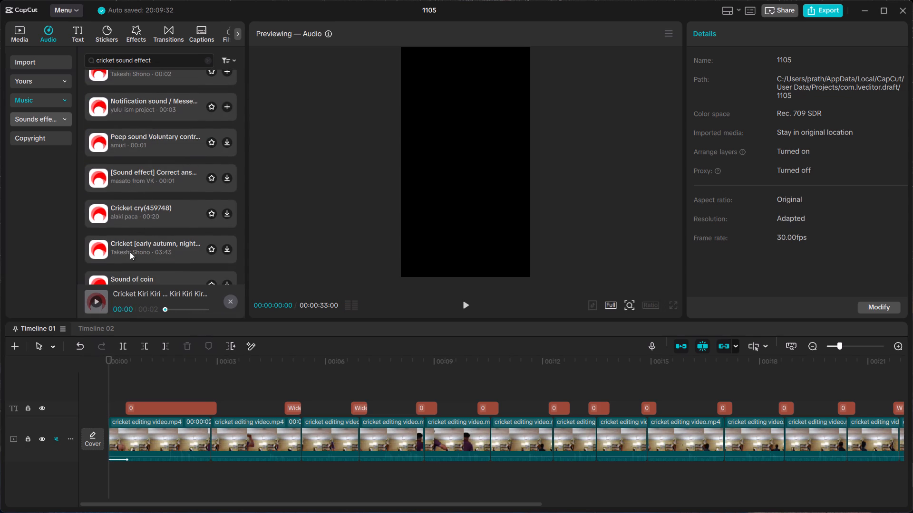
left_click(135, 249)
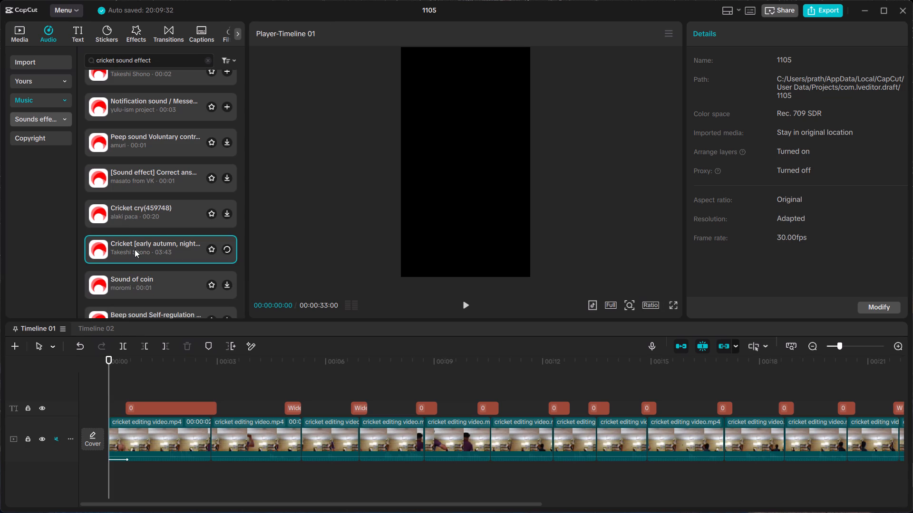
left_click(139, 220)
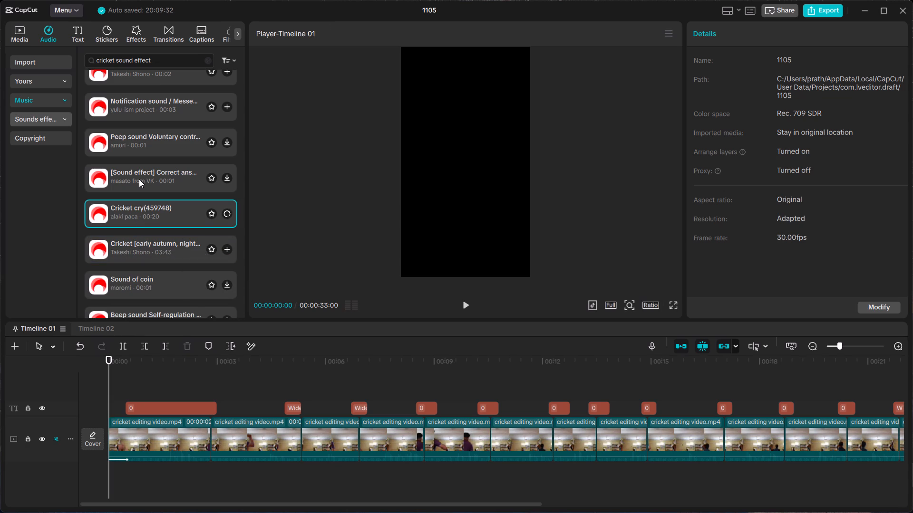
left_click(139, 179)
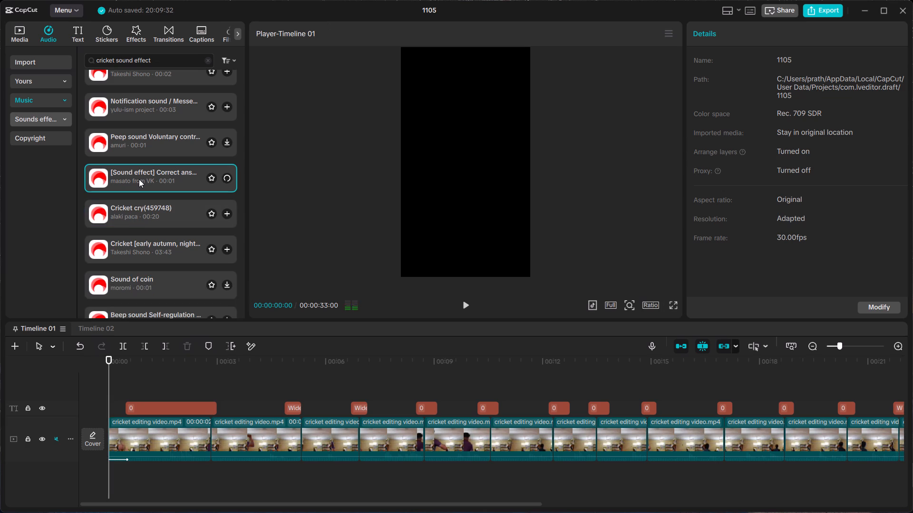
left_click(138, 139)
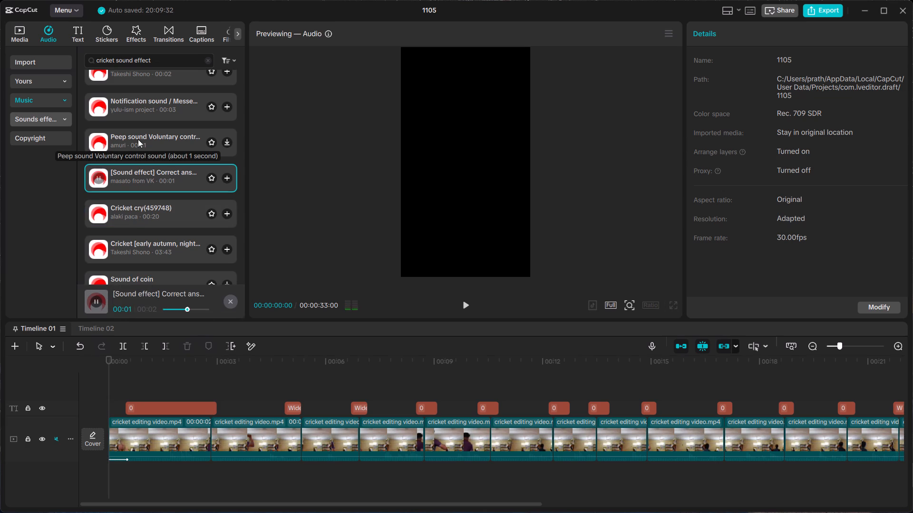
left_click(153, 120)
scroll(153, 119, "up", 1)
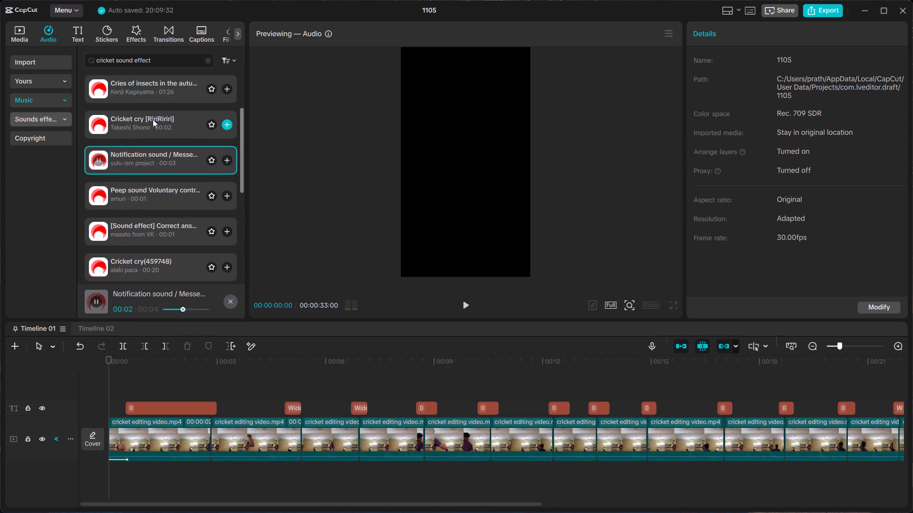
Preview more cricket sound effect results, including Cries of insects, Notification sound, Correct sound pirone, The sound effects of autumn and Stop sound from record.
left_click(153, 119)
left_click(154, 104)
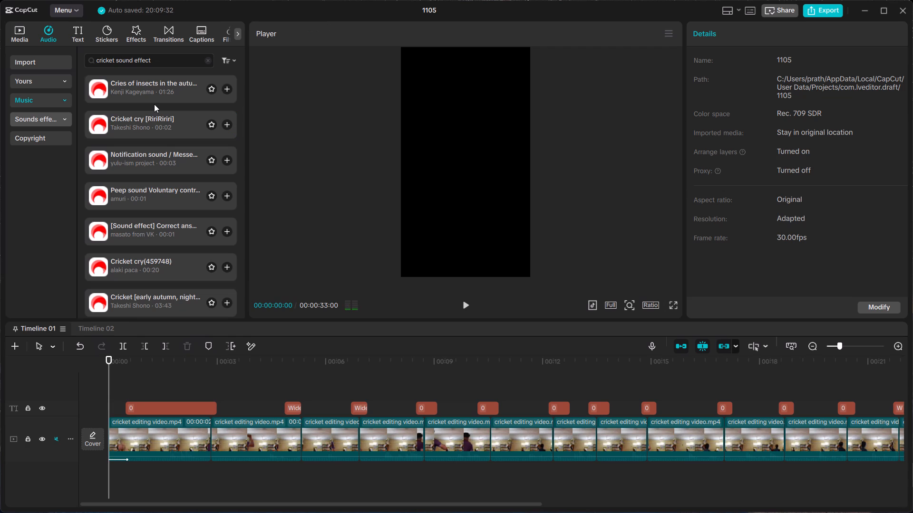
left_click(155, 95)
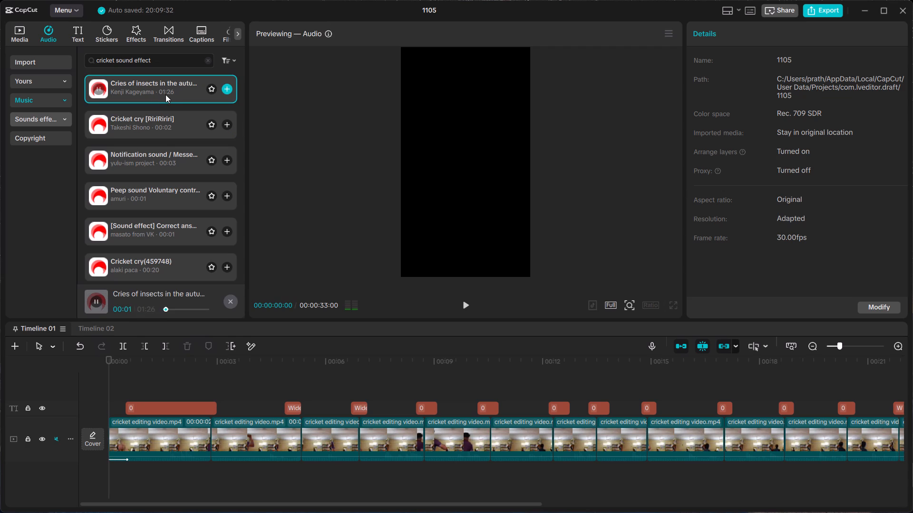
left_click(173, 147)
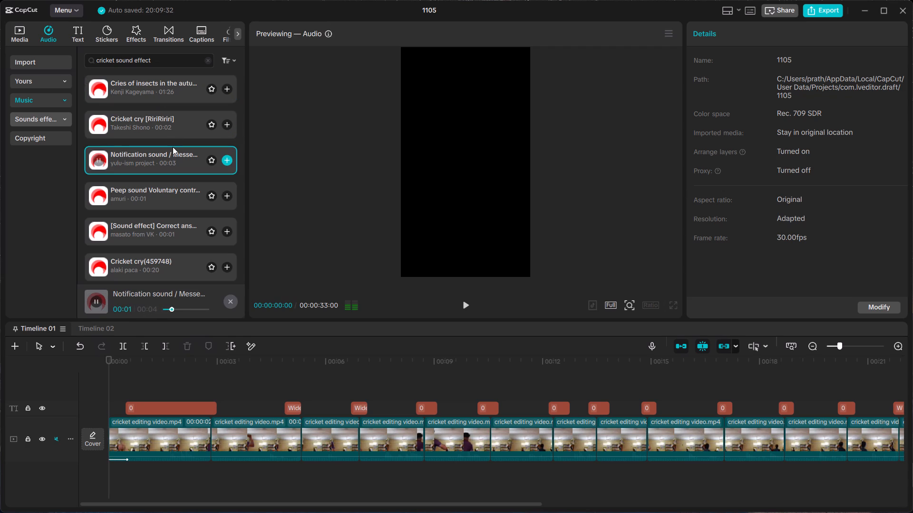
scroll(158, 228, "down", 9)
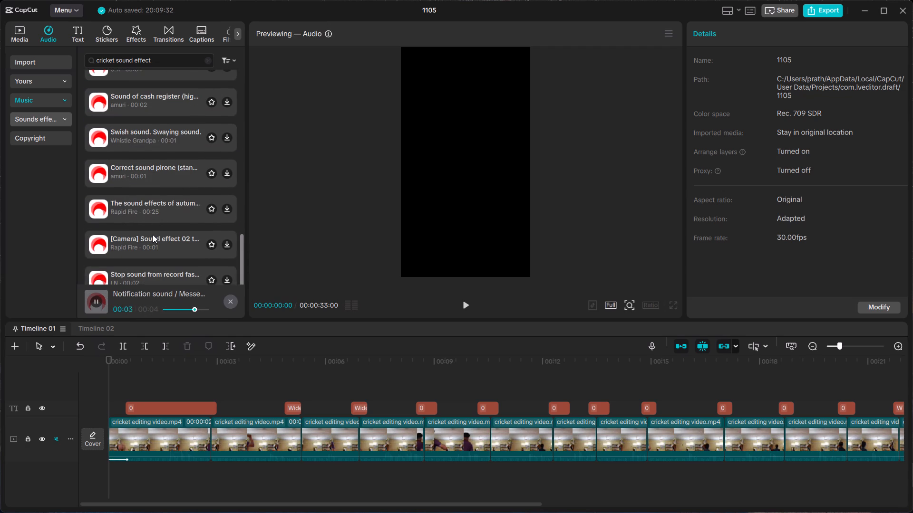
left_click(153, 235)
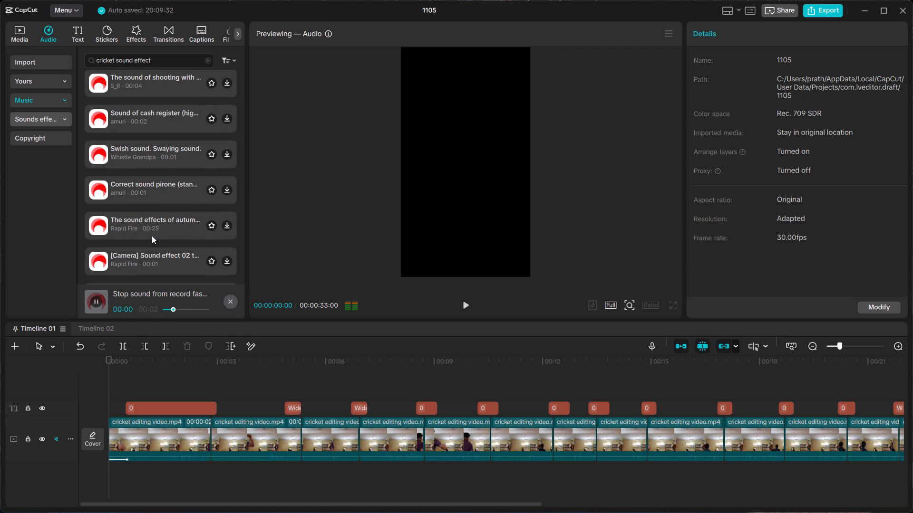
left_click(182, 197)
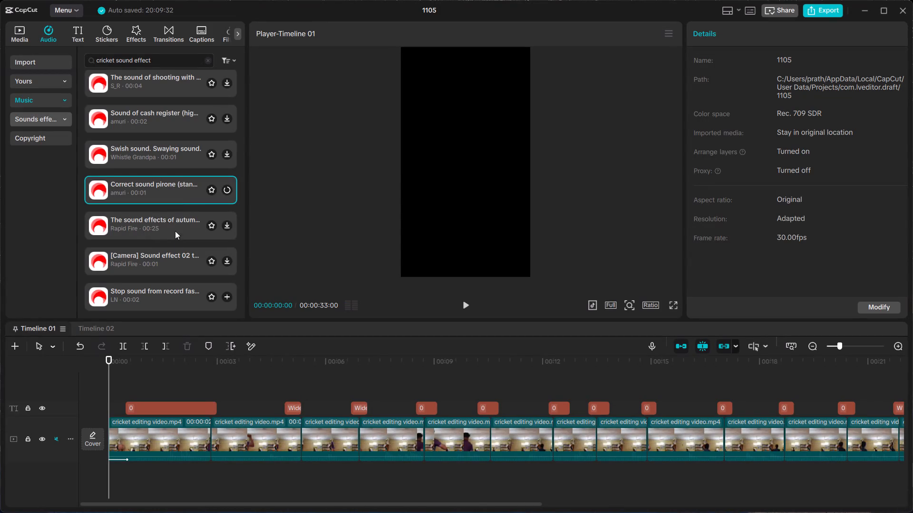
left_click(175, 232)
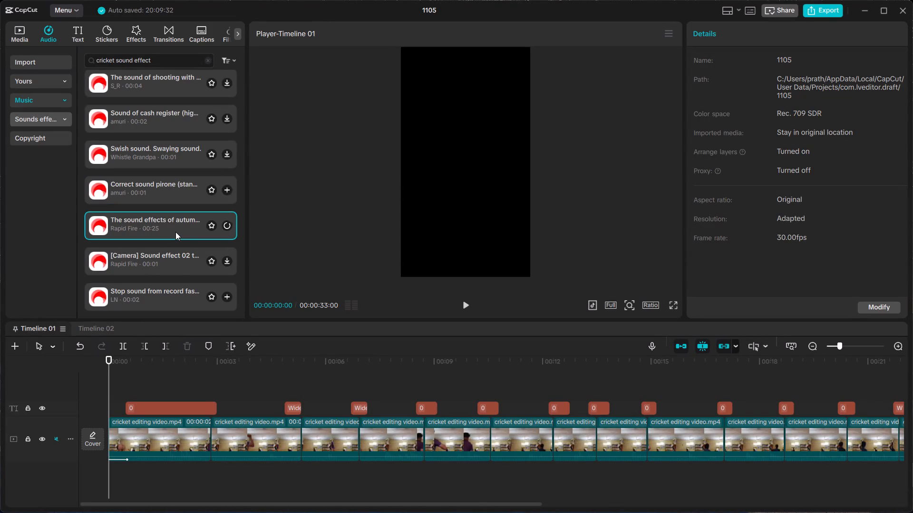
left_click(179, 291)
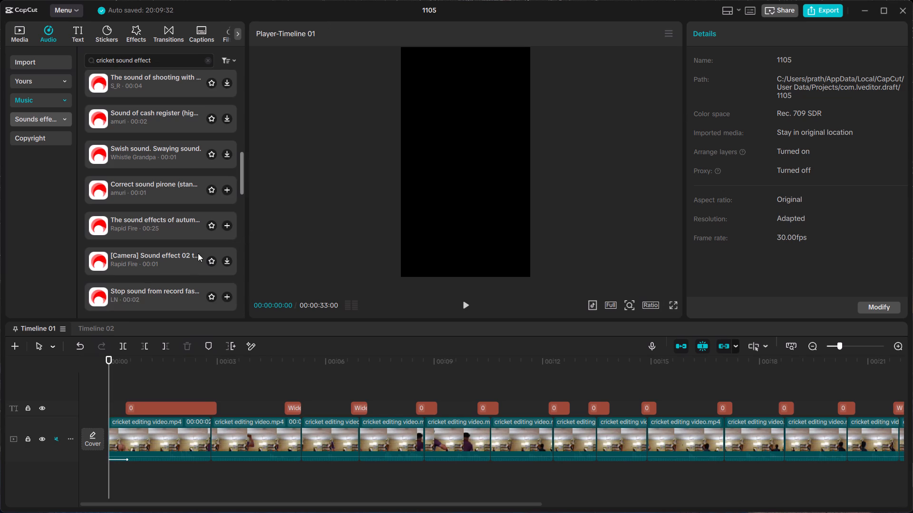
left_click(153, 295)
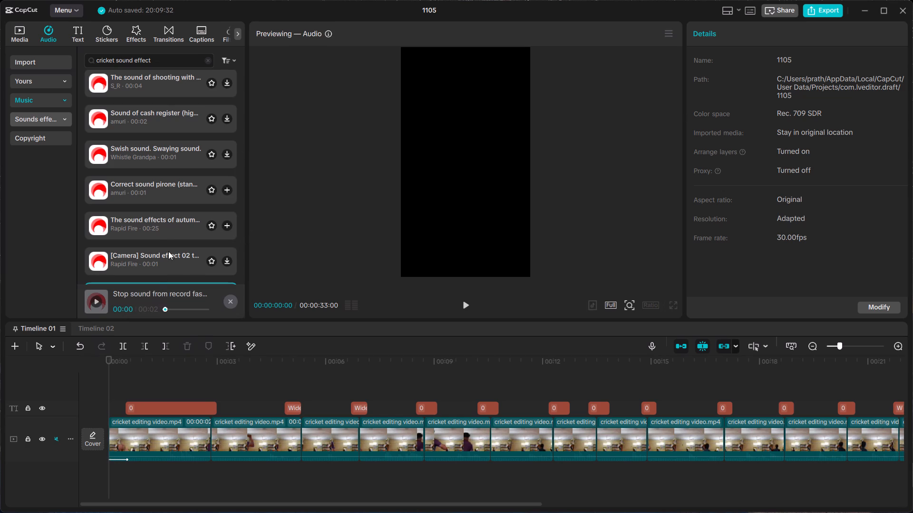
Add the Stop sound from record effect to the timeline as an audio clip starting at 00:00.
scroll(169, 239, "down", 2)
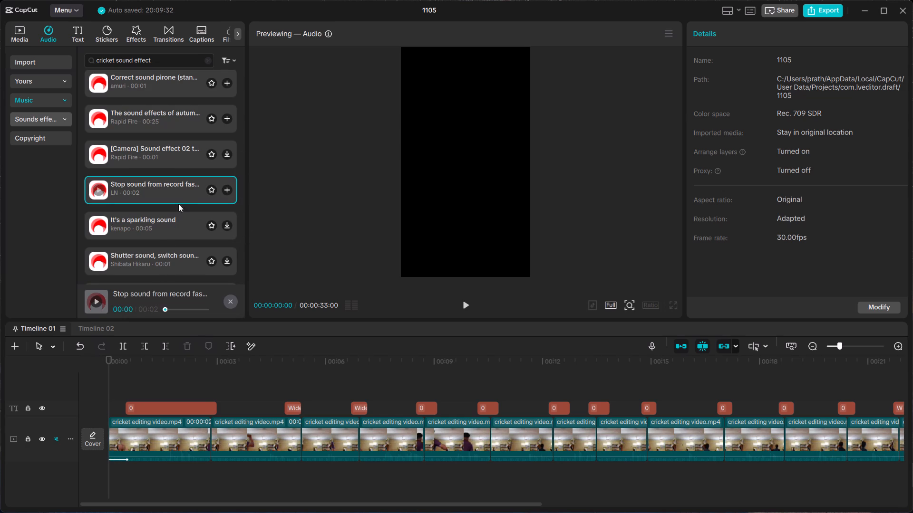
left_click(178, 193)
left_click_drag(162, 190, 131, 359)
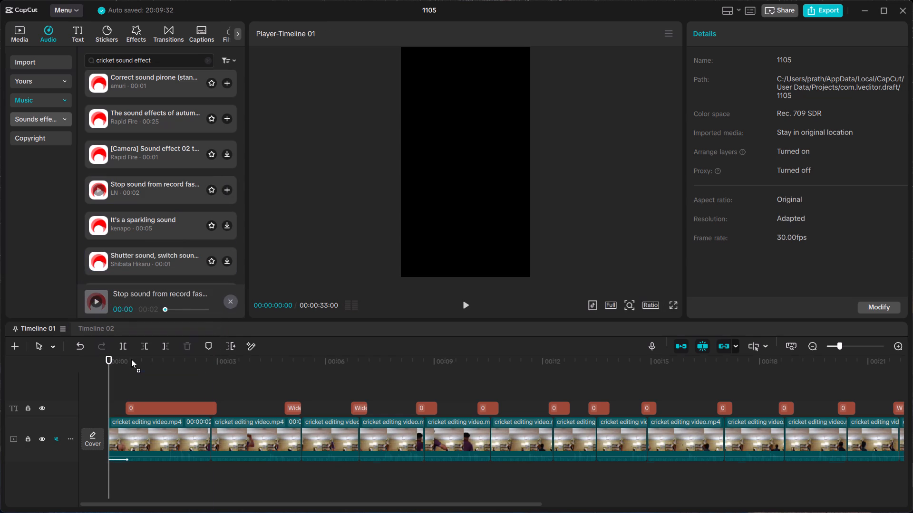
left_click_drag(131, 359, 110, 389)
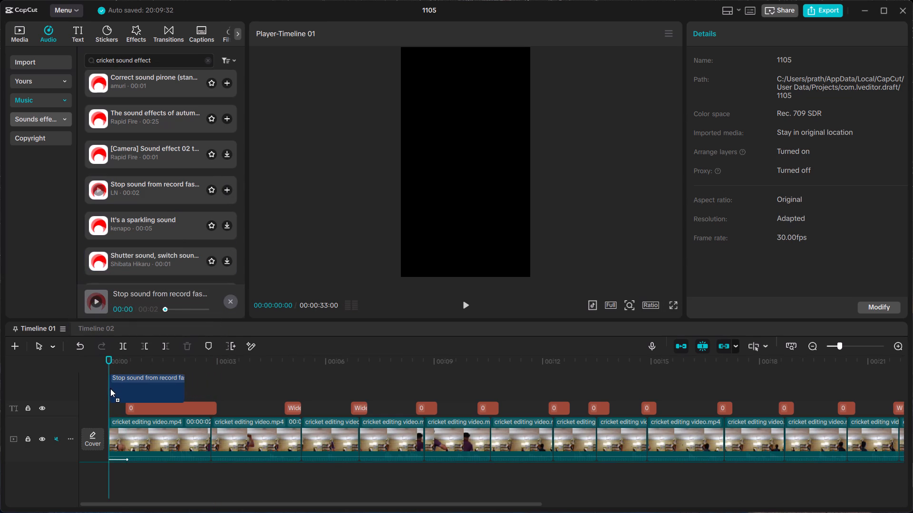
left_click_drag(110, 389, 109, 389)
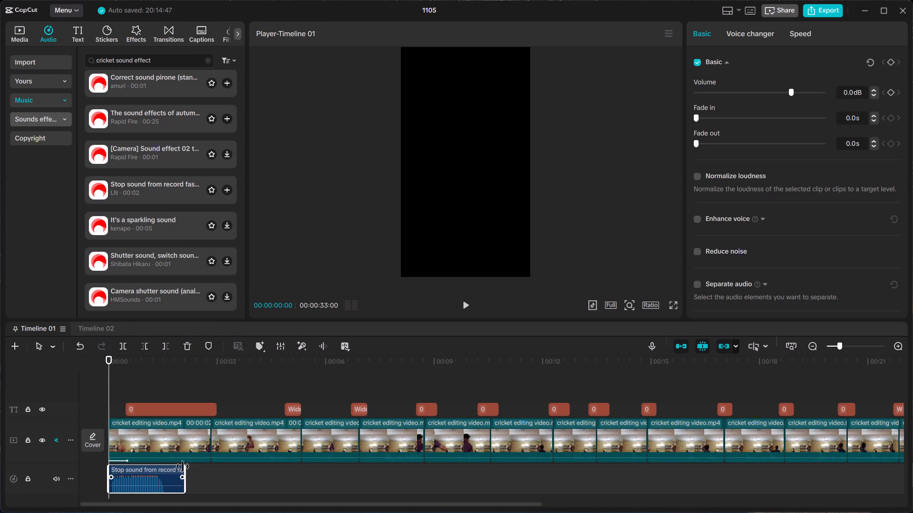
Add a 0.2 s fade-out to the end of the Stop sound audio clip.
scroll(243, 383, "down", 2)
scroll(236, 389, "up", 1)
scroll(236, 389, "down", 2)
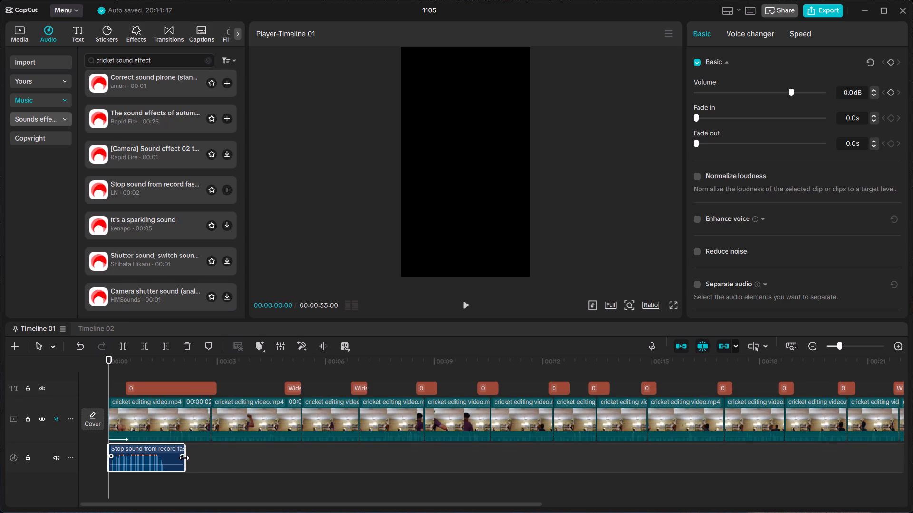
left_click_drag(187, 458, 170, 459)
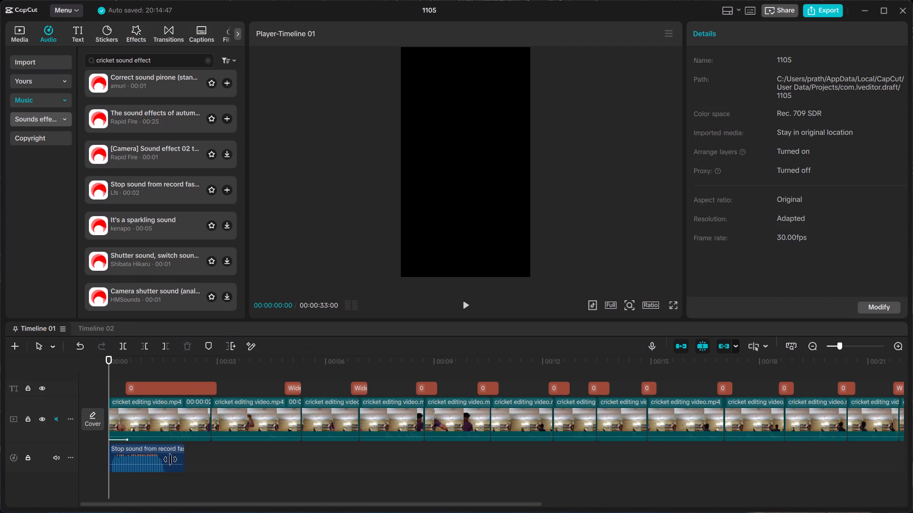
left_click_drag(170, 459, 132, 459)
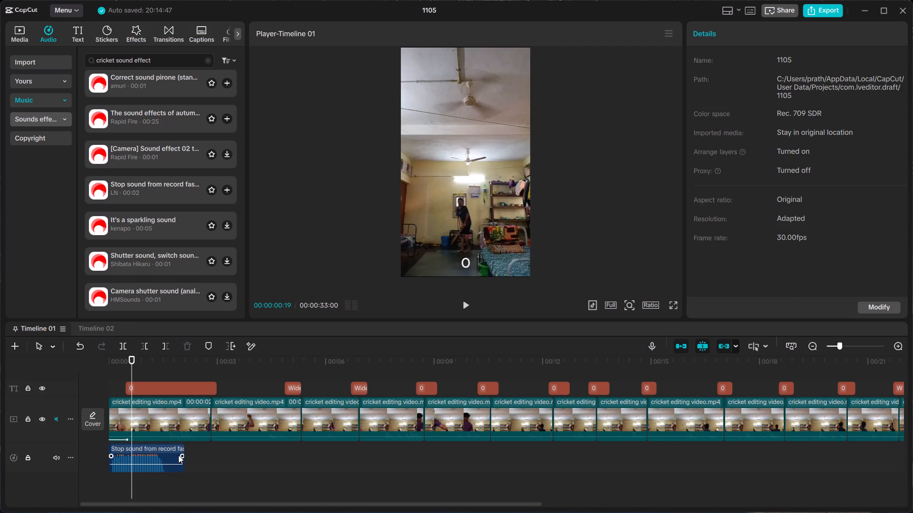
left_click(182, 455)
left_click_drag(182, 455, 175, 455)
left_click(188, 456)
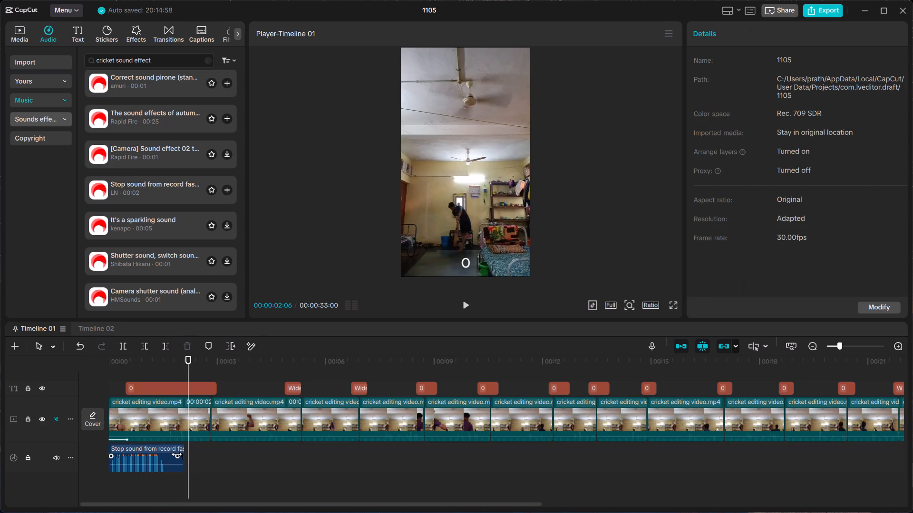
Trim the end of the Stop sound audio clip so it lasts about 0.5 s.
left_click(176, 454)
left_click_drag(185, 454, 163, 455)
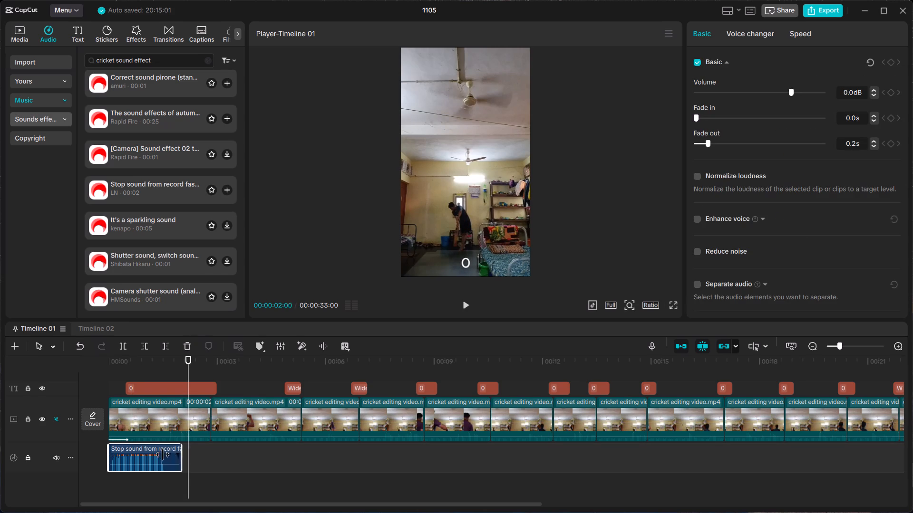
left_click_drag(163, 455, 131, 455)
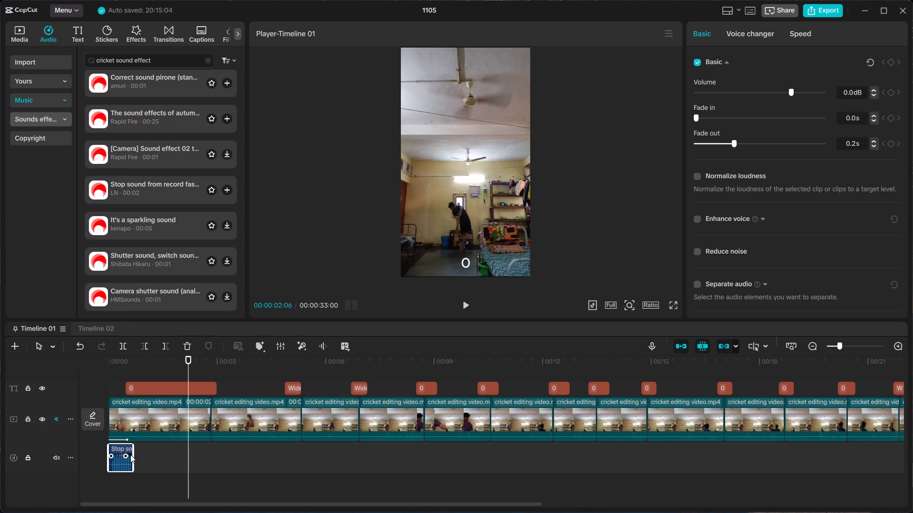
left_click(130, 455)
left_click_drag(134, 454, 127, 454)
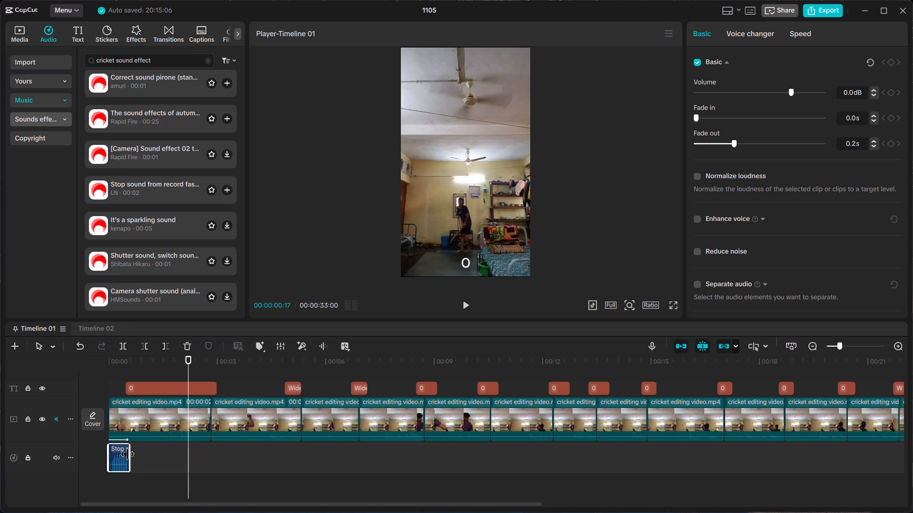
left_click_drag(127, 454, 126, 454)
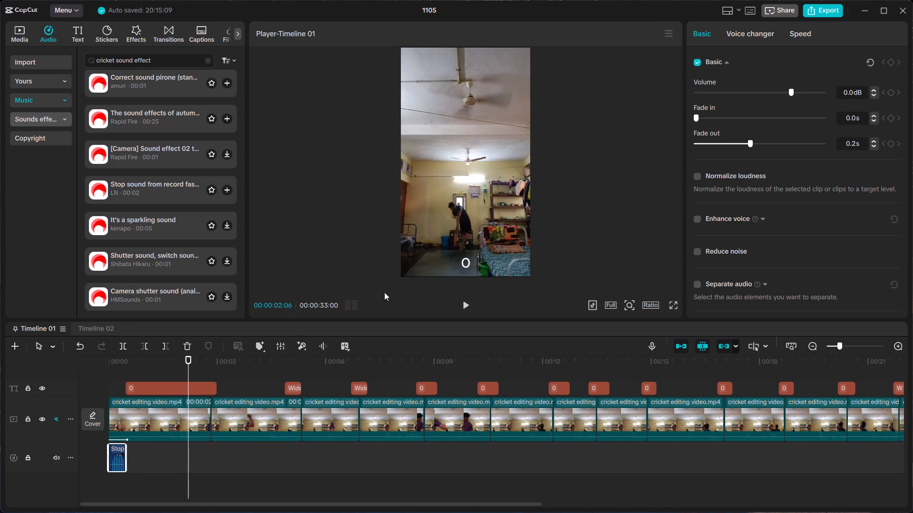
Play the video from the start to check the trimmed sound effect against the opening clips.
left_click(107, 368)
left_click(109, 368)
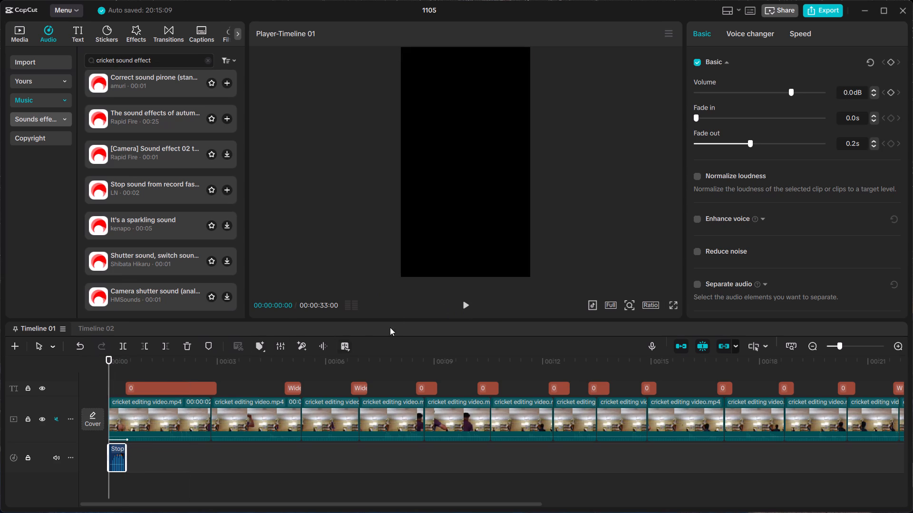
left_click(466, 310)
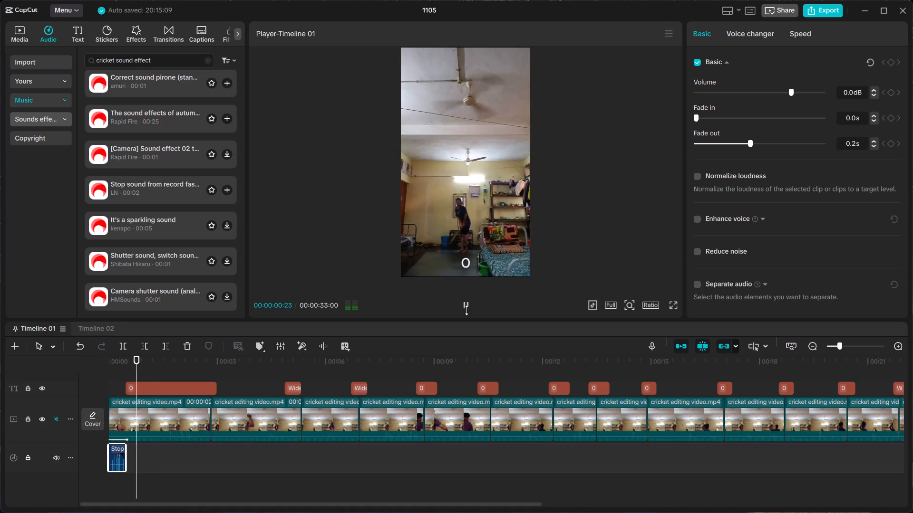
left_click(398, 314)
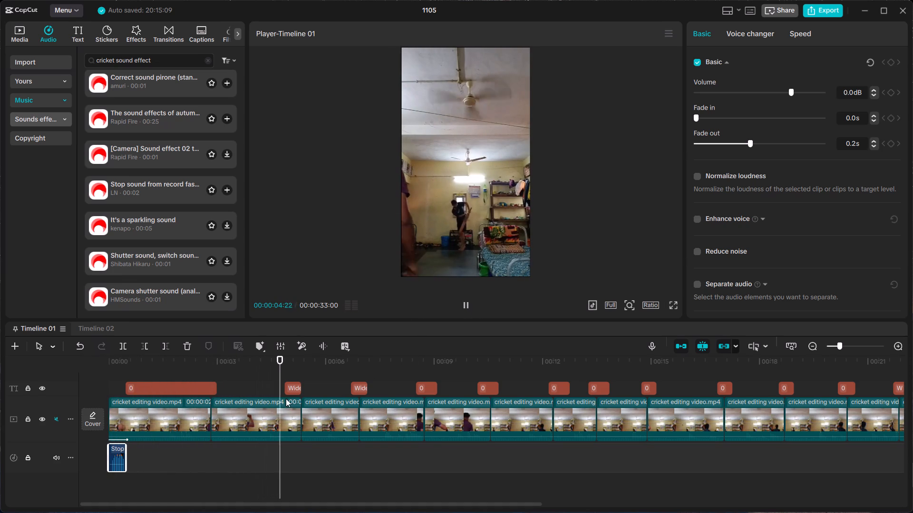
left_click(253, 380)
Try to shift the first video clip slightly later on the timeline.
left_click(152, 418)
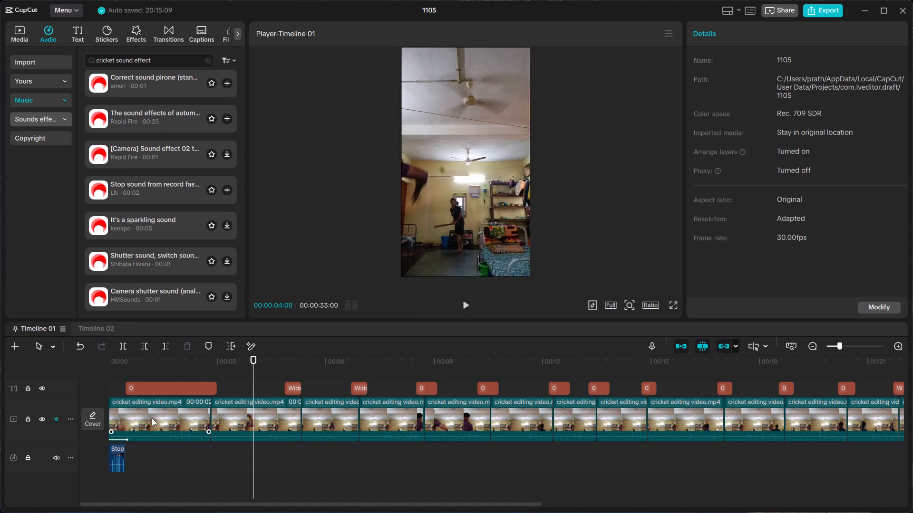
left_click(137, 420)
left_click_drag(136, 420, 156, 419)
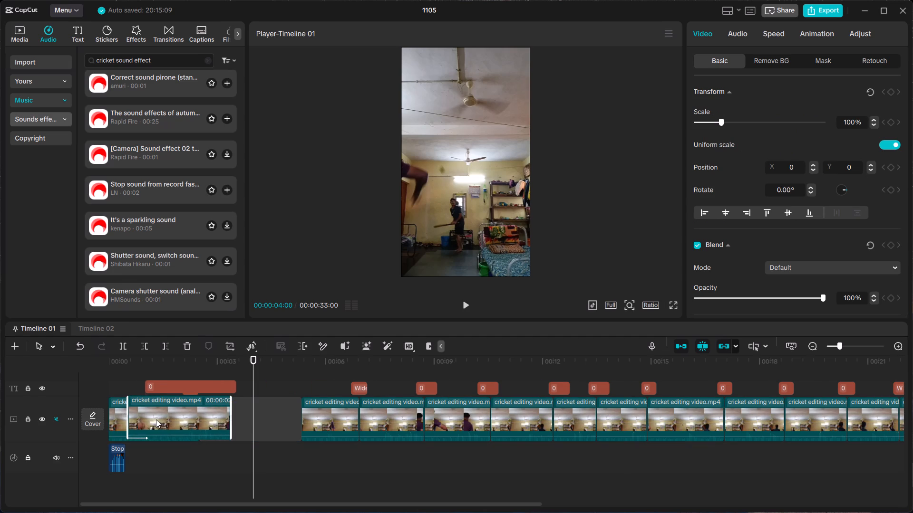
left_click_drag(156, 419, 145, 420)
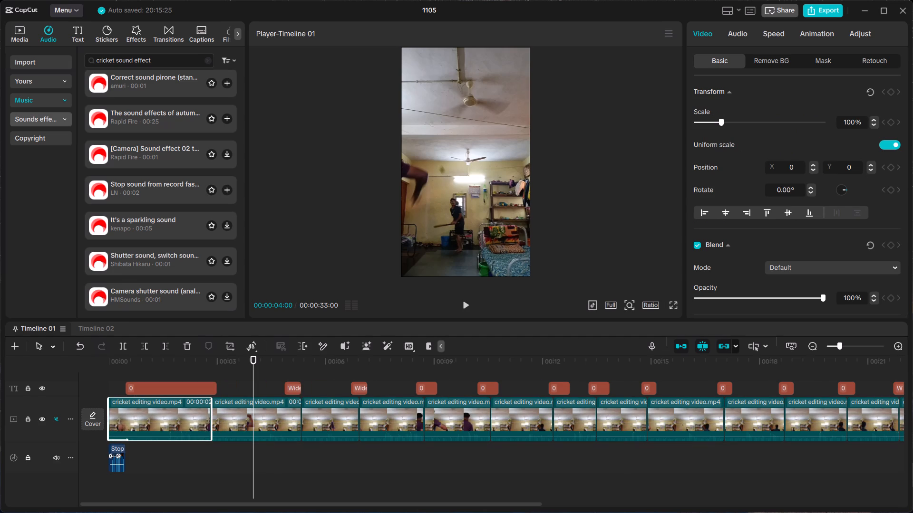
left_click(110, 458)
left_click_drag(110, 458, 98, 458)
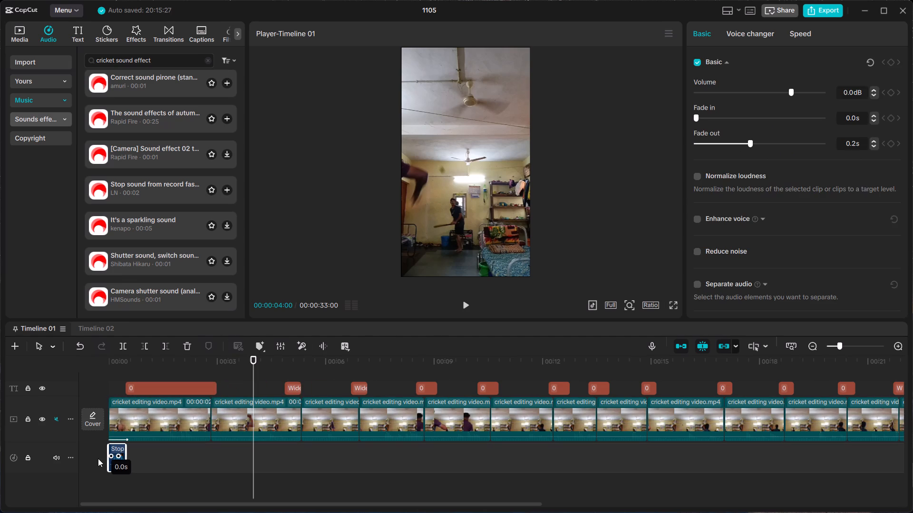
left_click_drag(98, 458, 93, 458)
Extend the end of the Stop sound audio clip so it lasts about 1.2 s.
left_click_drag(126, 458, 137, 458)
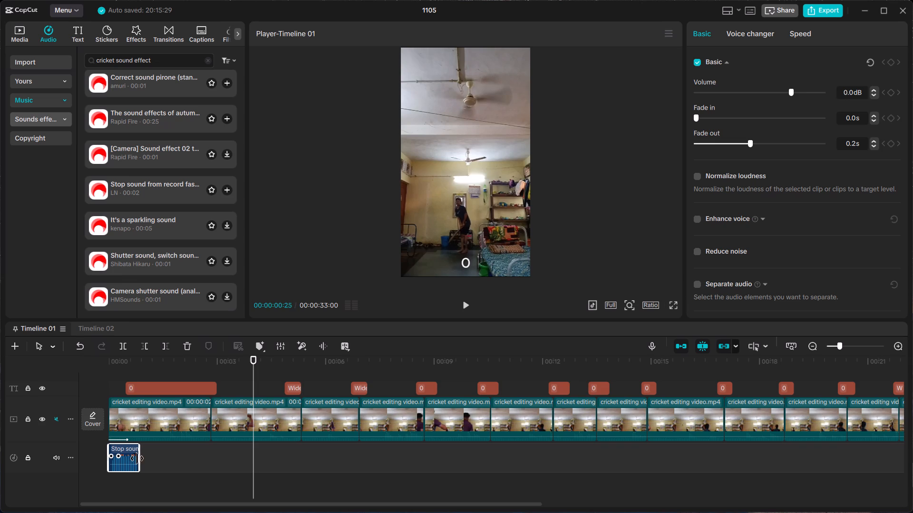
left_click_drag(137, 458, 146, 458)
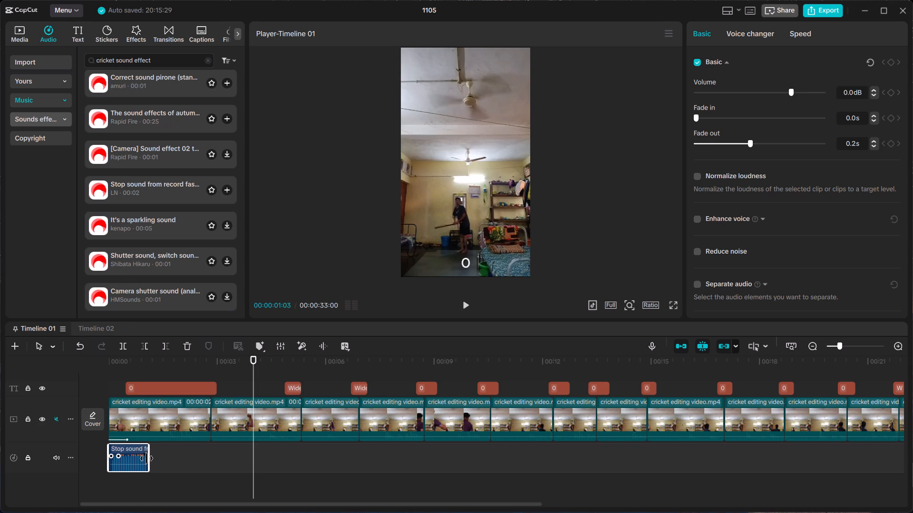
left_click_drag(146, 458, 150, 458)
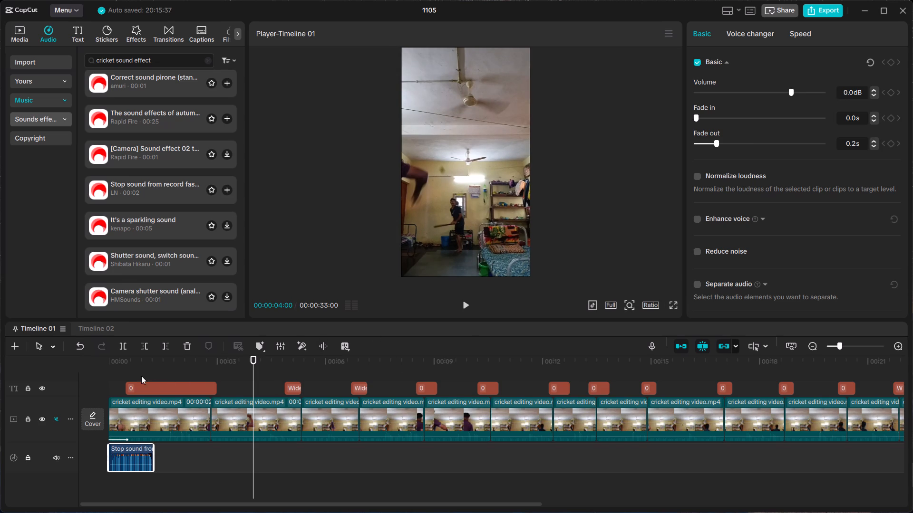
Play the video from the start to check the extended Stop sound audio clip against the opening clips.
left_click(112, 377)
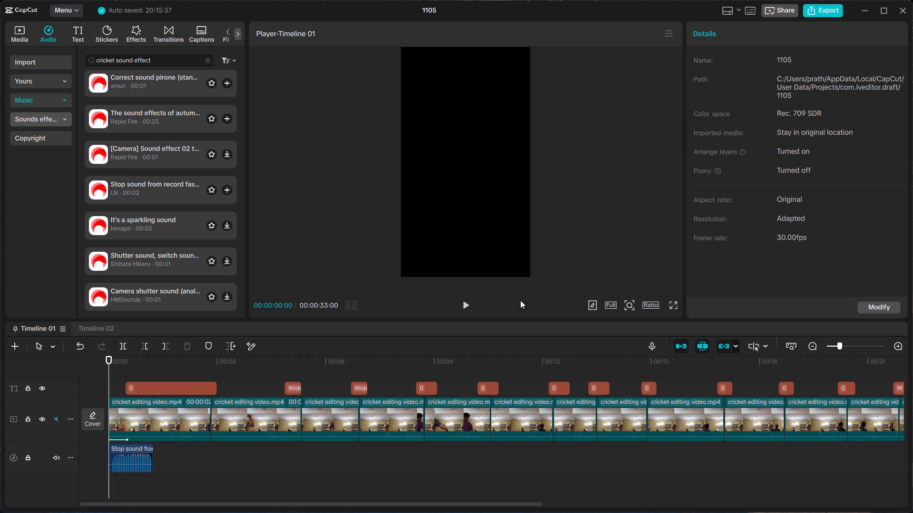
left_click(468, 308)
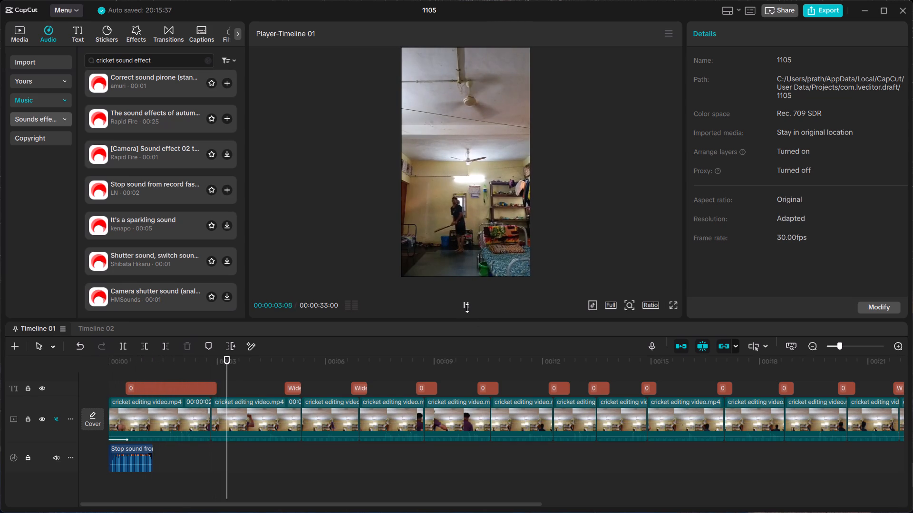
Trim the first 0 text clip so it runs only from about 2.7 s to about 3.0 s on the timeline.
left_click(201, 390)
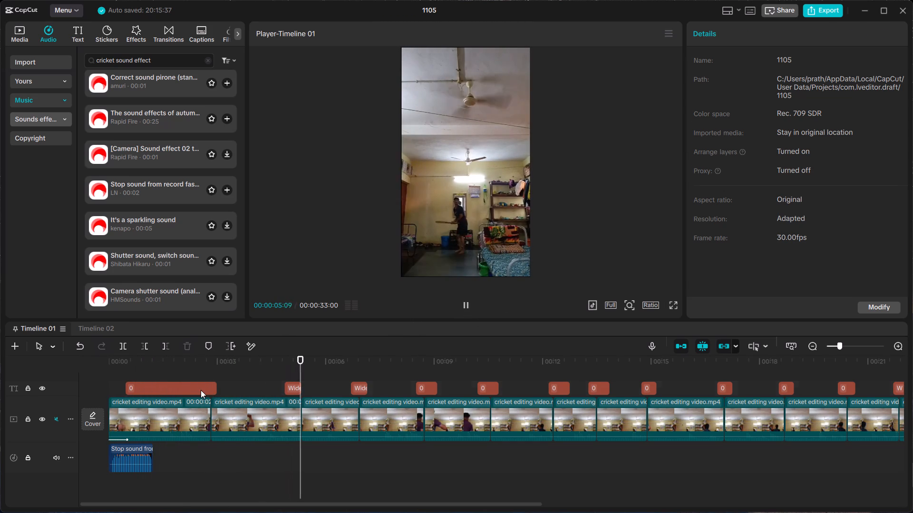
left_click_drag(220, 387, 193, 393)
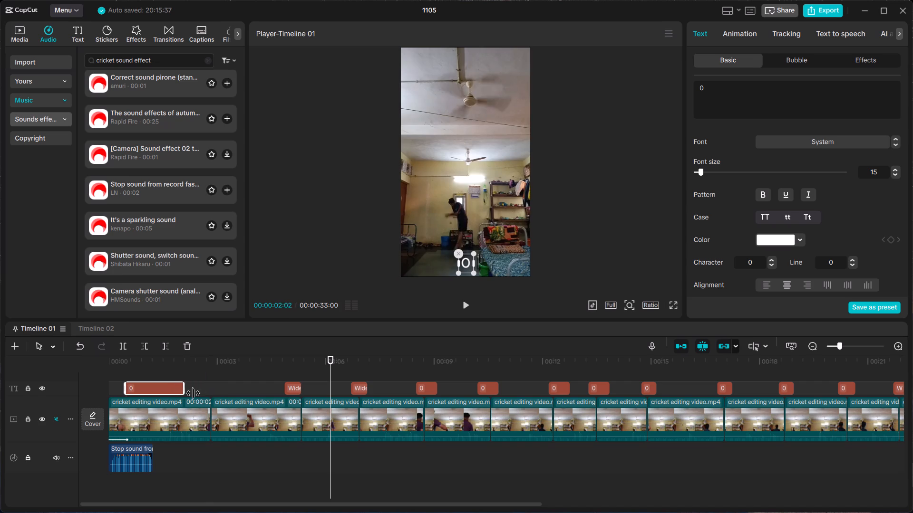
left_click_drag(193, 393, 219, 393)
left_click_drag(123, 386, 141, 387)
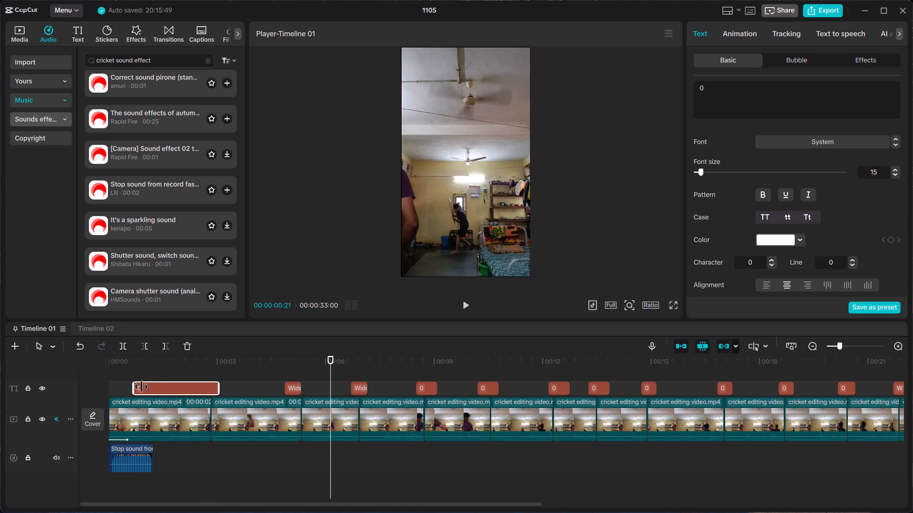
left_click_drag(141, 387, 181, 387)
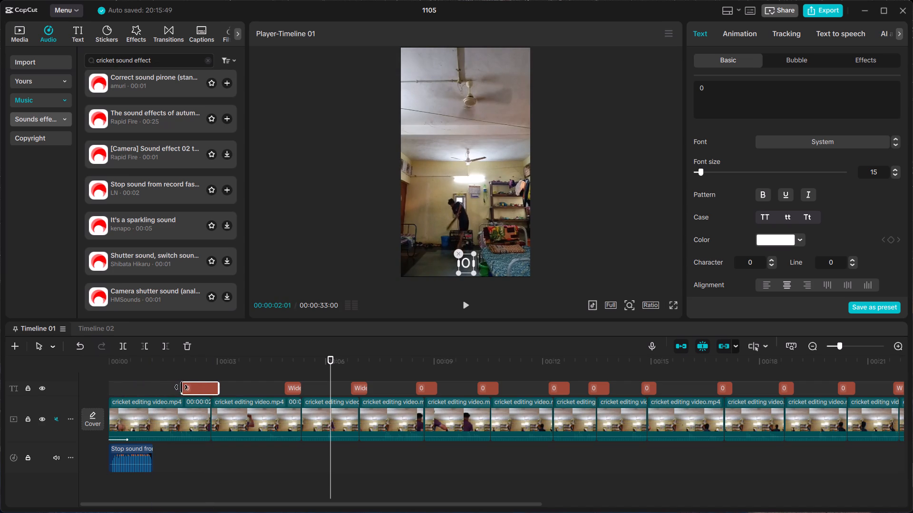
left_click_drag(181, 387, 186, 387)
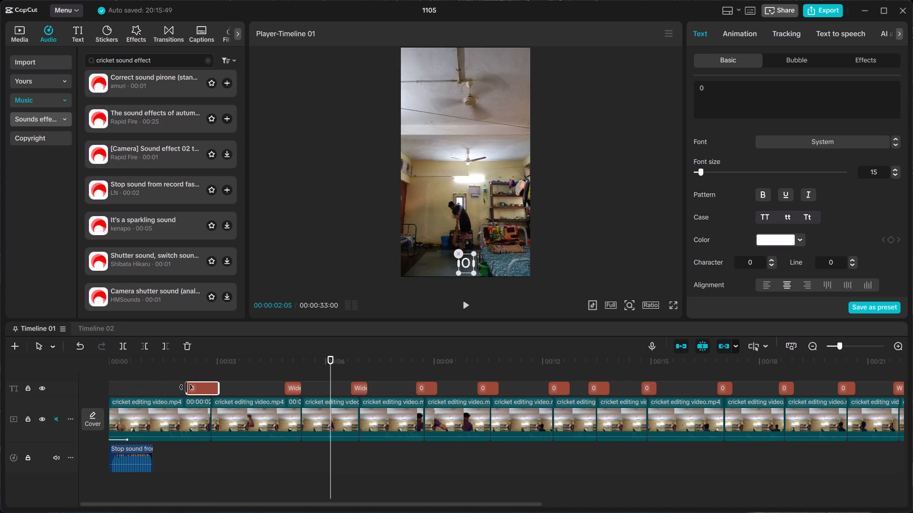
left_click_drag(186, 387, 204, 387)
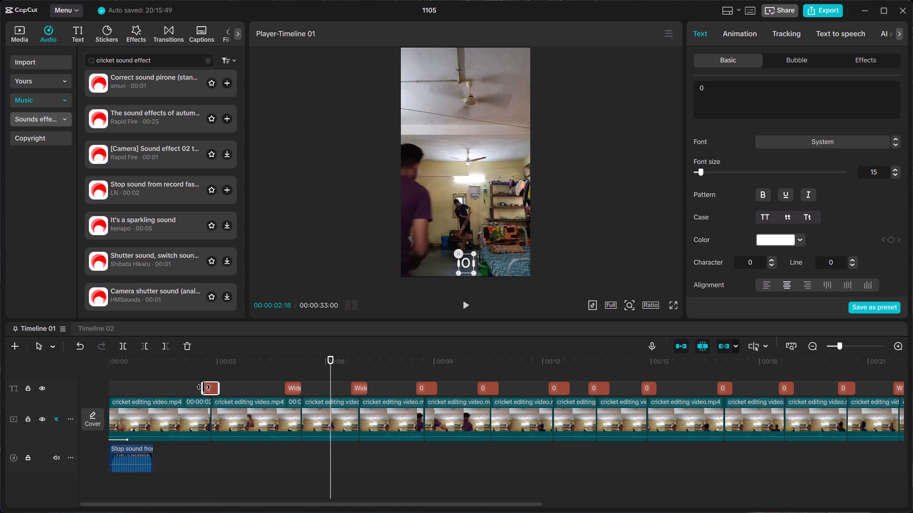
left_click_drag(204, 387, 207, 387)
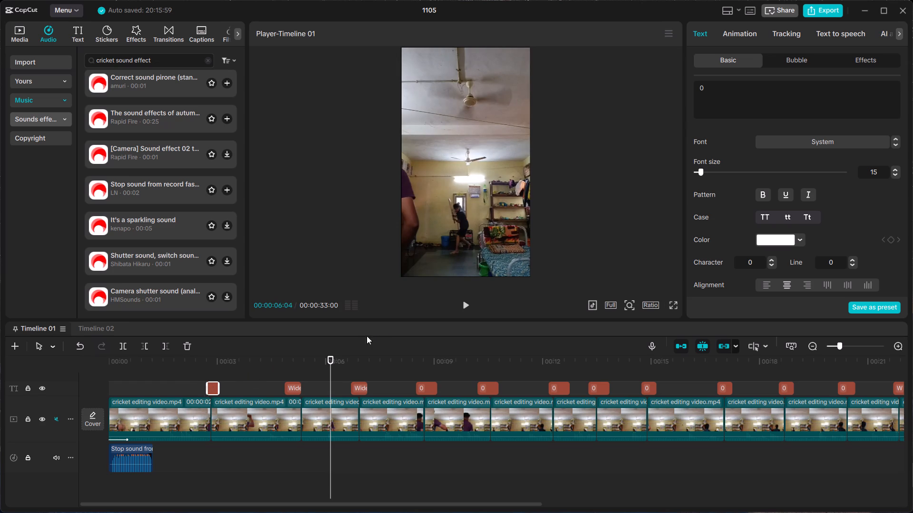
left_click(207, 390)
left_click(298, 259)
Replay the opening clips from the start to check the timing of the shortened 0 text and the sound effect.
left_click(107, 388)
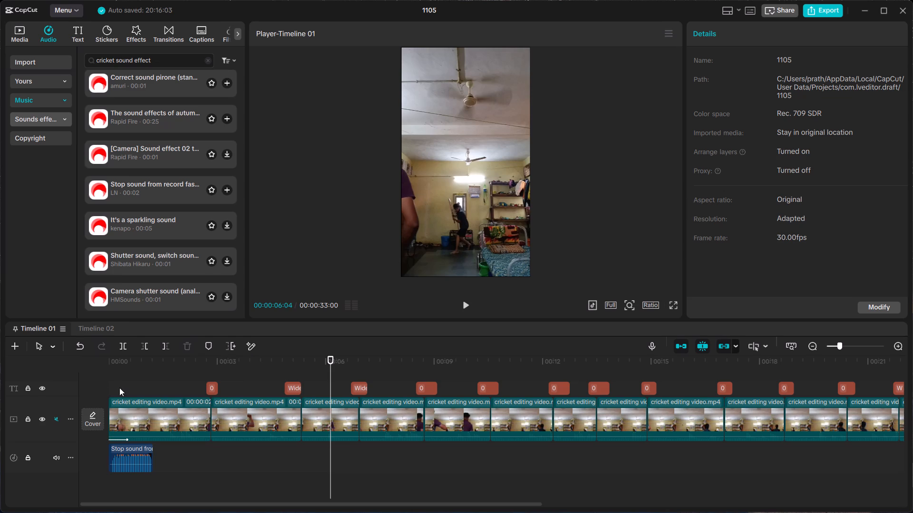
left_click(114, 388)
left_click_drag(115, 388, 97, 391)
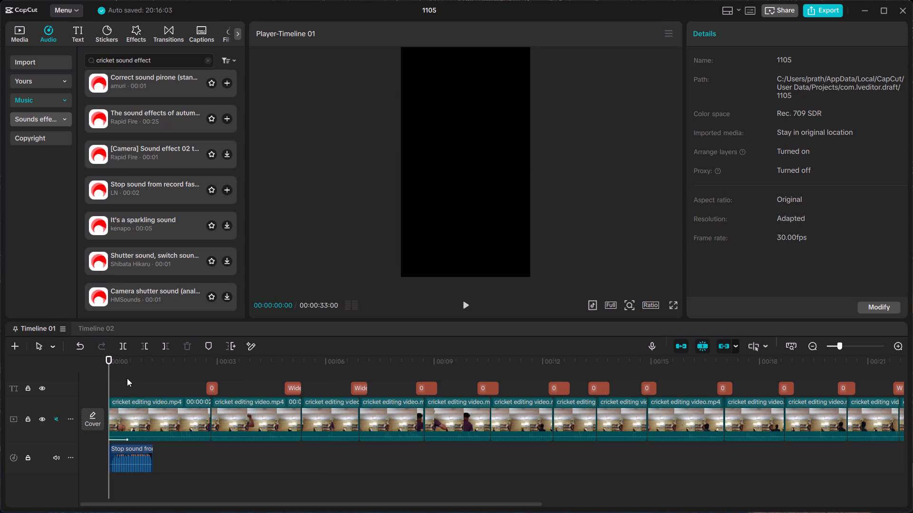
key("space")
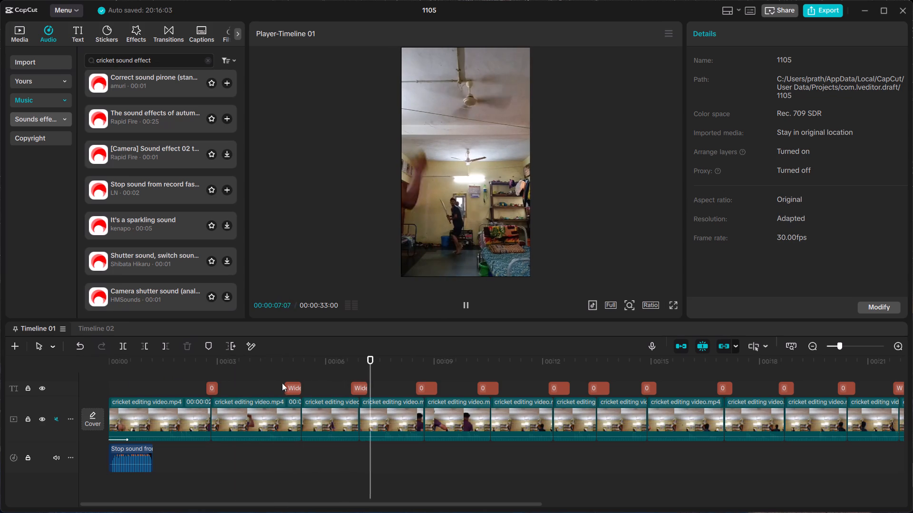
left_click(118, 384)
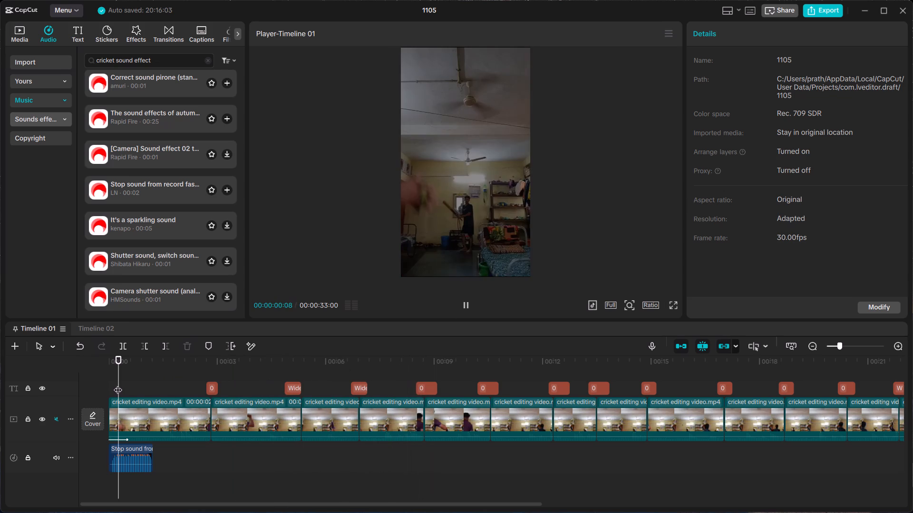
left_click_drag(118, 384, 98, 386)
left_click(248, 493)
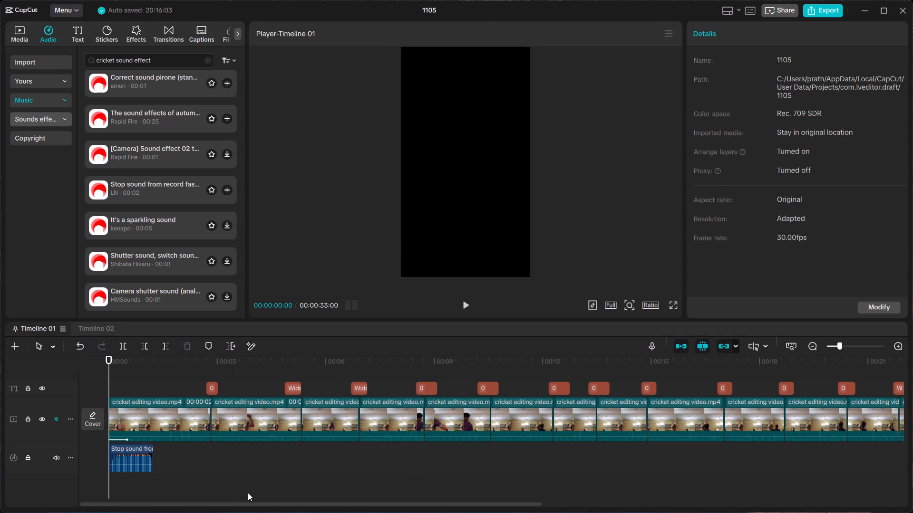
Minimise the video editor to the desktop and show the hidden background app icons in the system tray.
left_click(860, 3)
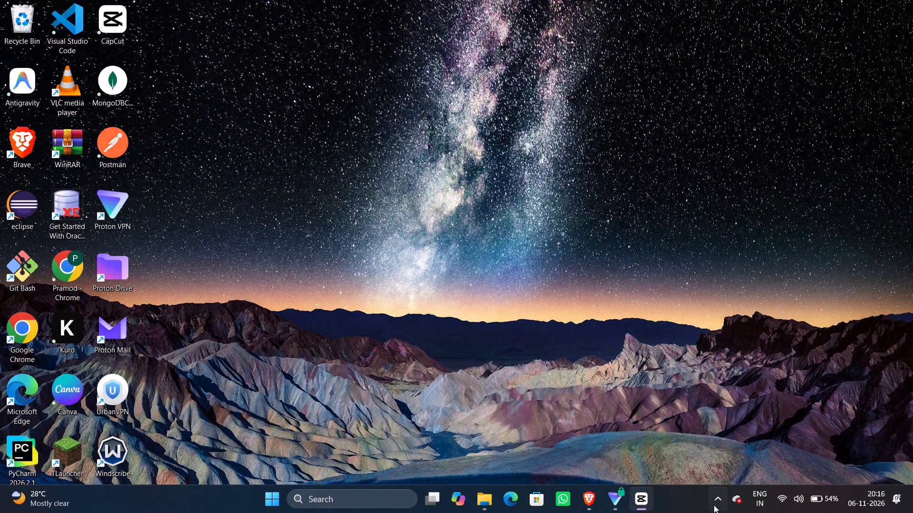
left_click(714, 505)
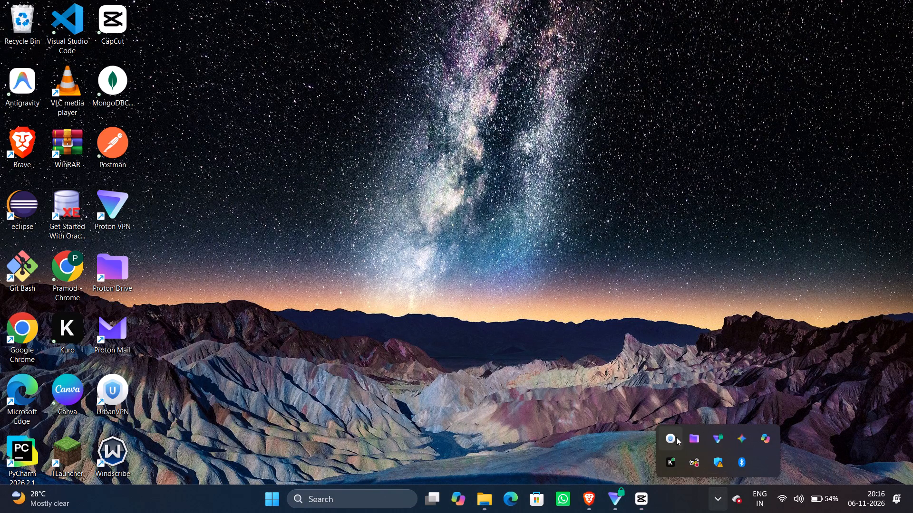
left_click(767, 362)
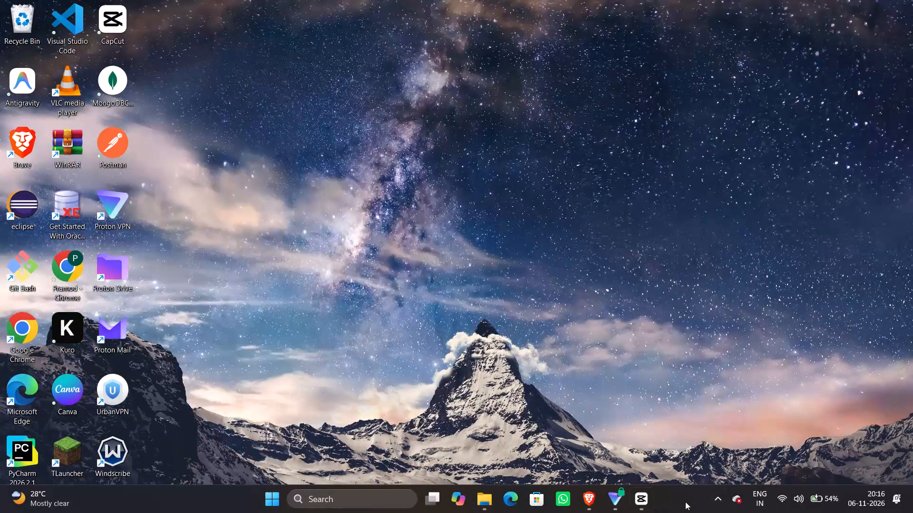
left_click(718, 498)
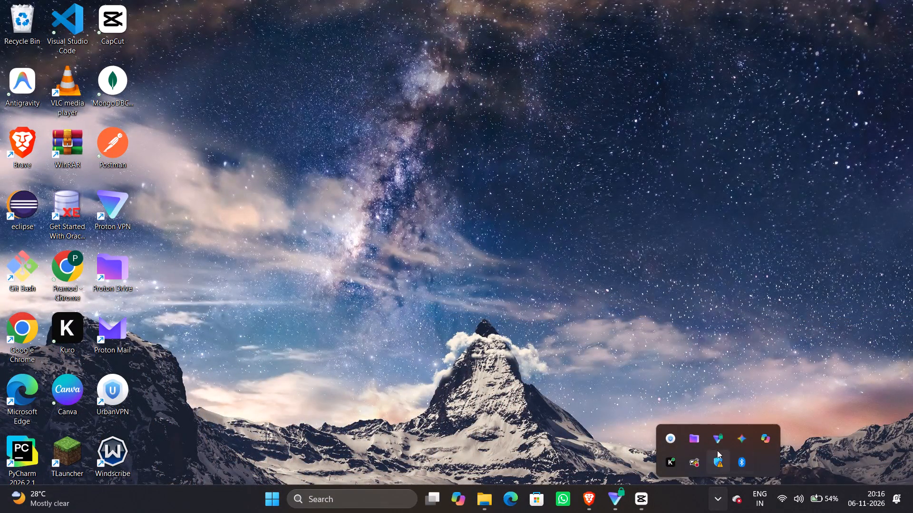
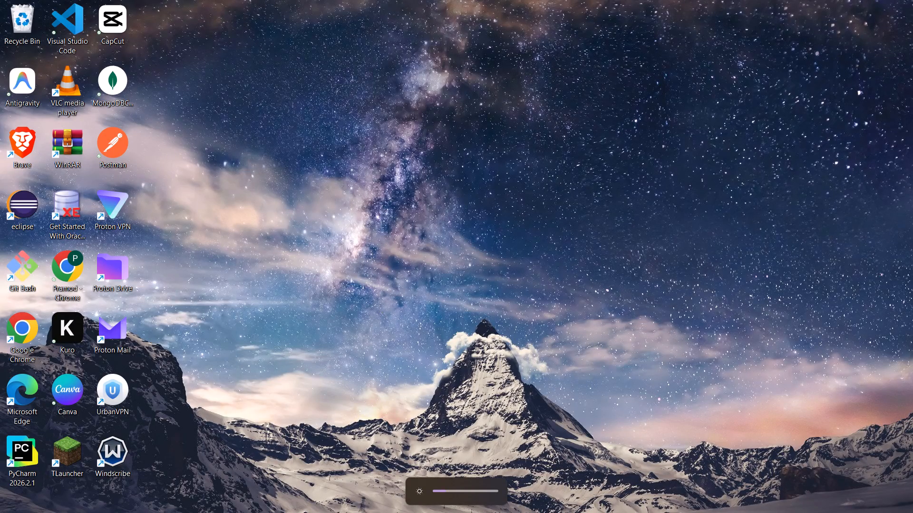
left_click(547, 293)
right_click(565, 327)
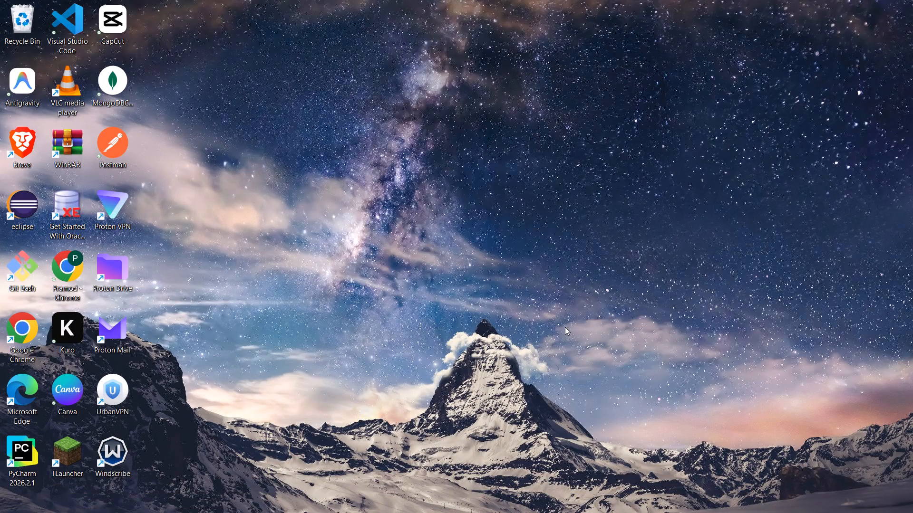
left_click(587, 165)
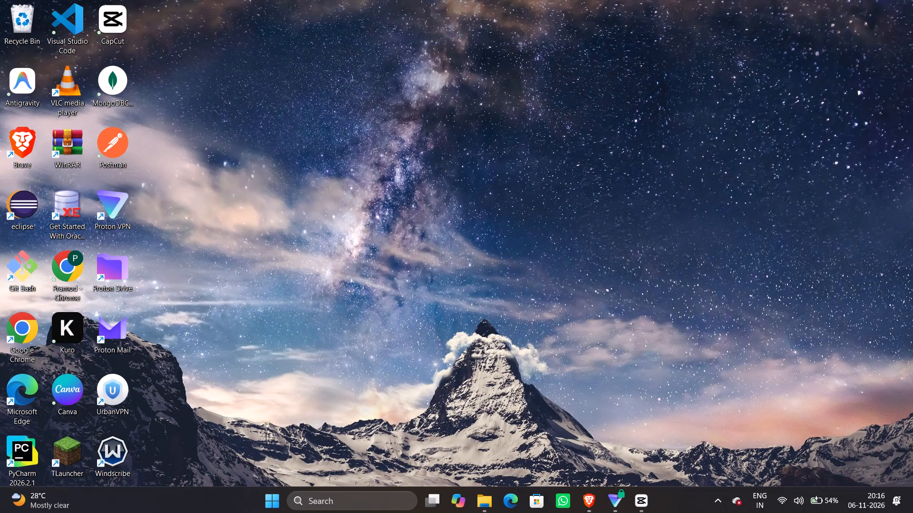
Bring up the Proton VPN window to check its connection status, and minimise it again.
left_click(618, 503)
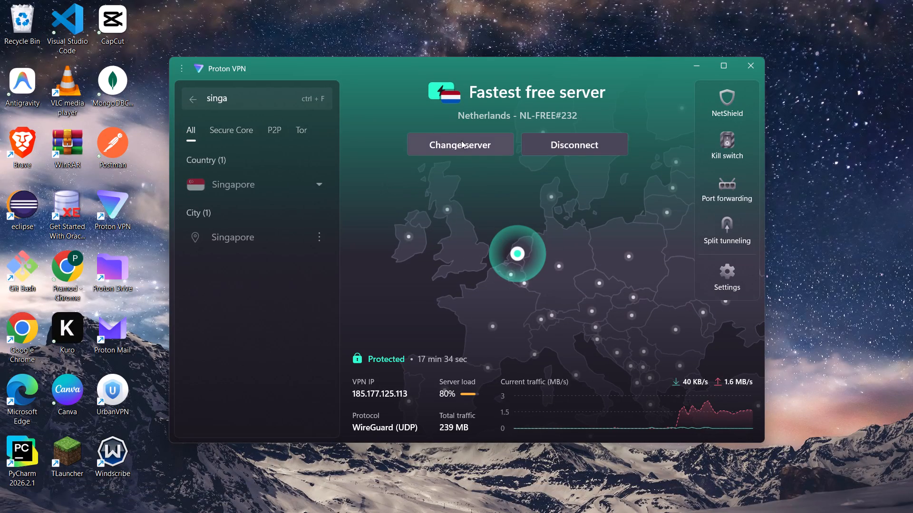
left_click(812, 166)
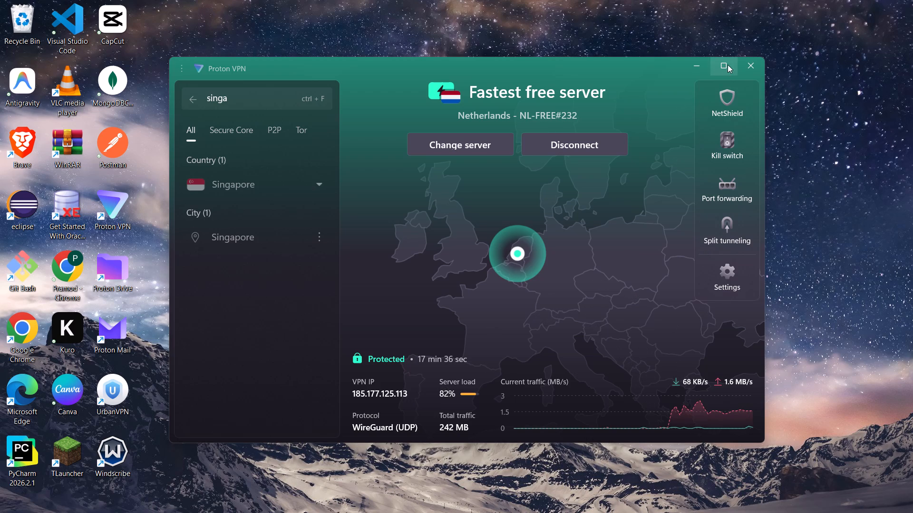
left_click(697, 65)
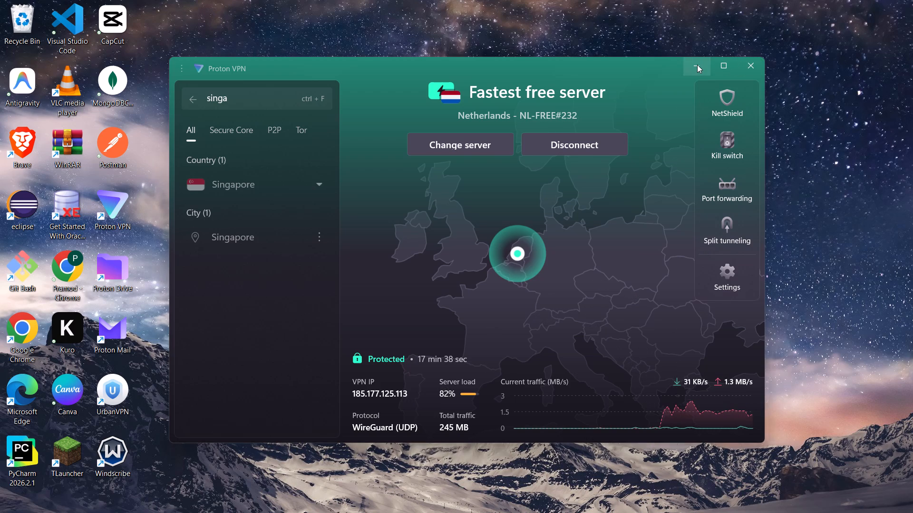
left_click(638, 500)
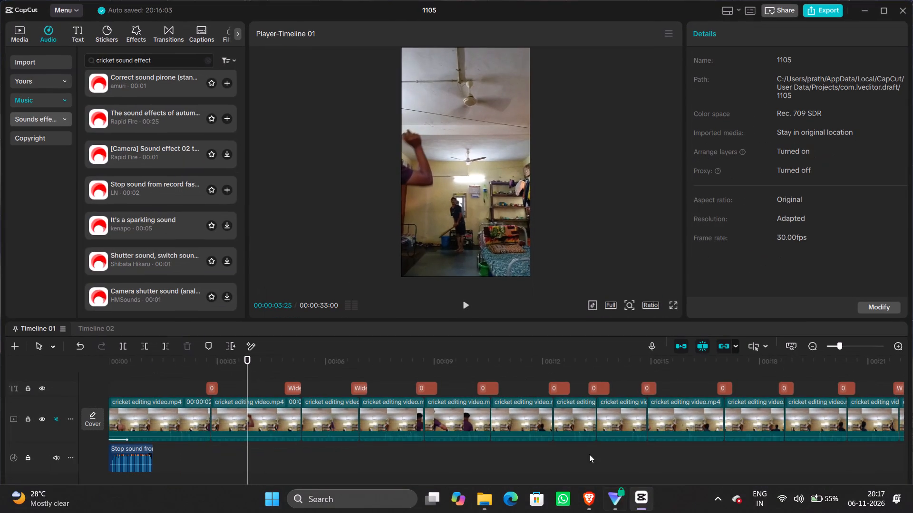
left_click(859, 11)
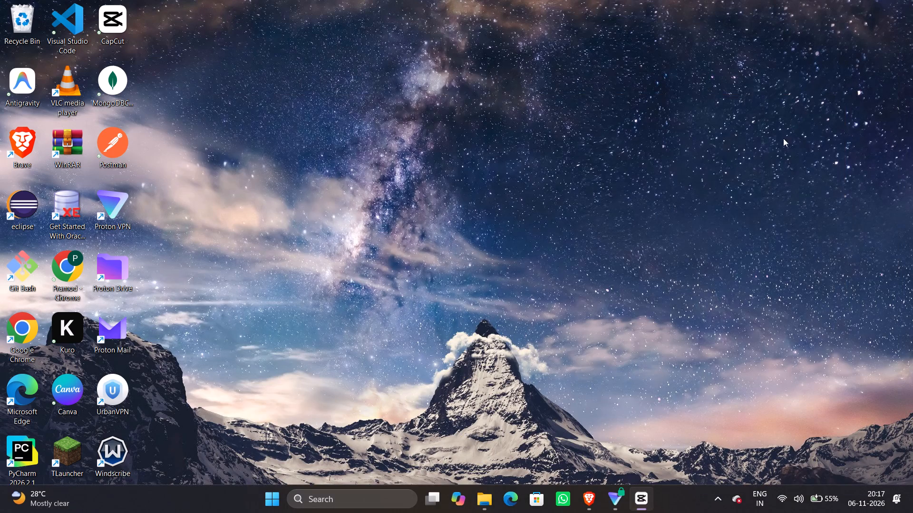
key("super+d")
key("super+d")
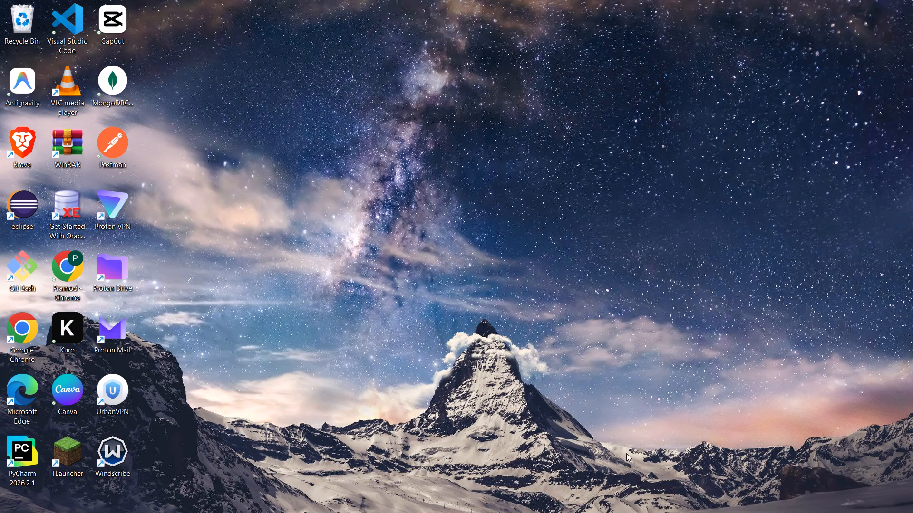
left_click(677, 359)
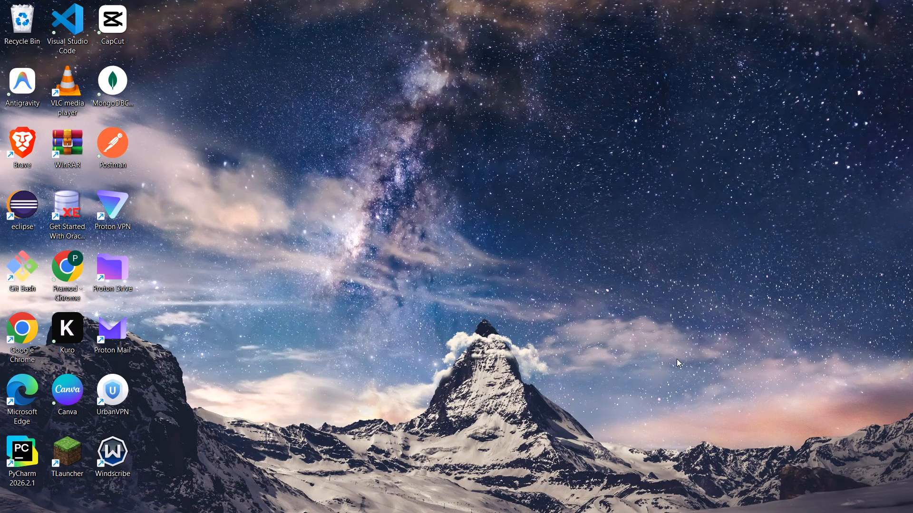